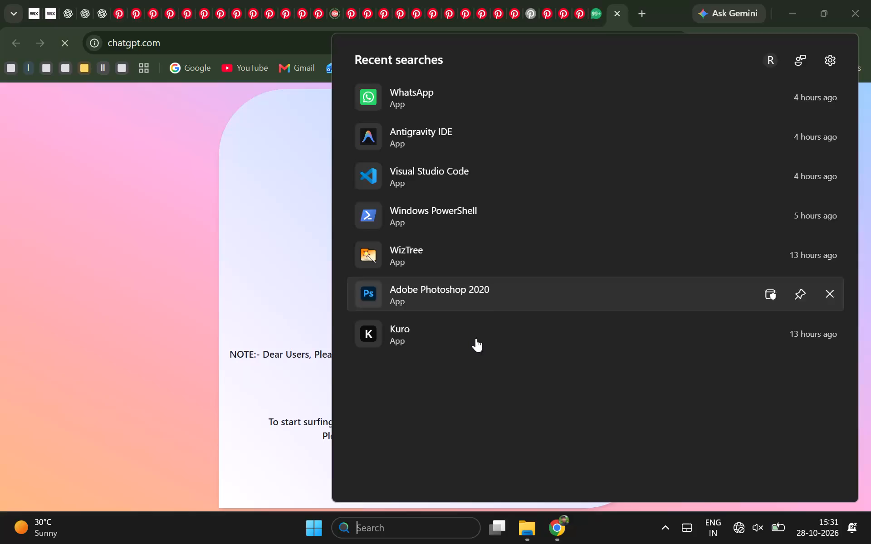
# Switch to File Explorer and delete the zipped mailmap-extension-fixed archive from the Downloads folder.
pyautogui.click(524, 532)
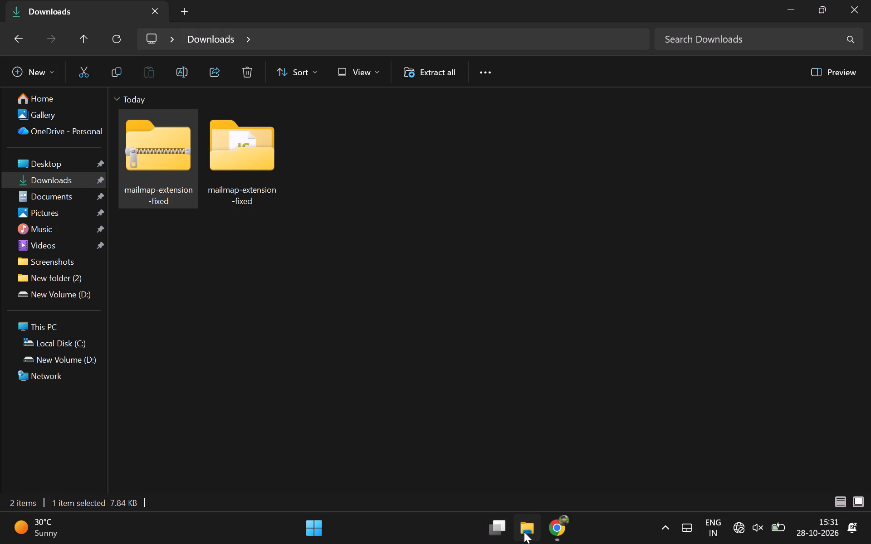
pyautogui.click(454, 527)
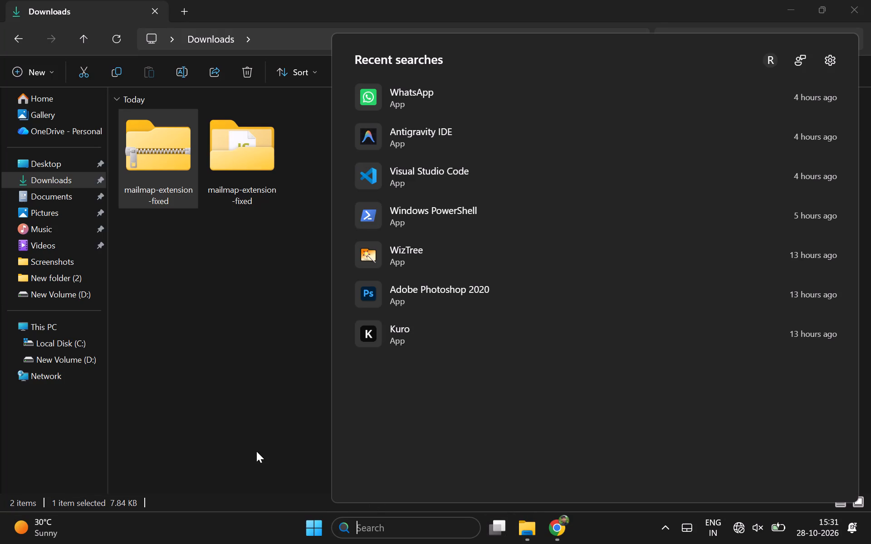
pyautogui.click(256, 451)
pyautogui.click(304, 543)
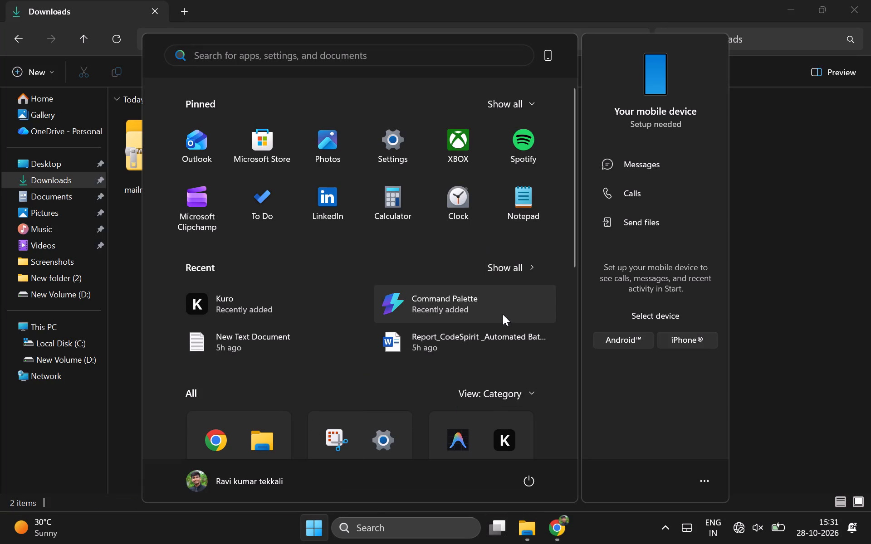
pyautogui.click(517, 532)
pyautogui.click(188, 256)
pyautogui.click(159, 172)
pyautogui.press('Delete')
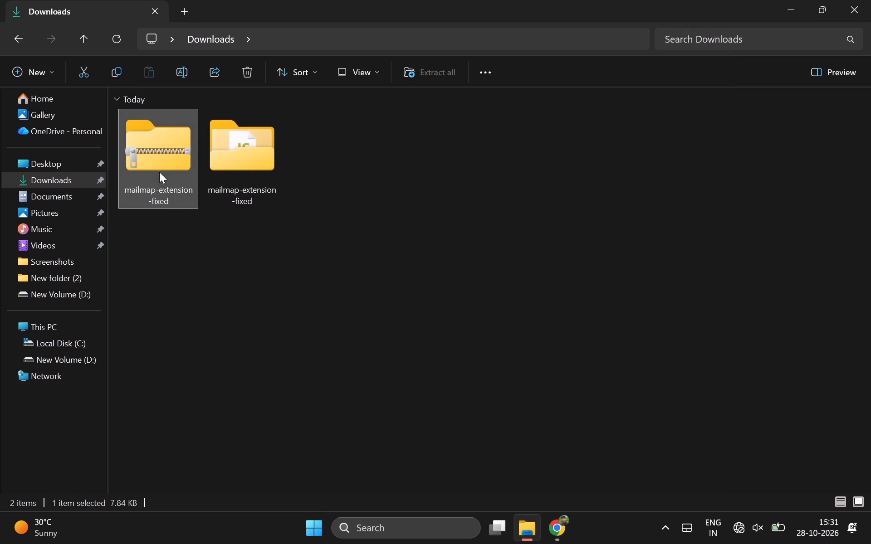
# Browse New Volume (D:) and check the contents of the "downloads last folders" folder.
pyautogui.click(93, 190)
pyautogui.click(73, 182)
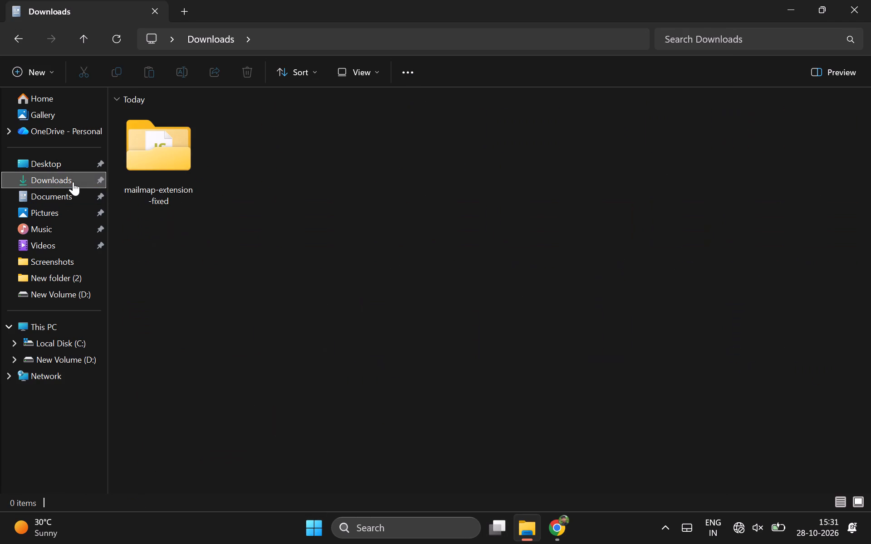
pyautogui.click(67, 354)
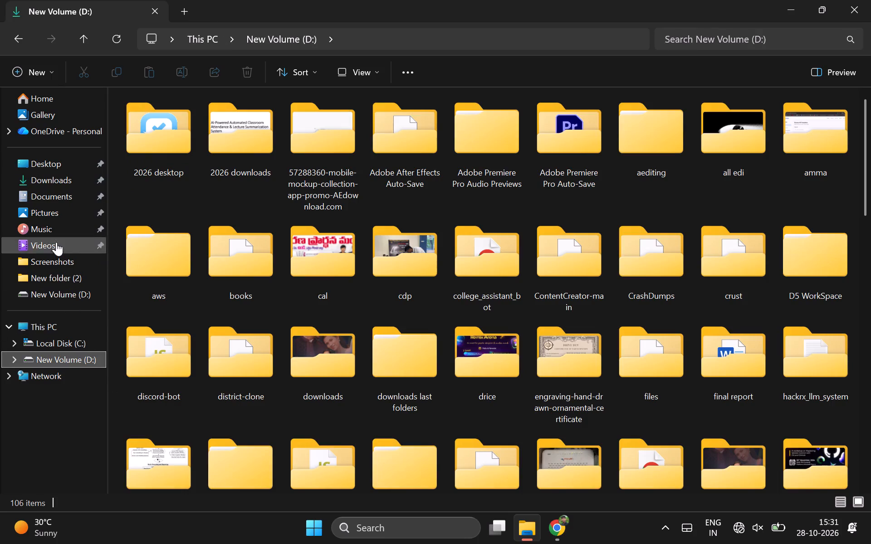
pyautogui.click(36, 178)
pyautogui.click(42, 355)
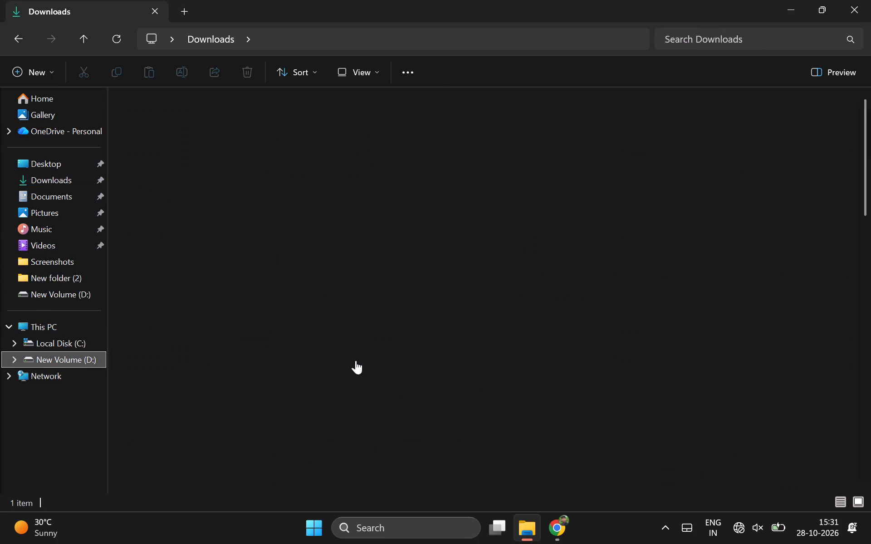
pyautogui.scroll(-11, 356, 360)
pyautogui.scroll(5, 483, 327)
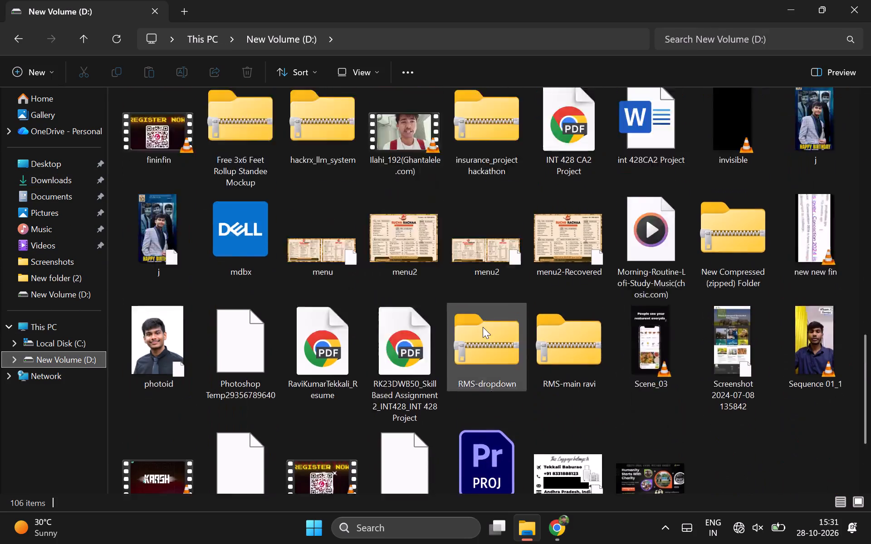
pyautogui.scroll(4, 518, 193)
pyautogui.scroll(4, 318, 182)
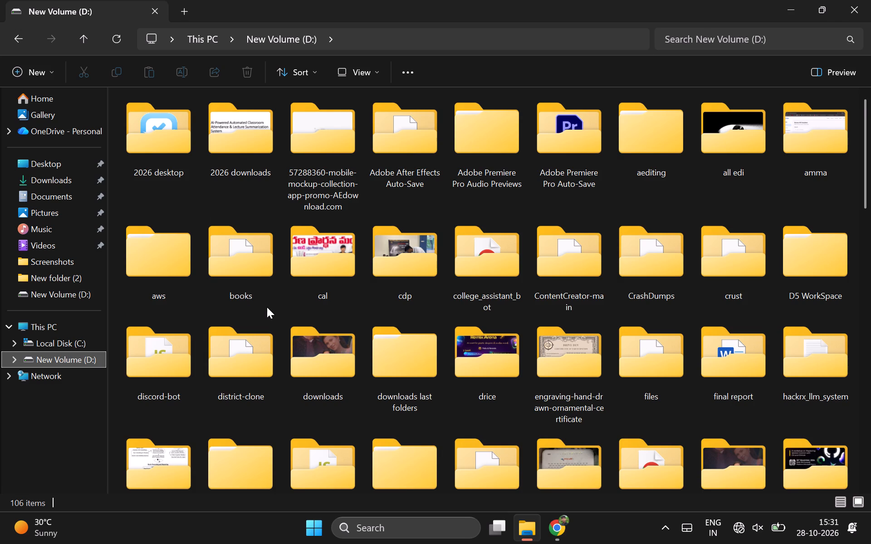
pyautogui.scroll(-1, 415, 384)
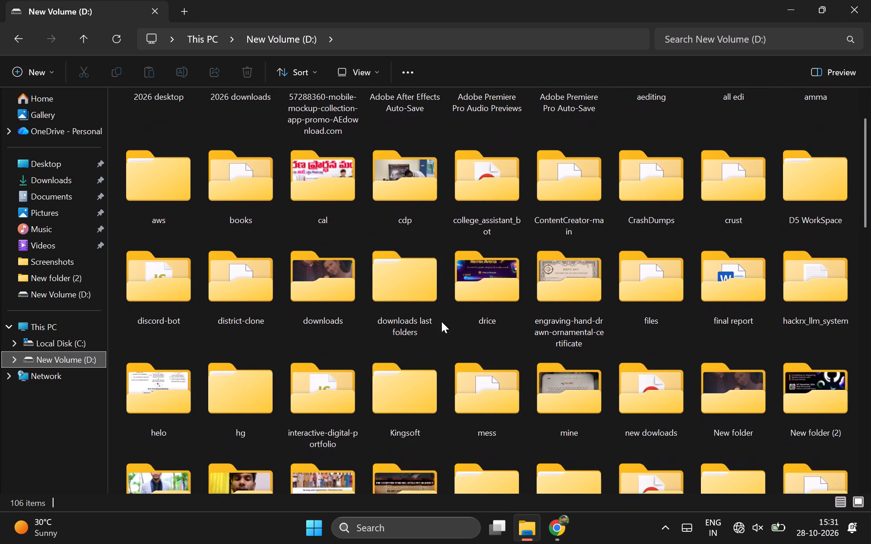
pyautogui.doubleClick(406, 283)
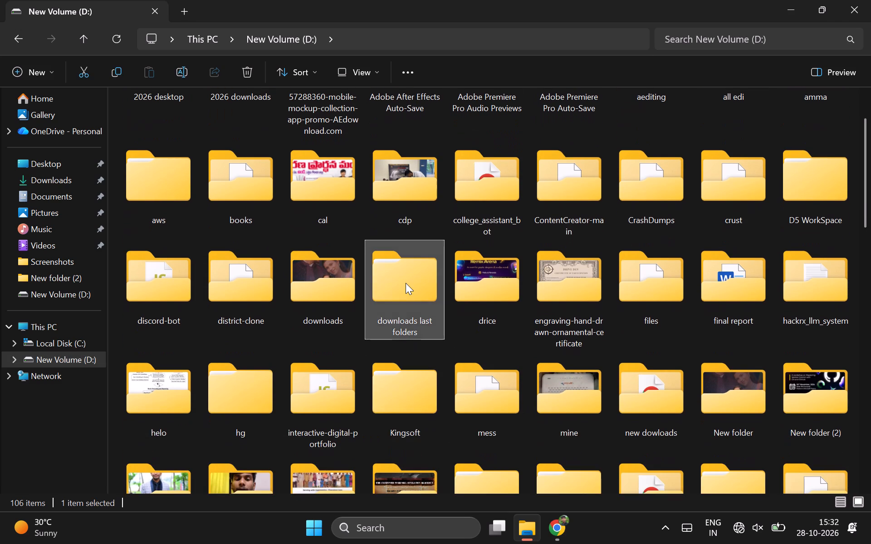
pyautogui.click(11, 41)
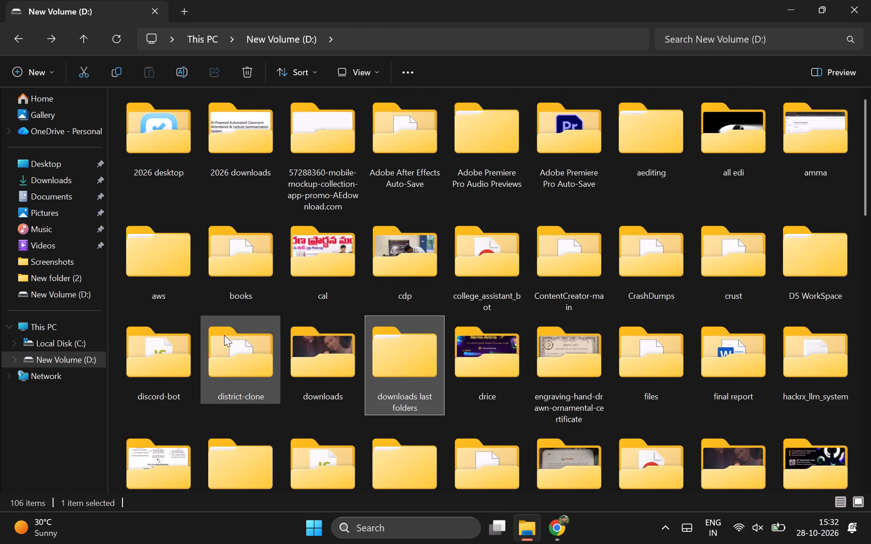
# Look through the remaining folders and files on New Volume (D:), checking inside one of the folders.
pyautogui.scroll(-2, 525, 233)
pyautogui.scroll(-1, 528, 278)
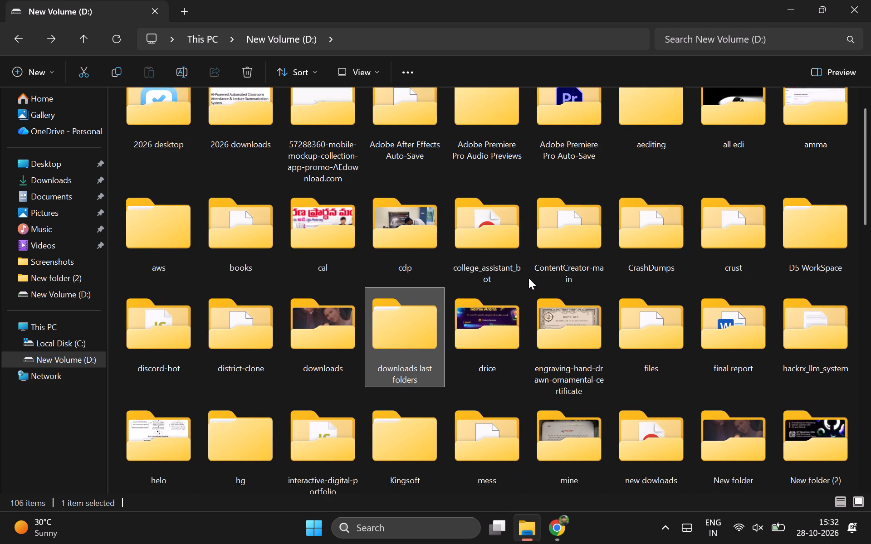
pyautogui.scroll(-2, 528, 278)
pyautogui.scroll(-1, 499, 345)
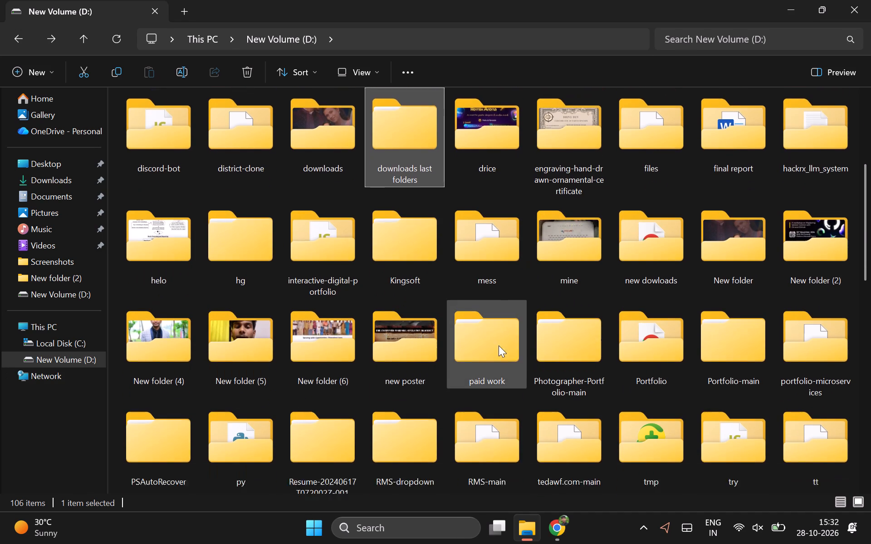
pyautogui.scroll(-1, 499, 345)
pyautogui.scroll(-1, 479, 386)
pyautogui.scroll(-1, 531, 353)
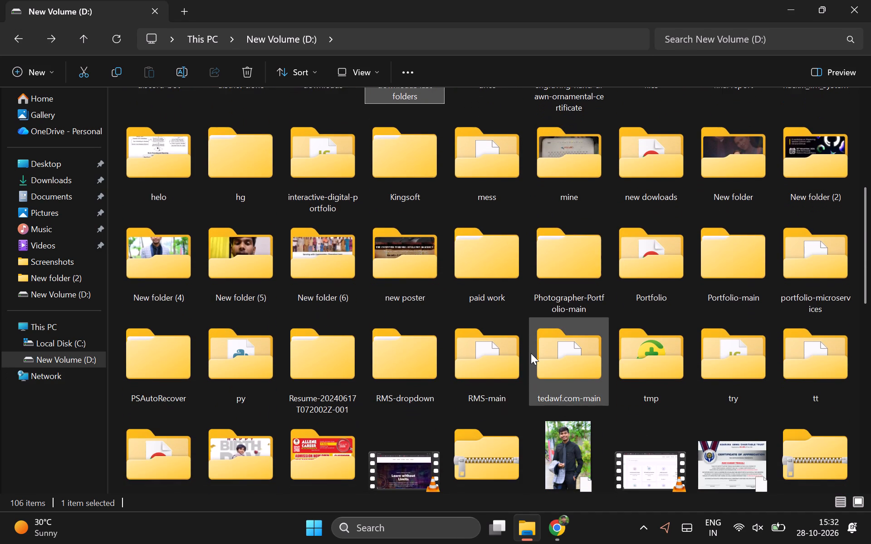
pyautogui.scroll(1, 656, 183)
pyautogui.doubleClick(577, 184)
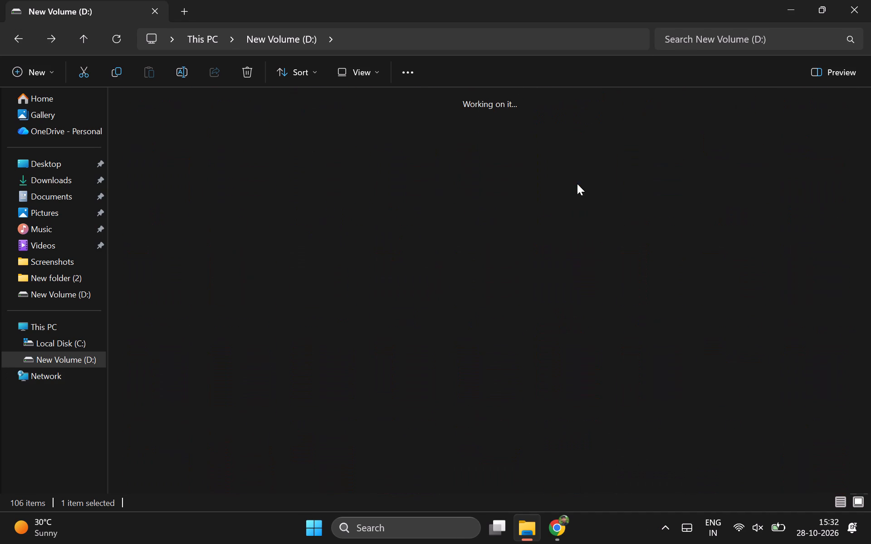
pyautogui.click(20, 47)
# Check the Mobile Mockup Collection - App Promo folder inside the 57288360-mobile-mockup-collection folder on New Volume (D:), then return to the drive.
pyautogui.doubleClick(363, 134)
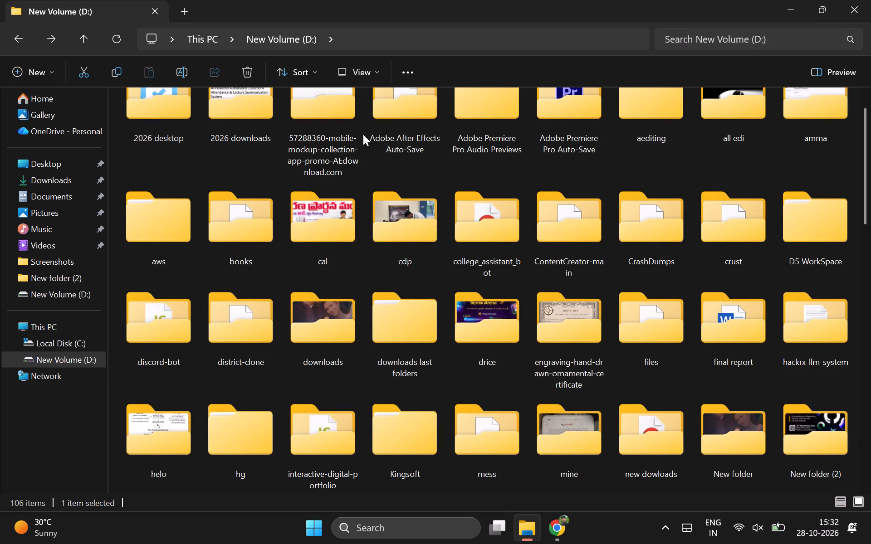
pyautogui.doubleClick(314, 114)
pyautogui.click(114, 101)
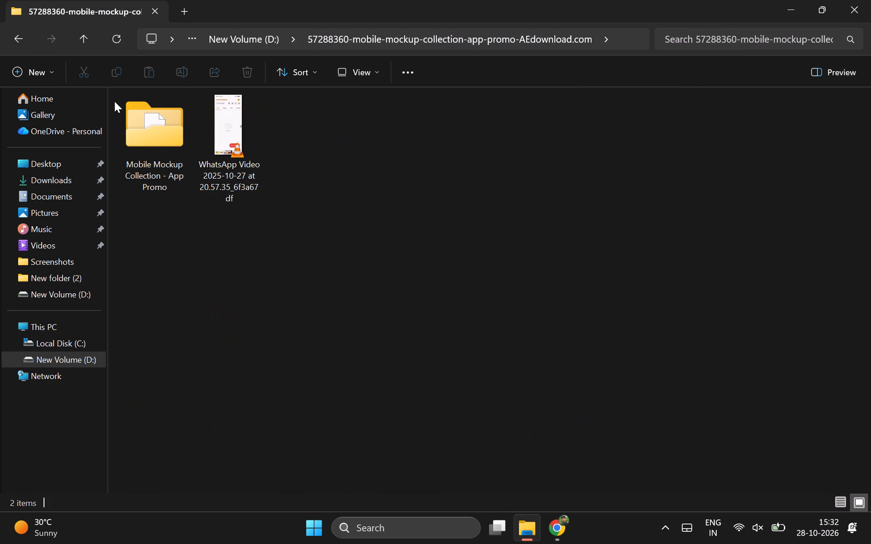
pyautogui.moveTo(114, 101); pyautogui.dragTo(137, 121)
pyautogui.doubleClick(137, 121)
pyautogui.doubleClick(15, 39)
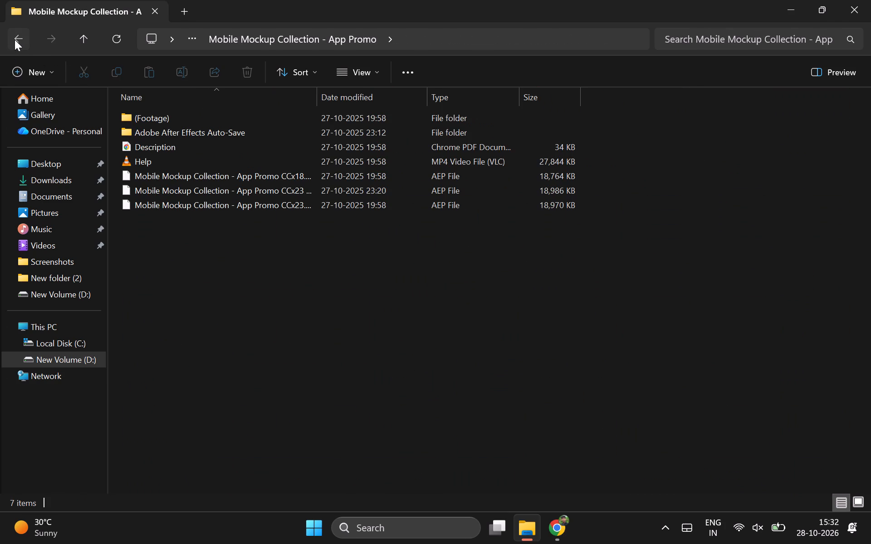
# Open the "new dowloads" folder on New Volume (D:) and display its contents as large icons.
pyautogui.scroll(-1, 595, 340)
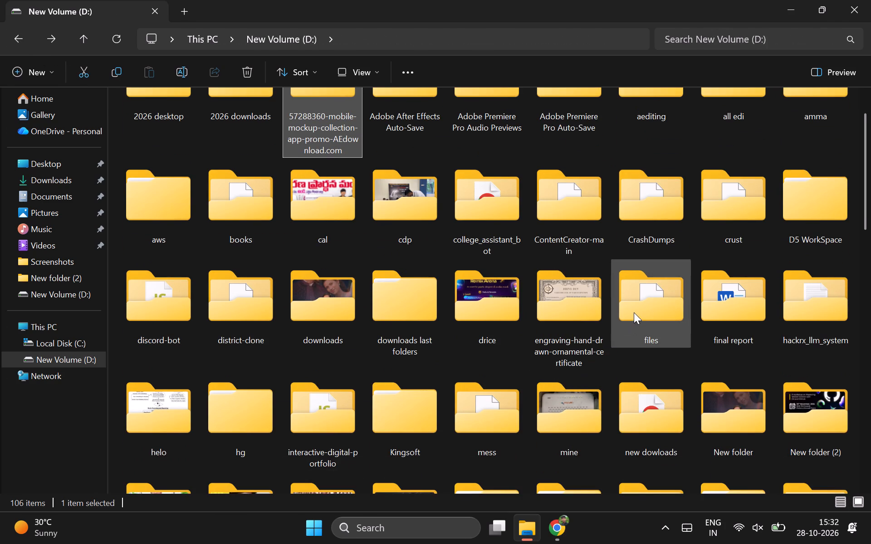
pyautogui.doubleClick(648, 412)
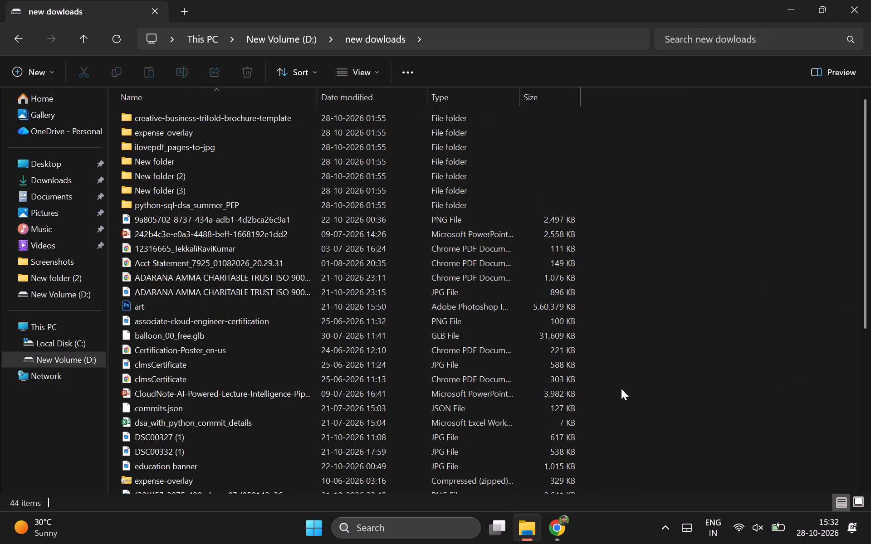
pyautogui.rightClick(593, 129)
pyautogui.click(610, 141)
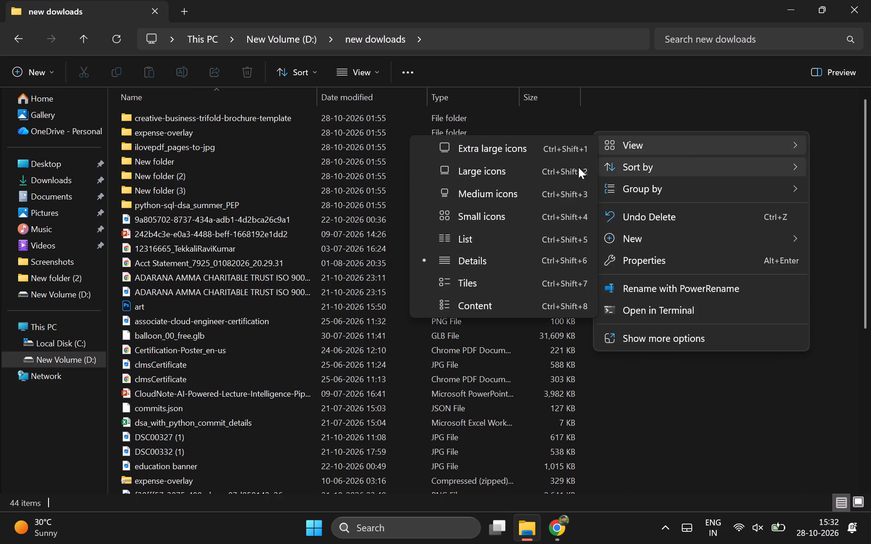
pyautogui.click(515, 171)
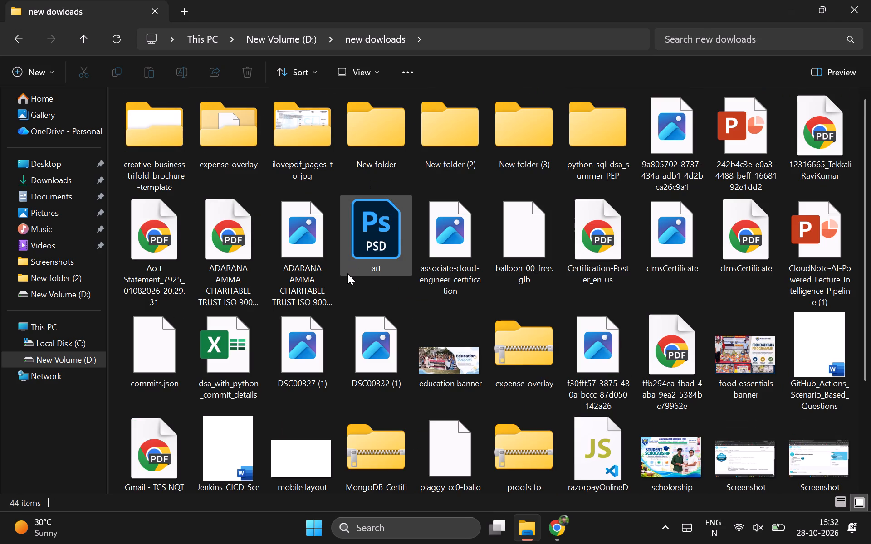
# Examine the images in New folder (2) and the other files in the "new dowloads" folder.
pyautogui.doubleClick(481, 128)
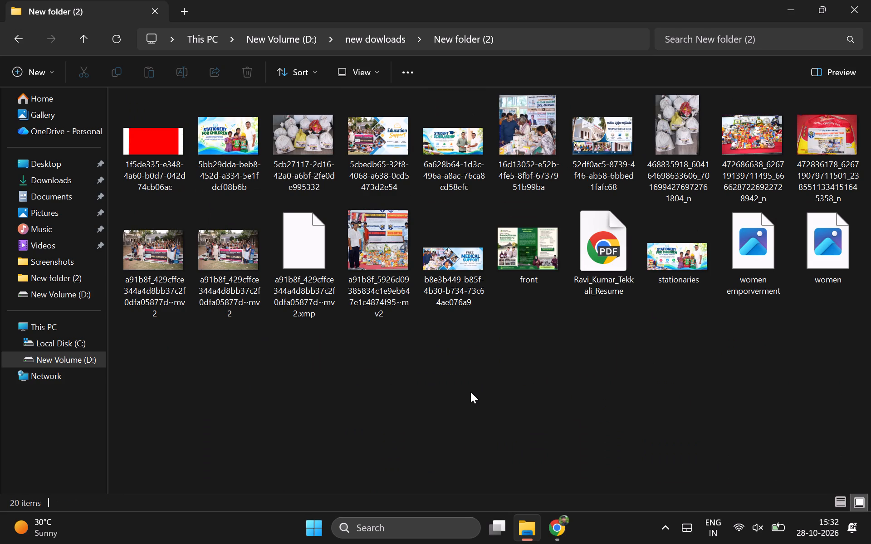
pyautogui.click(17, 38)
pyautogui.doubleClick(440, 153)
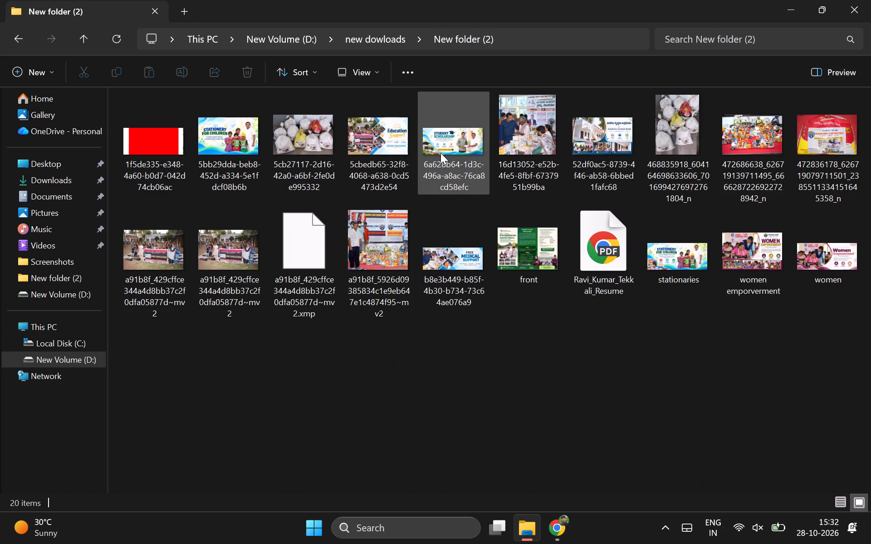
pyautogui.click(25, 44)
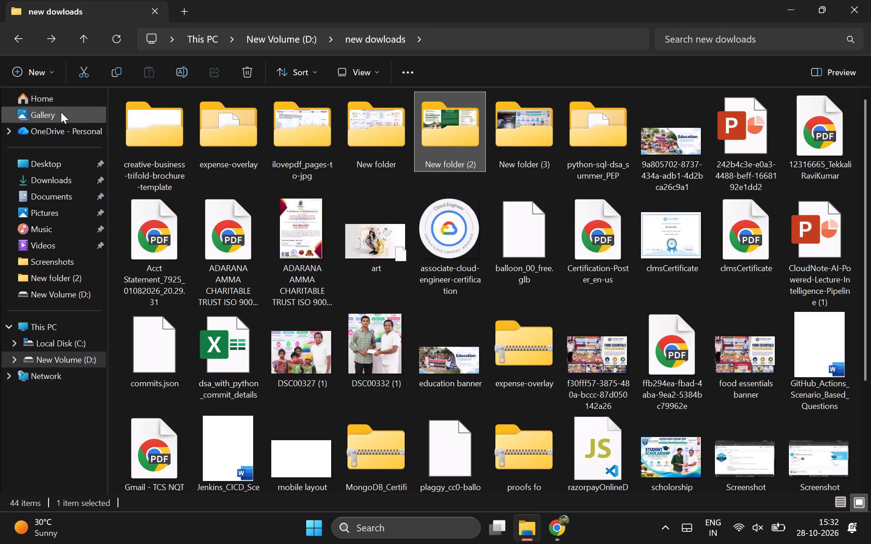
pyautogui.scroll(-1, 141, 282)
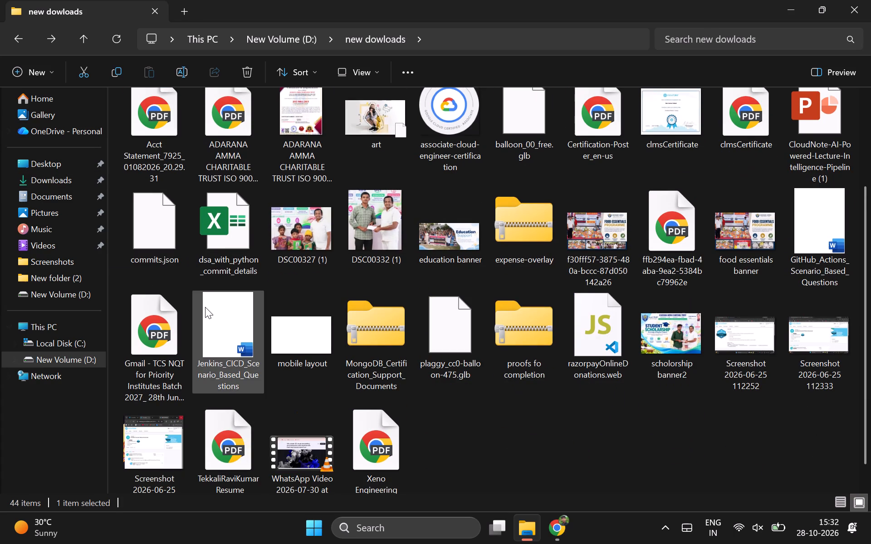
pyautogui.scroll(-1, 205, 307)
pyautogui.scroll(2, 205, 307)
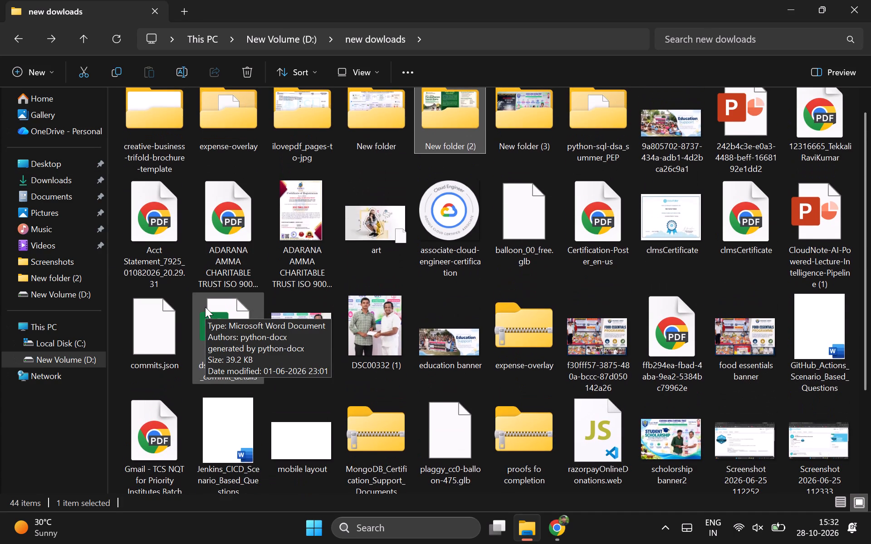
pyautogui.scroll(-1, 205, 307)
pyautogui.scroll(-1, 249, 306)
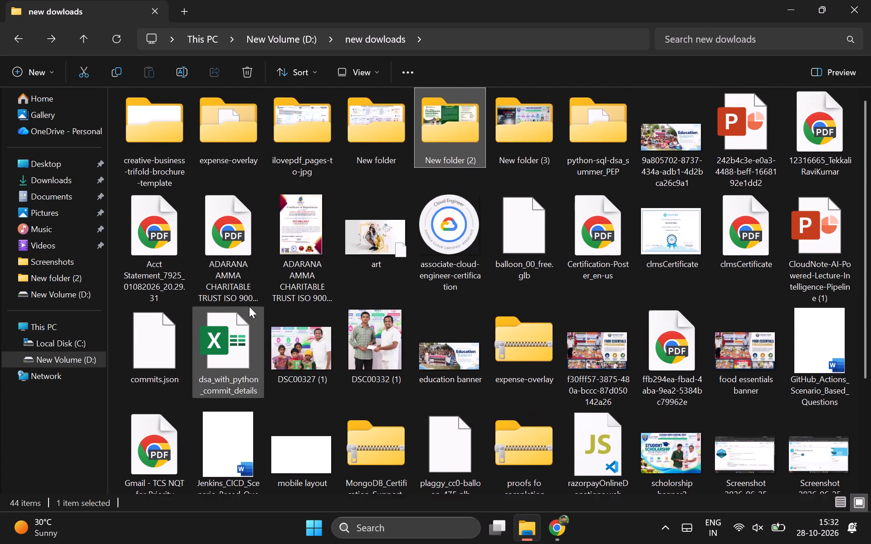
pyautogui.scroll(-2, 249, 306)
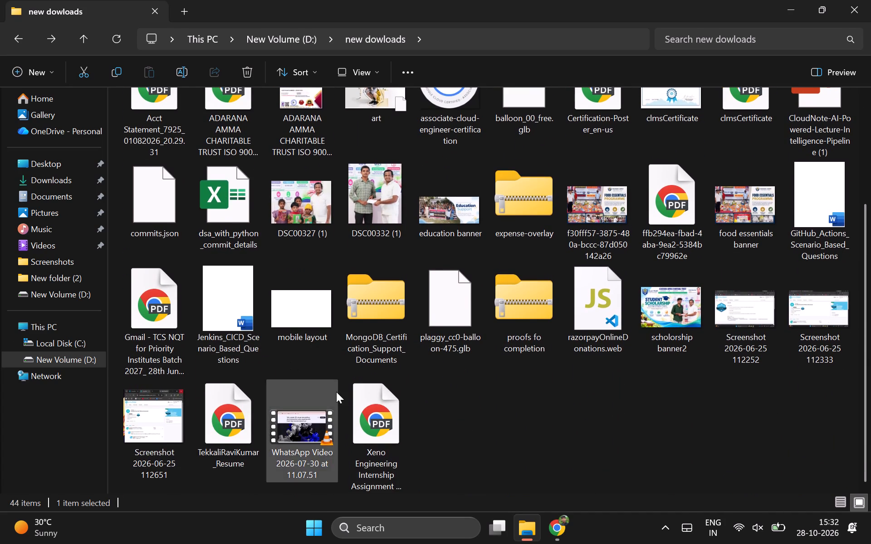
# Search the system for "ph" and launch Adobe Photoshop 2020.
pyautogui.click(320, 534)
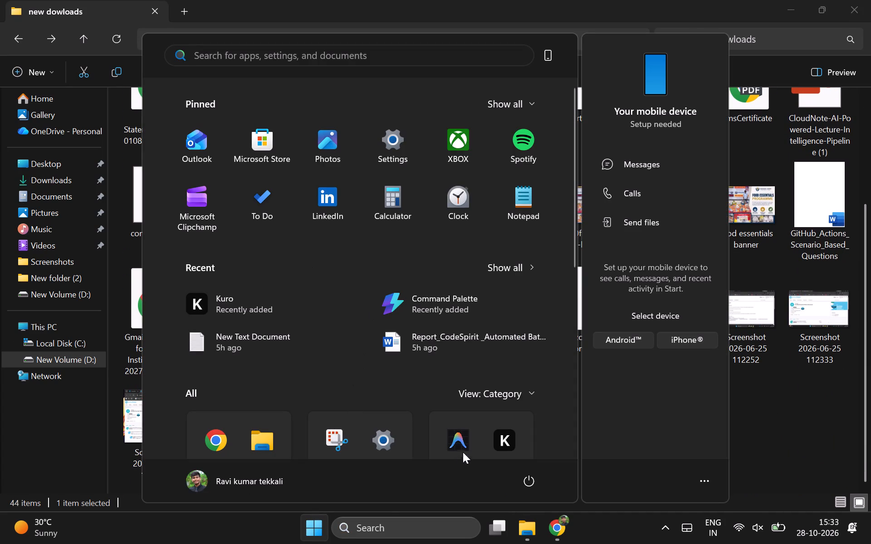
pyautogui.click(381, 522)
pyautogui.write('ph')
pyautogui.press('Right')
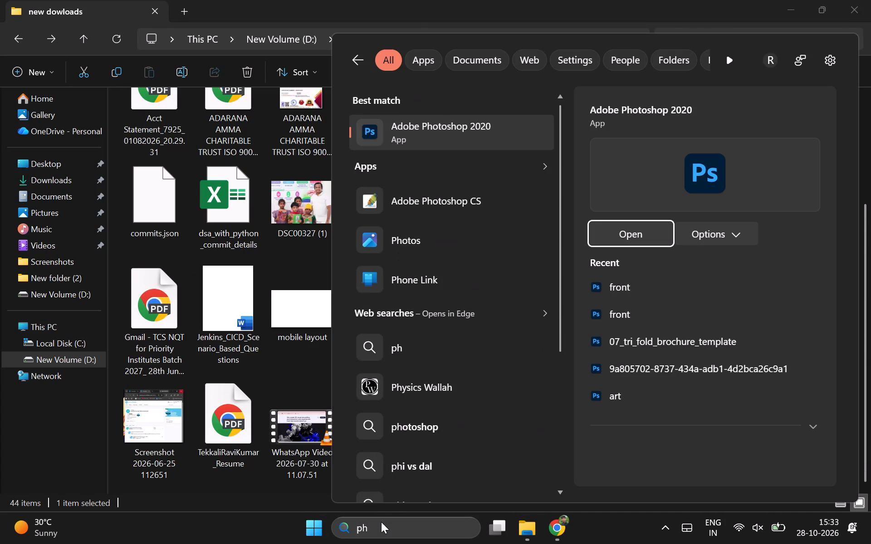
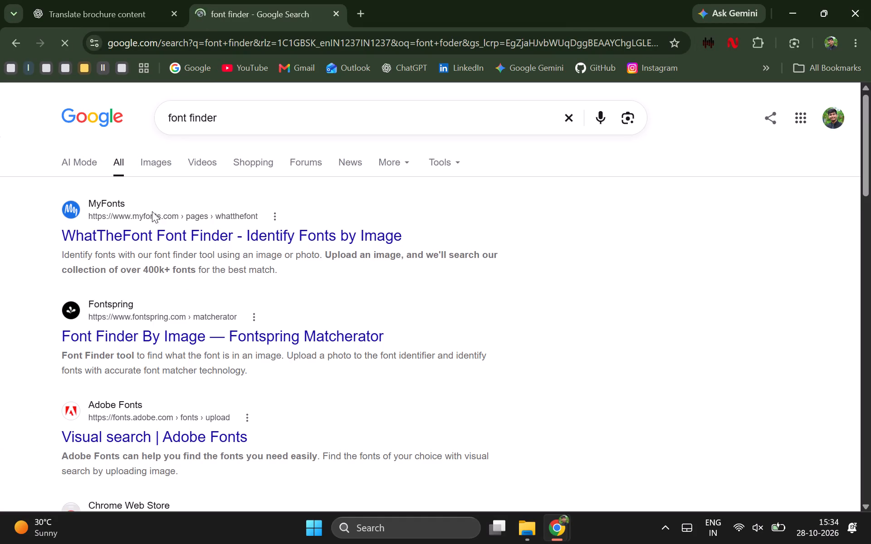
# Open the MyFonts WhatTheFont Font Finder page from the "font finder" search results.
pyautogui.click(170, 235)
# Switch to File Explorer with the "new dowloads" folder on New Volume (D:).
pyautogui.click(531, 534)
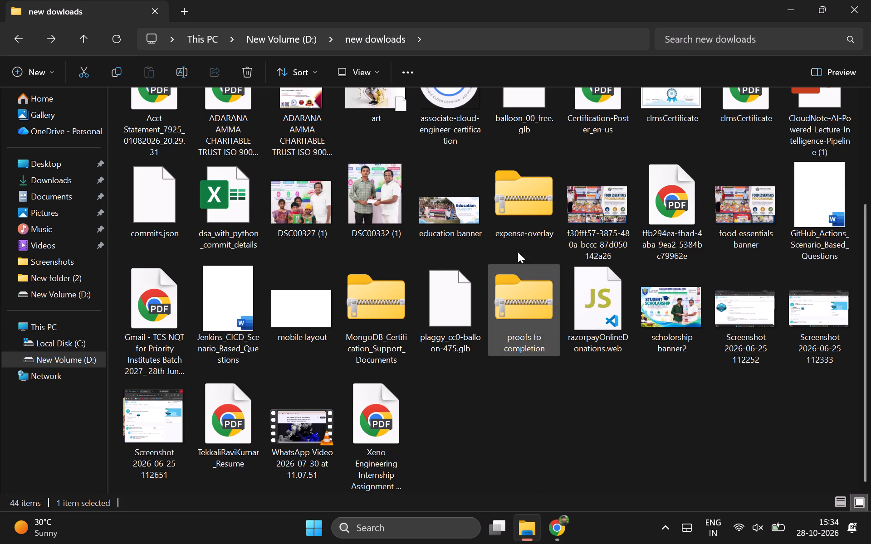
# Open the tri-fold brochure image "front" from New folder (2) inside the new dowloads folder.
pyautogui.scroll(2, 502, 229)
pyautogui.doubleClick(436, 128)
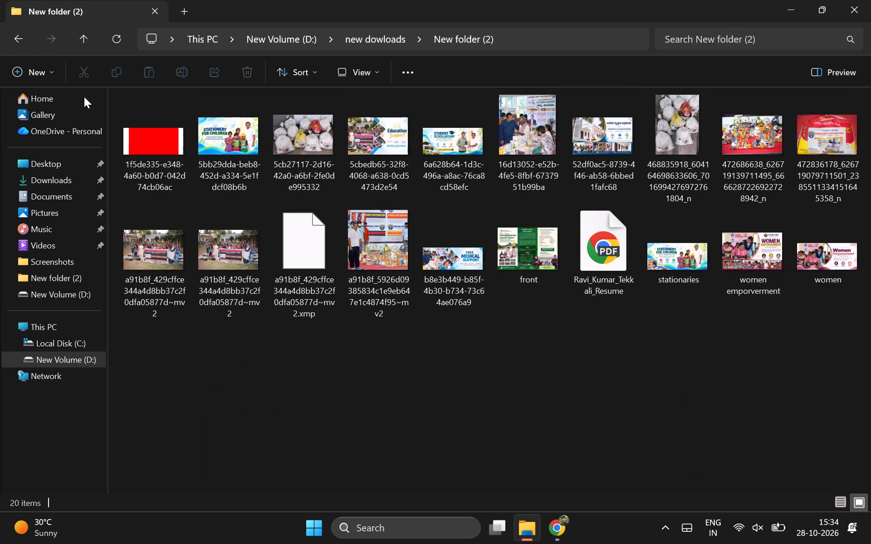
pyautogui.click(20, 38)
pyautogui.doubleClick(458, 129)
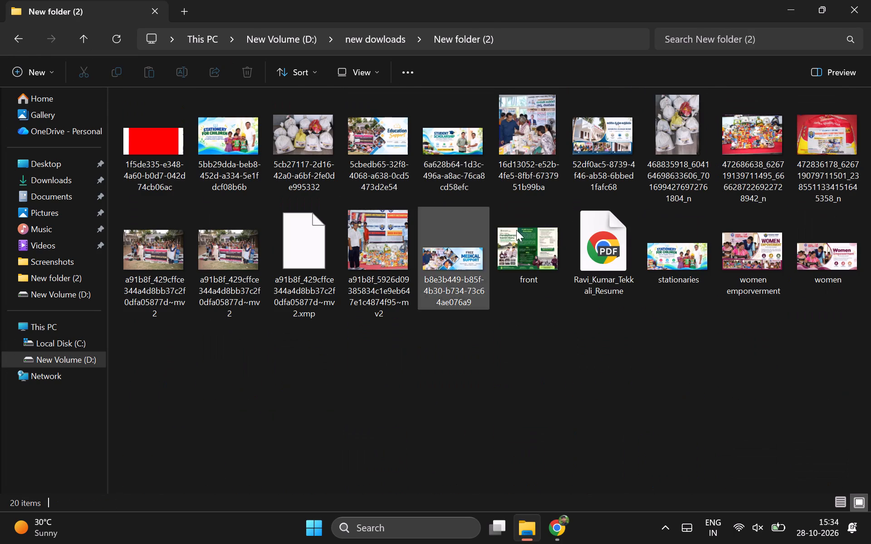
pyautogui.doubleClick(514, 233)
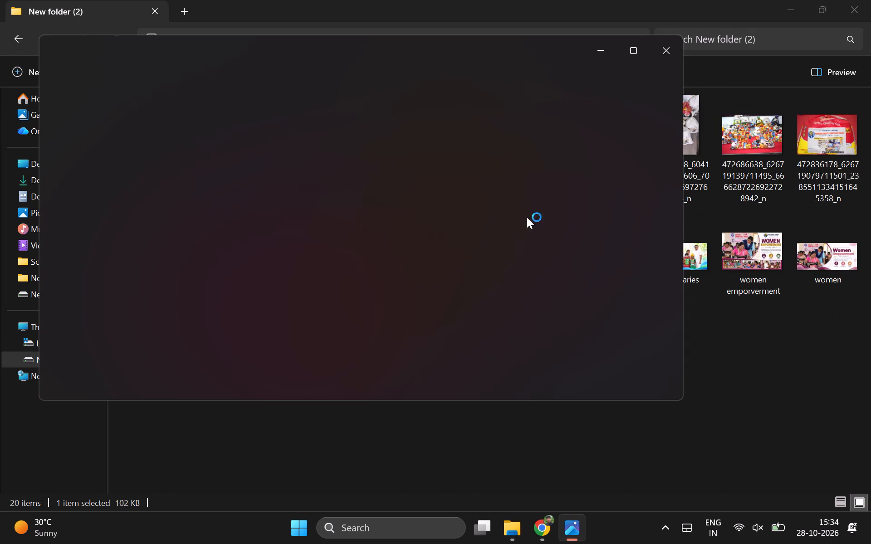
# Crop the brochure image to its cover panel, 243 x 520, save it as a JPEG copy named front in Downloads, and close it.
pyautogui.click(78, 52)
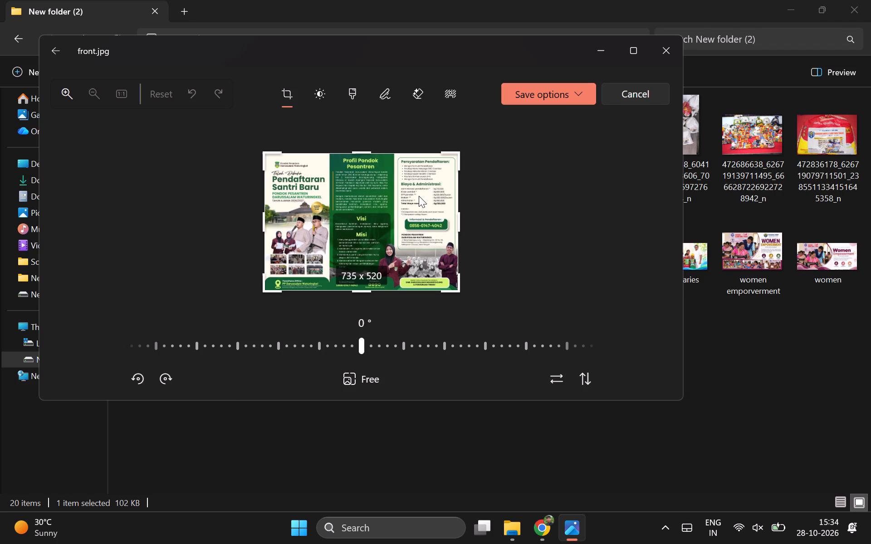
pyautogui.moveTo(466, 225); pyautogui.dragTo(350, 214)
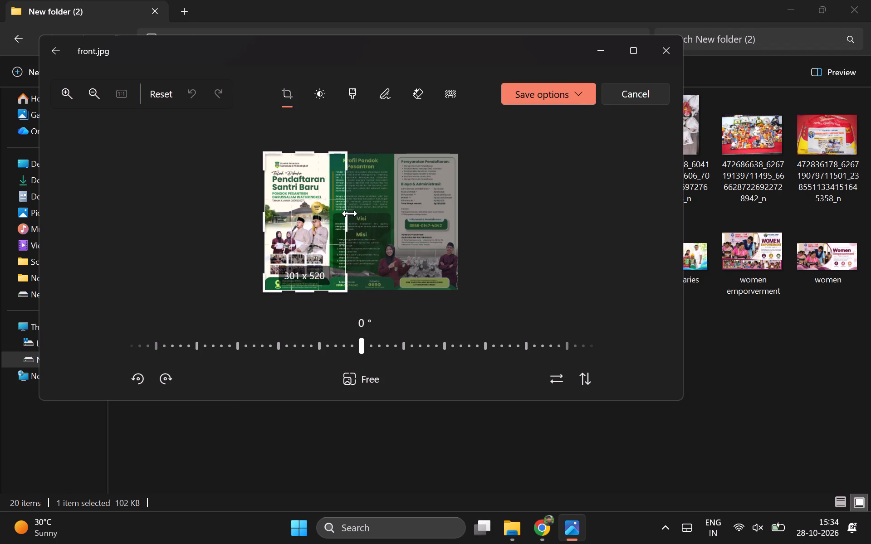
pyautogui.moveTo(350, 214); pyautogui.dragTo(337, 213)
pyautogui.click(580, 97)
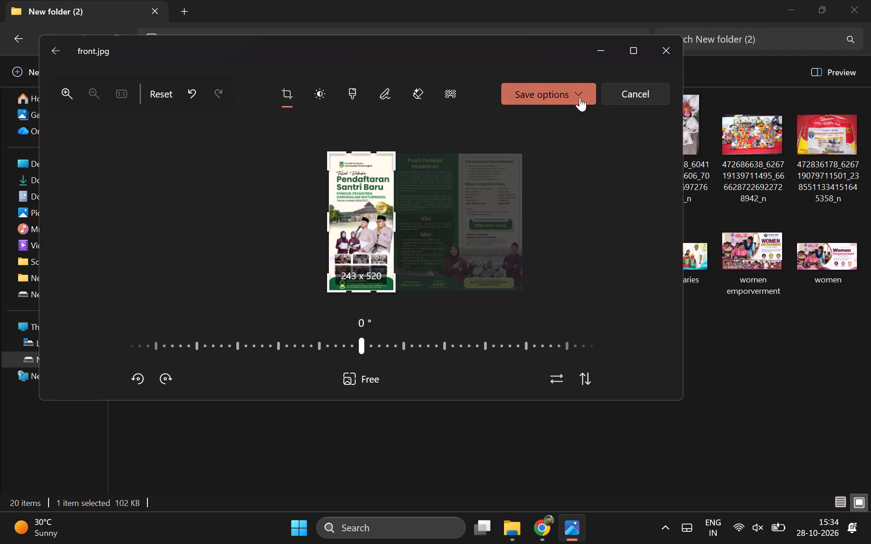
pyautogui.click(556, 121)
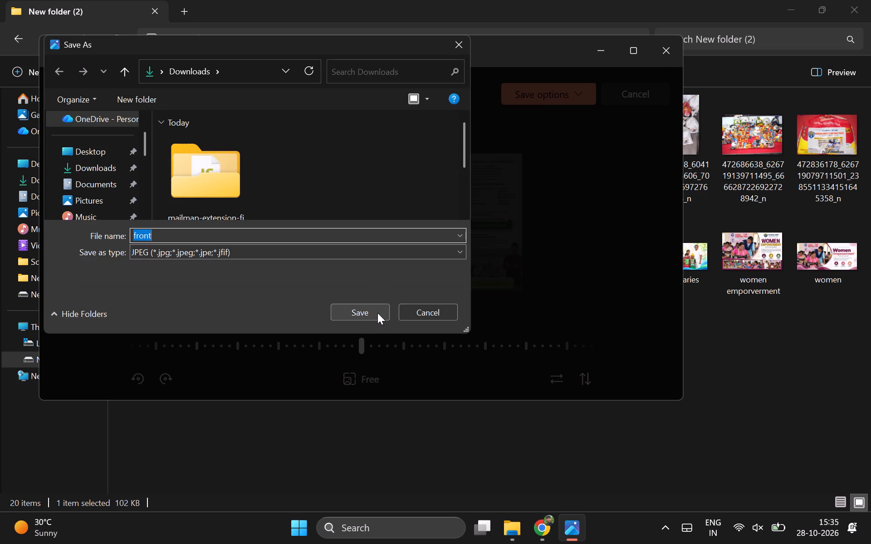
pyautogui.click(377, 313)
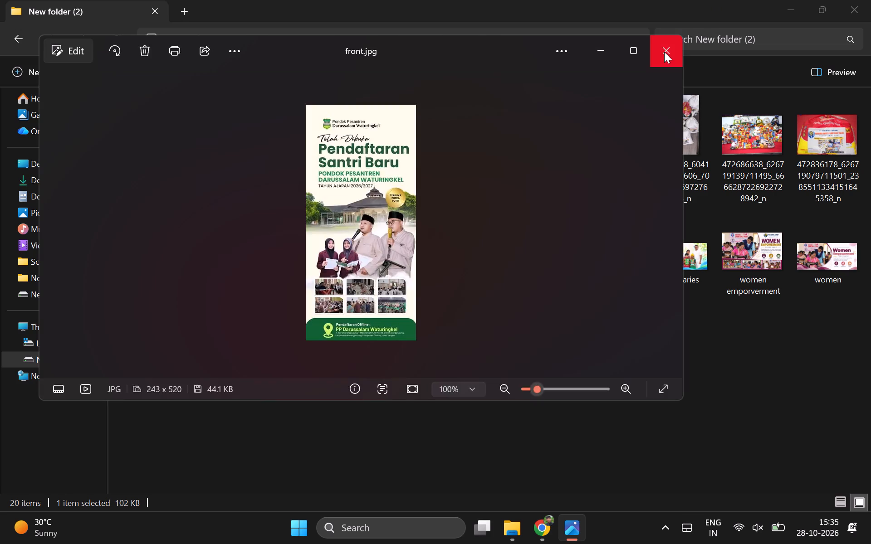
pyautogui.click(664, 52)
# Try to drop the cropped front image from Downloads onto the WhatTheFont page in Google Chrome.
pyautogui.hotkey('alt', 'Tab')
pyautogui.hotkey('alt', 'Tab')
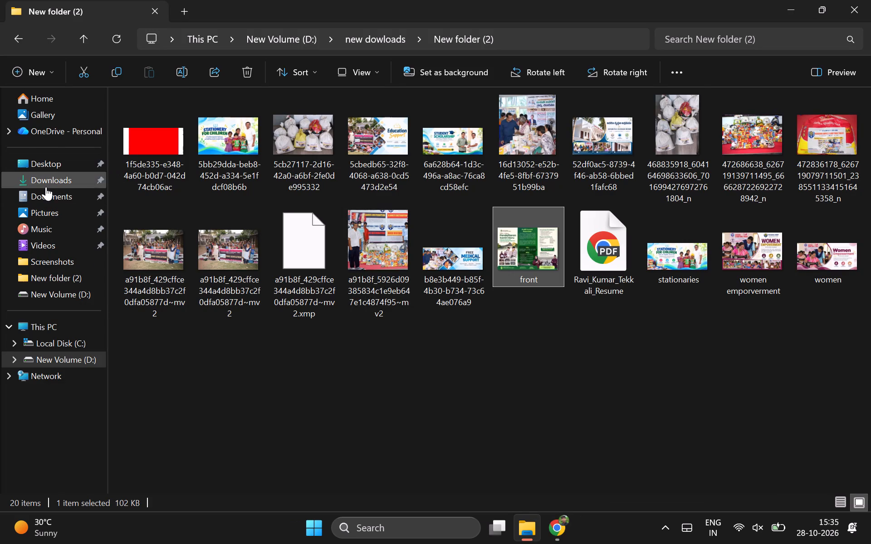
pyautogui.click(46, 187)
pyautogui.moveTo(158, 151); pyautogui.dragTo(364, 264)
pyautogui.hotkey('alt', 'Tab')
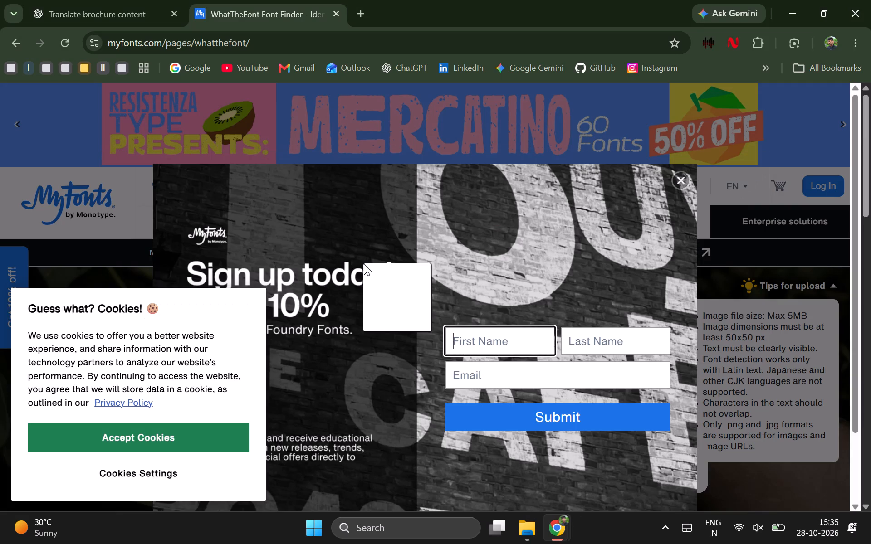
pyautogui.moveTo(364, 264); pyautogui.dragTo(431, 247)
# Dismiss the sign-up offer on the WhatTheFont page and upload the cropped front image from Downloads.
pyautogui.click(337, 0)
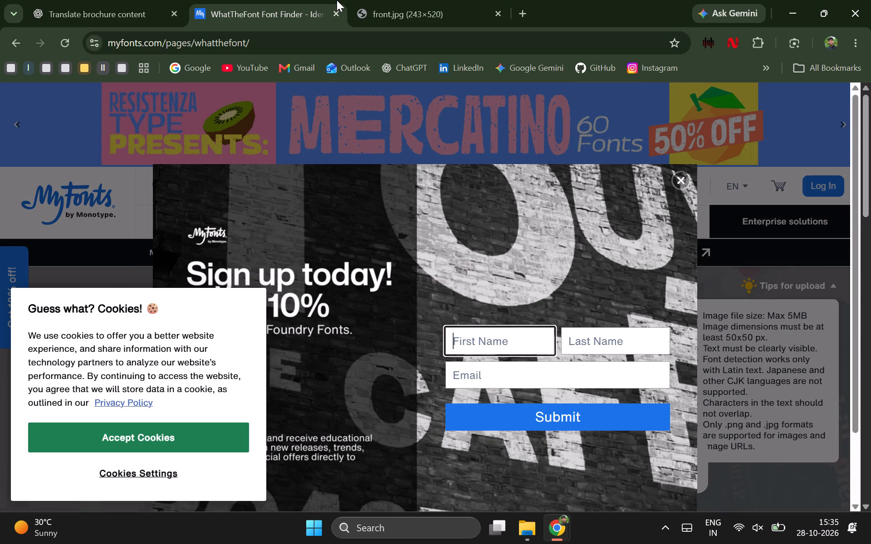
pyautogui.doubleClick(686, 188)
pyautogui.click(681, 182)
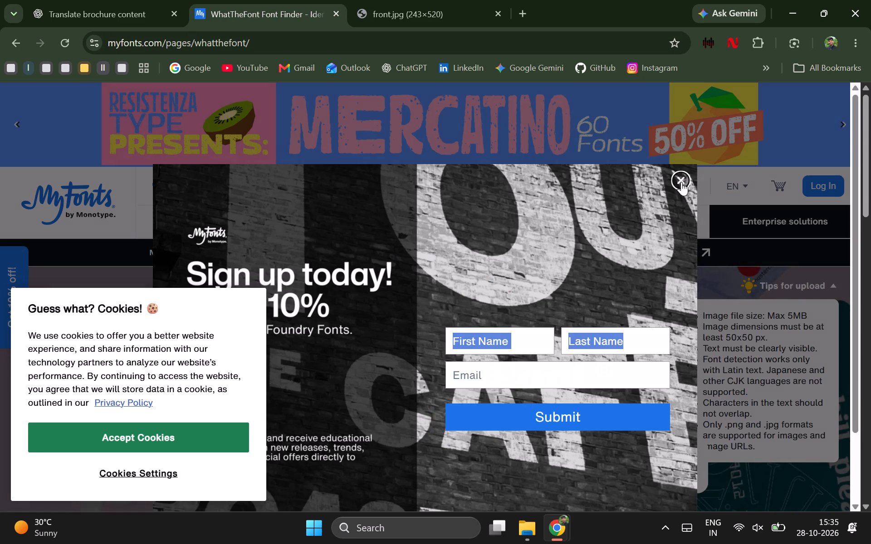
pyautogui.scroll(-1, 499, 350)
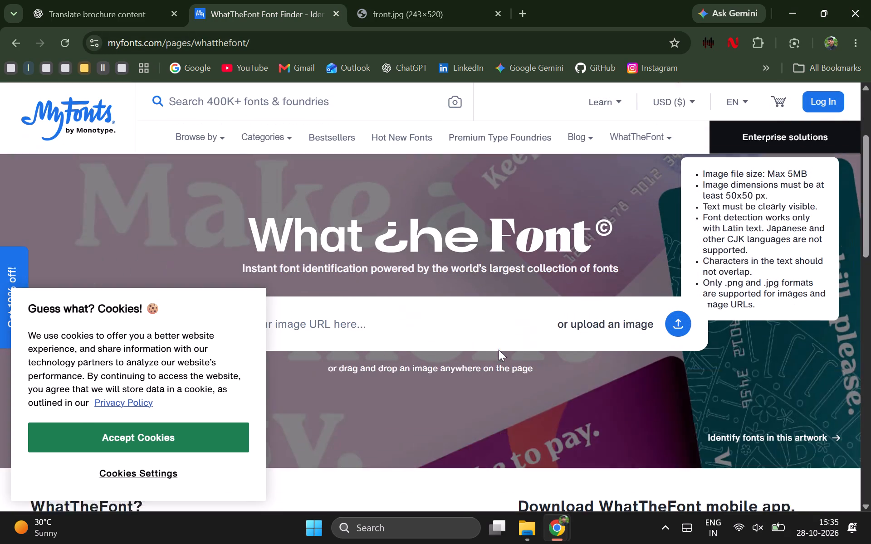
pyautogui.scroll(-1, 499, 350)
pyautogui.click(601, 300)
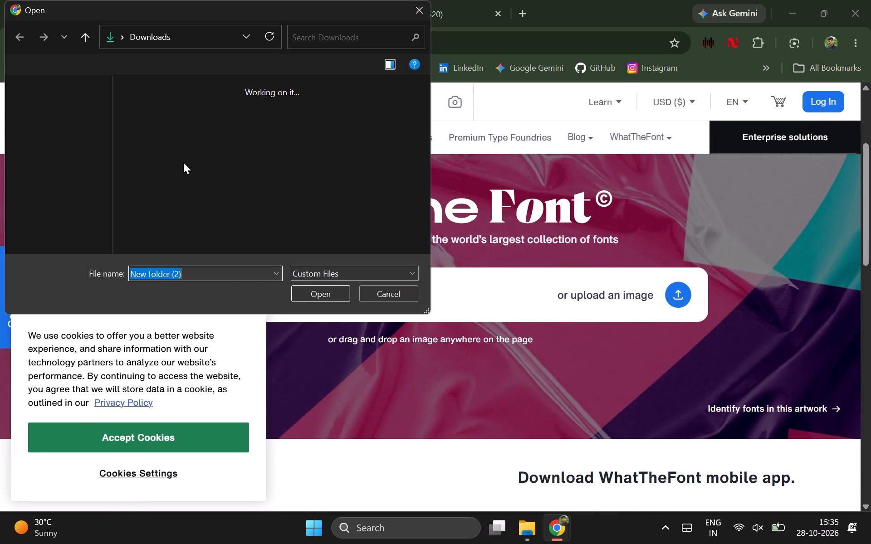
pyautogui.click(172, 133)
pyautogui.click(298, 286)
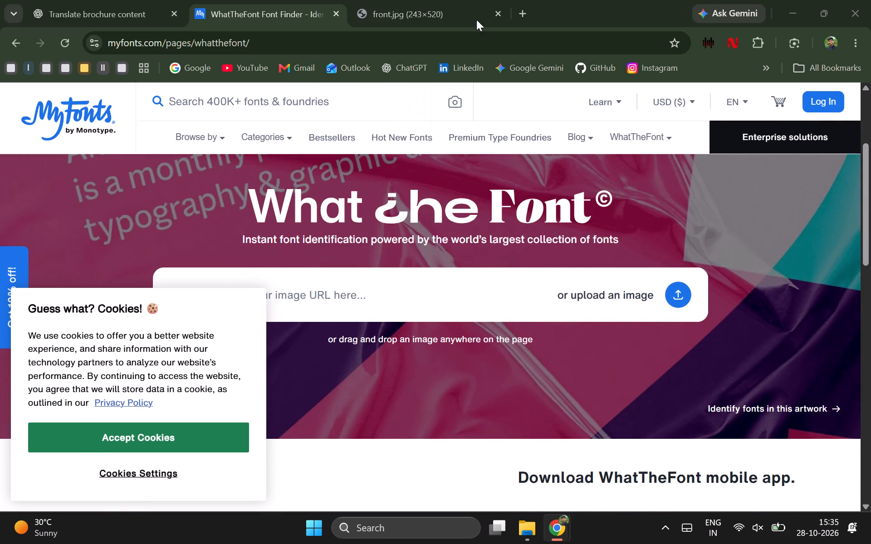
# Close the extra browser tab showing front.jpg.
pyautogui.click(475, 0)
pyautogui.click(437, 93)
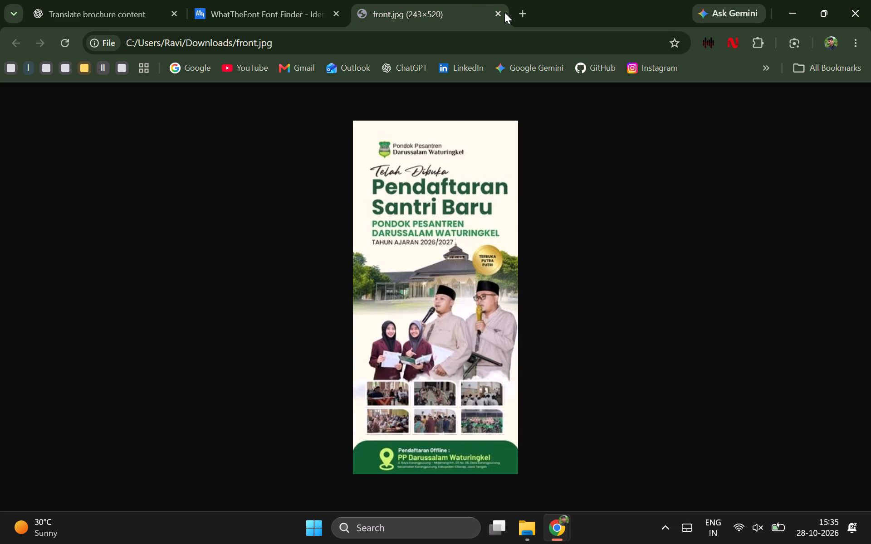
pyautogui.click(504, 12)
pyautogui.click(463, 126)
pyautogui.click(495, 15)
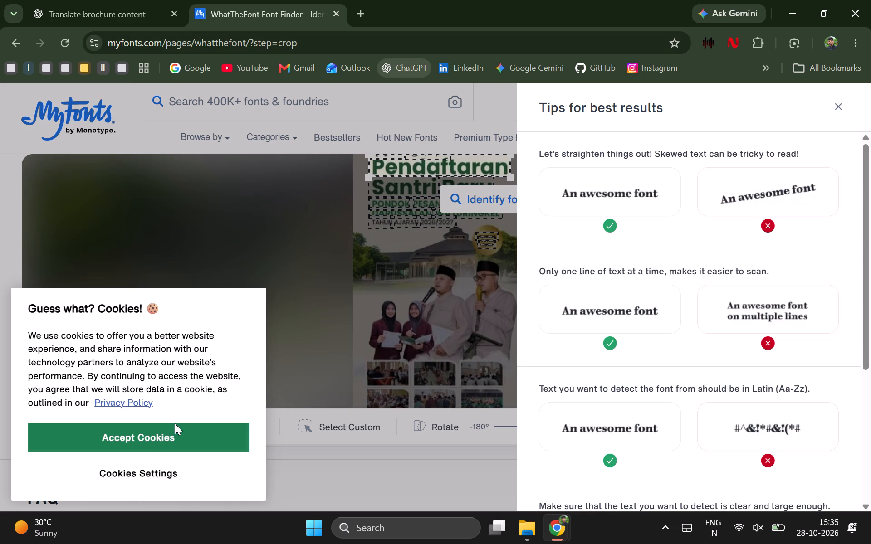
# Clear the cookie notice and the upload tips, and identify the font of the "Pendaftaran" headline.
pyautogui.click(144, 442)
pyautogui.click(836, 102)
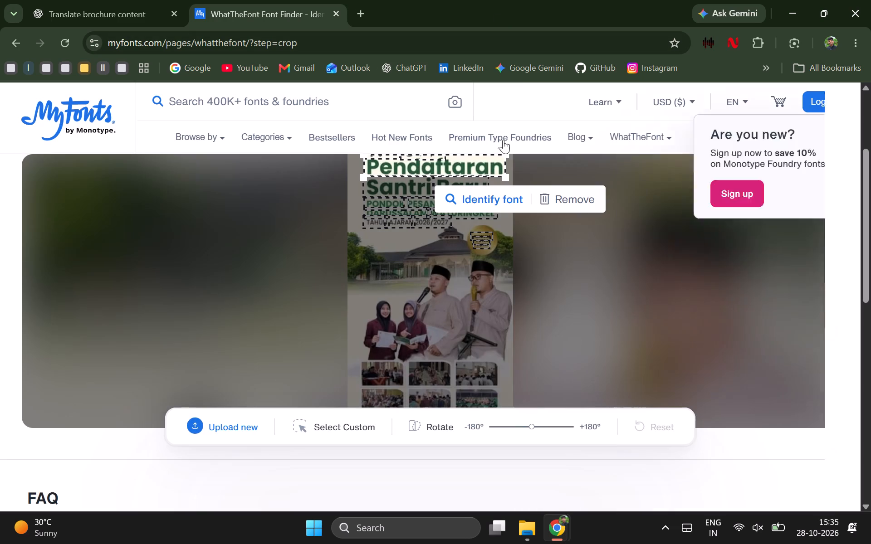
pyautogui.click(466, 197)
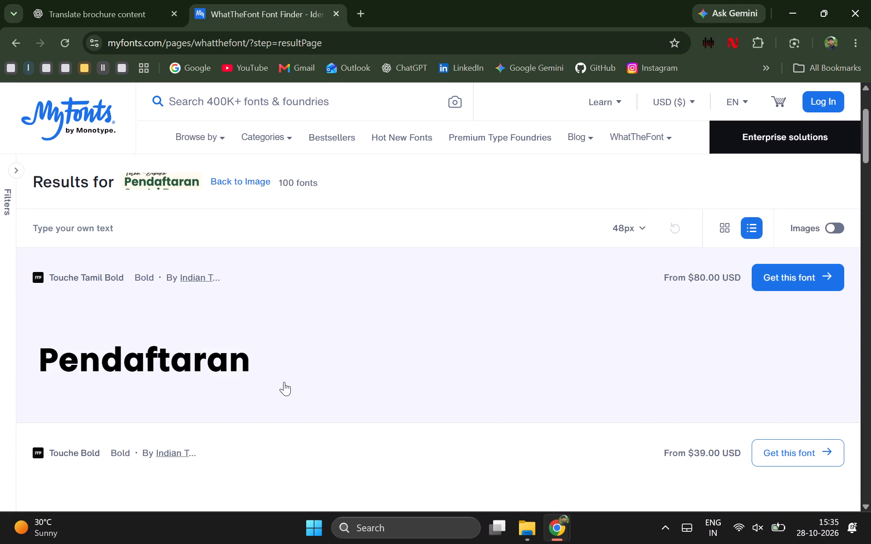
# Open the Touche Tamil Bold match from the font results in a new tab and go to its page.
pyautogui.hscroll(2, 183, 230)
pyautogui.scroll(2, 183, 230)
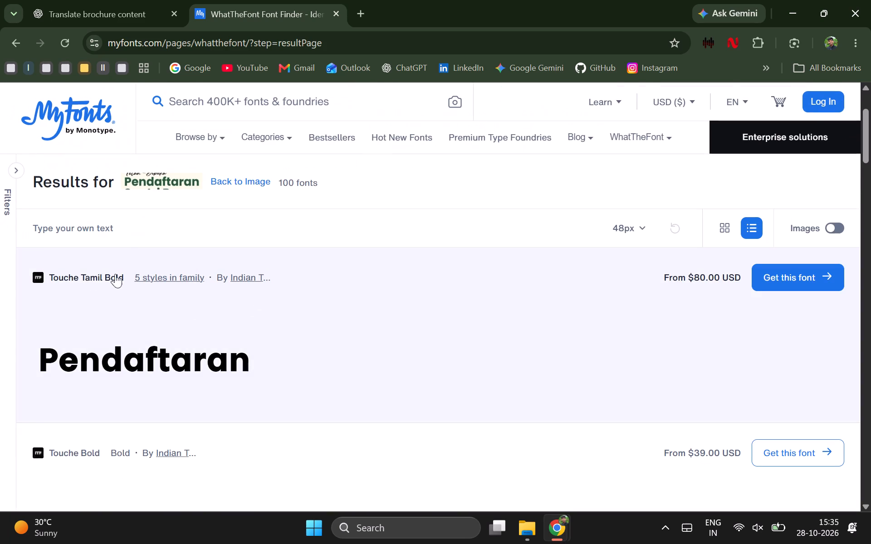
pyautogui.rightClick(78, 277)
pyautogui.moveTo(114, 306); pyautogui.dragTo(108, 300)
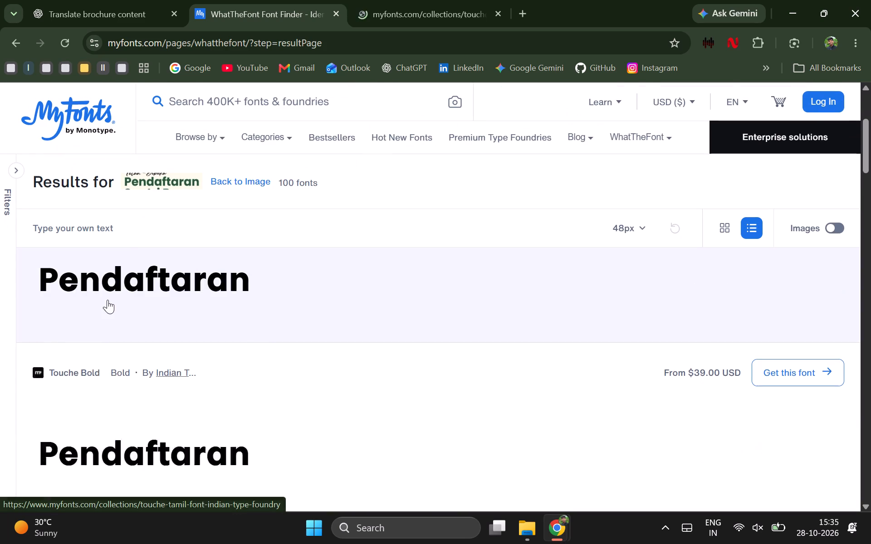
pyautogui.click(496, 0)
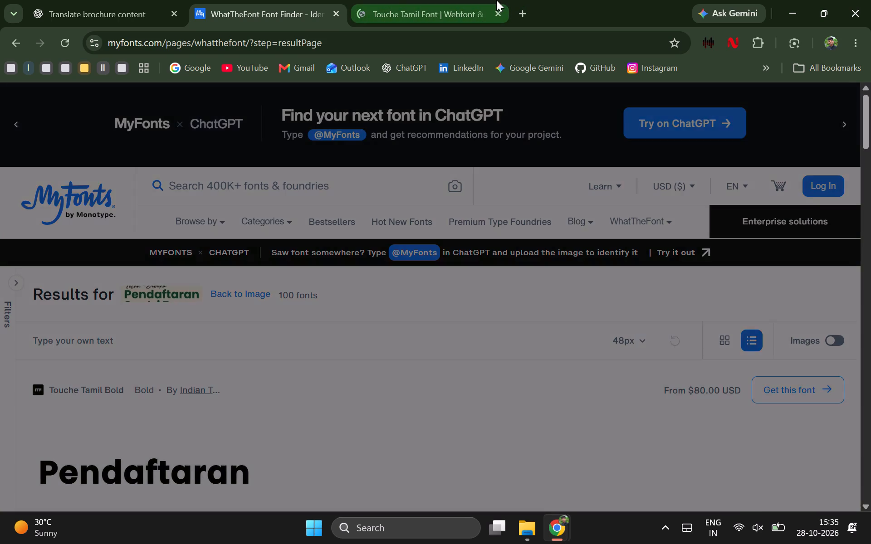
pyautogui.click(193, 0)
pyautogui.click(356, 0)
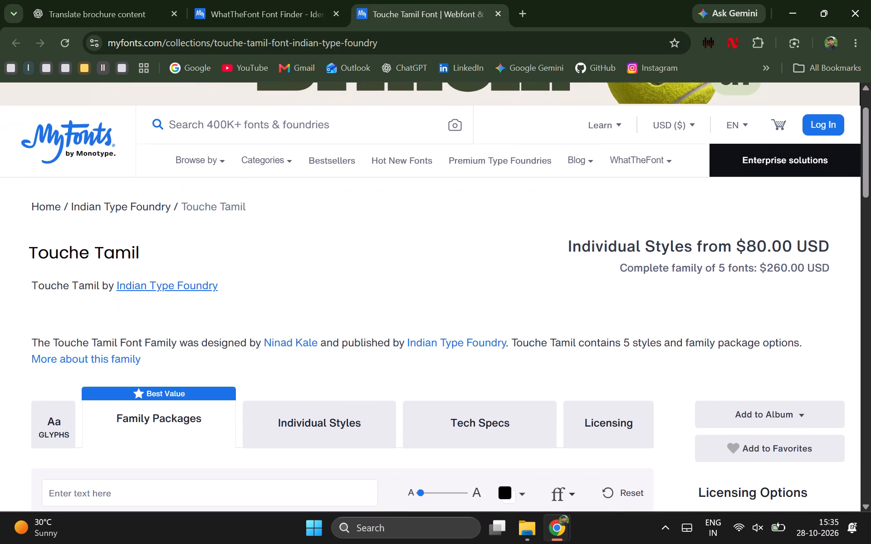
# Copy the font name Touche Tamil and search Google for "touche tamil for free download".
pyautogui.hotkey('ctrl', 'c')
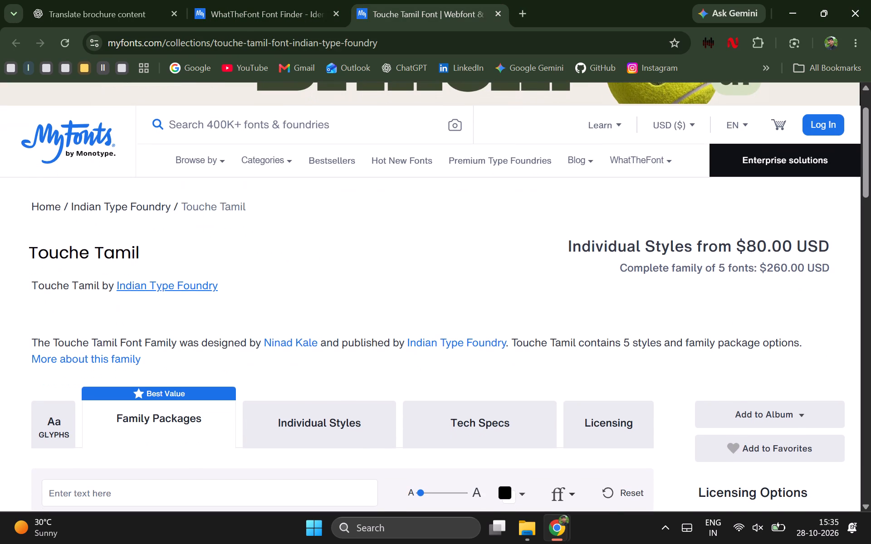
pyautogui.click(44, 256)
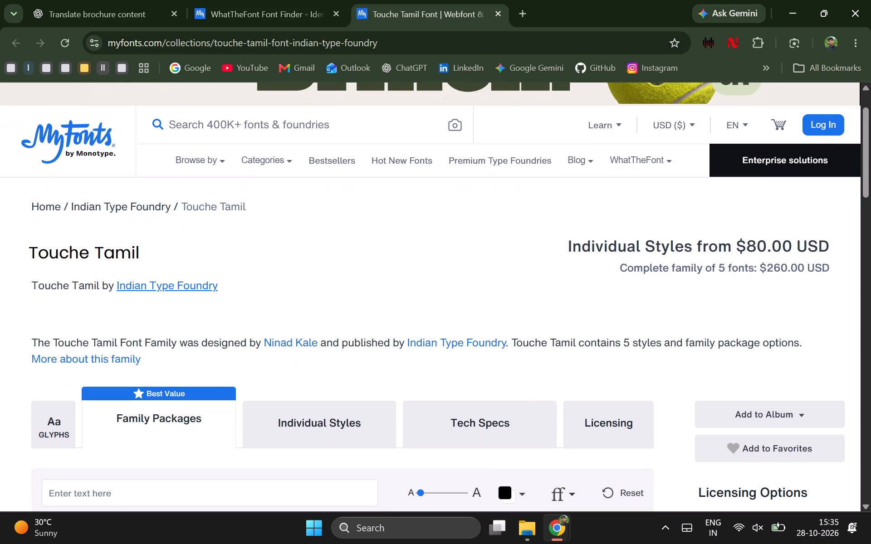
pyautogui.tripleClick(36, 254)
pyautogui.hotkey('ctrl', 'c')
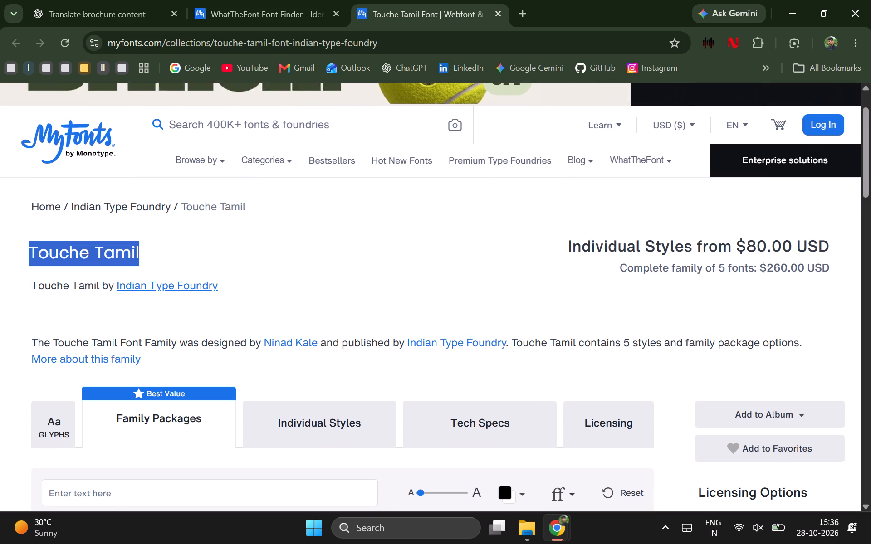
pyautogui.click(36, 254)
pyautogui.click(257, 50)
pyautogui.hotkey('ctrl', 'v')
pyautogui.press('space')
pyautogui.write('fot free')
pyautogui.press('space')
pyautogui.press('Down')
pyautogui.press('Return')
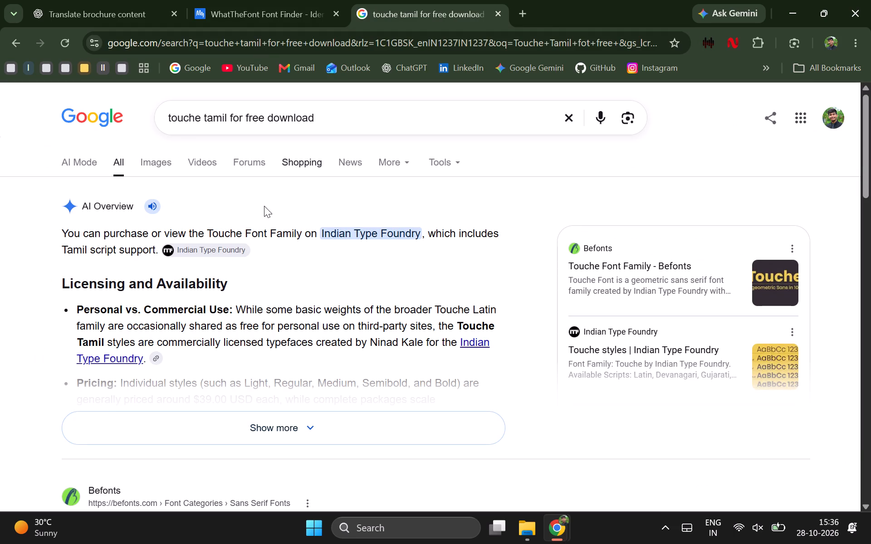
# Open the Fonts Hut "Touche Font" search result in its own tab.
pyautogui.scroll(-3, 190, 319)
pyautogui.scroll(-1, 146, 310)
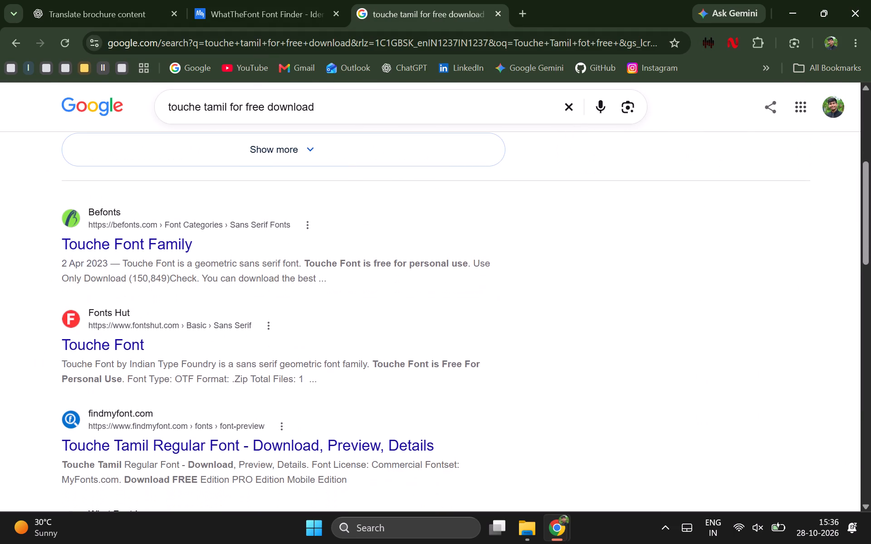
pyautogui.keyDown('ctrl'); pyautogui.click(117, 350); pyautogui.keyUp('ctrl')
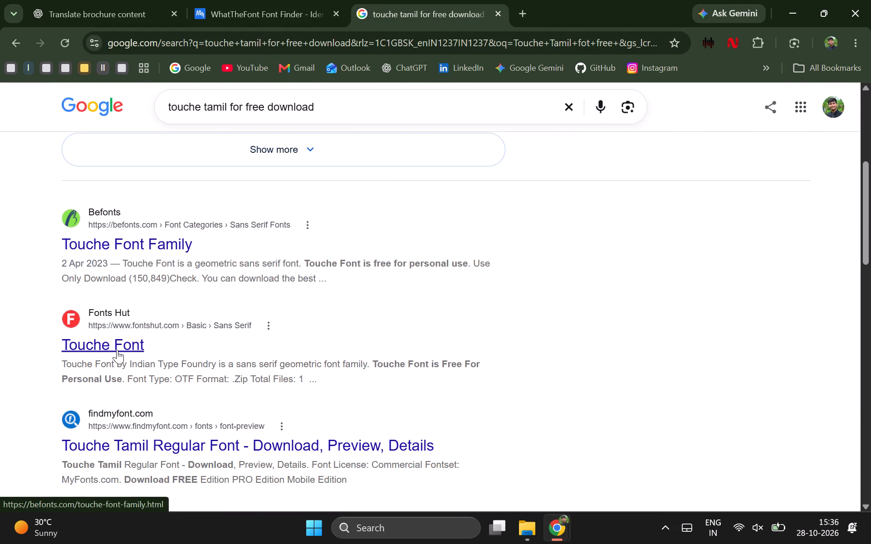
pyautogui.click(553, 0)
# Request the Touche font download from the Fonts Hut font page.
pyautogui.scroll(-1, 301, 283)
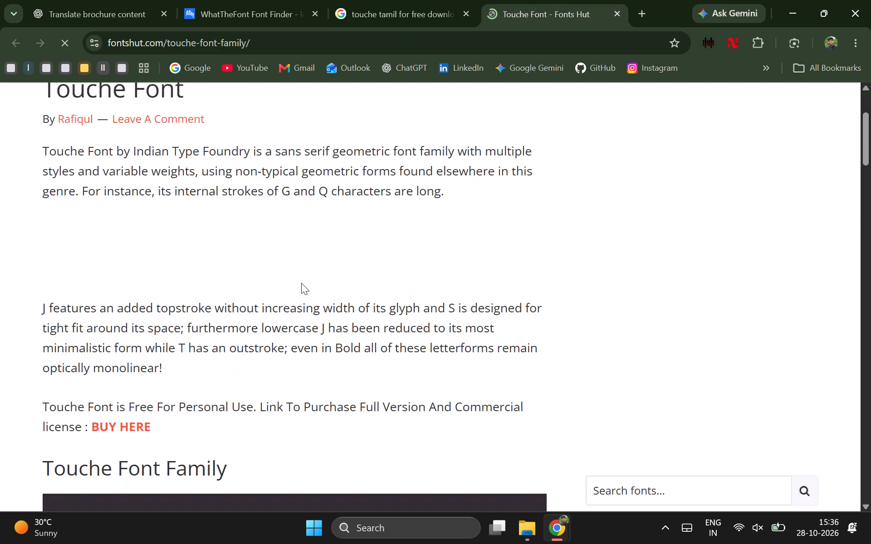
pyautogui.scroll(-3, 301, 283)
pyautogui.scroll(-2, 222, 265)
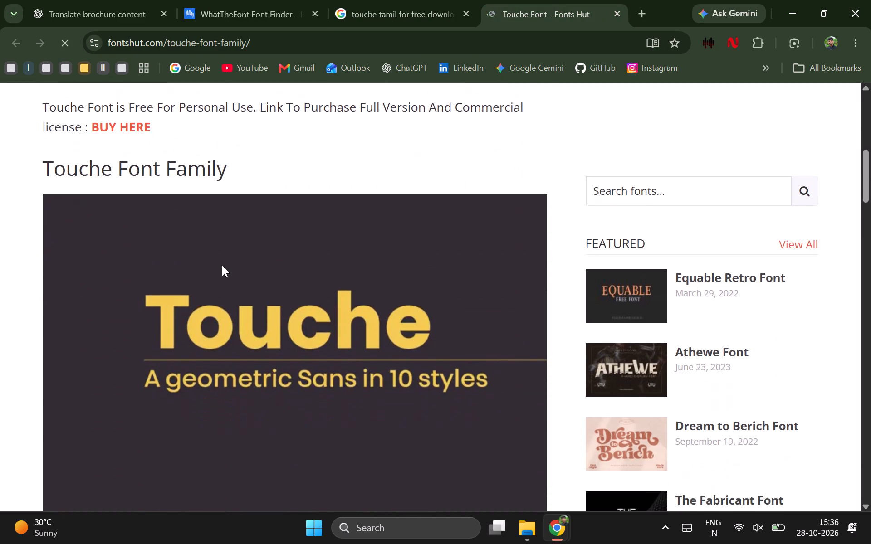
pyautogui.scroll(-6, 222, 265)
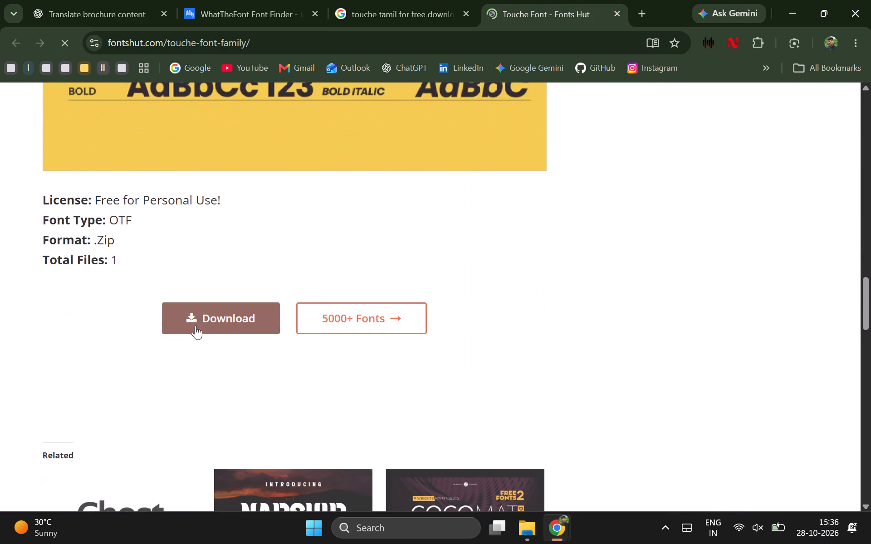
pyautogui.click(196, 325)
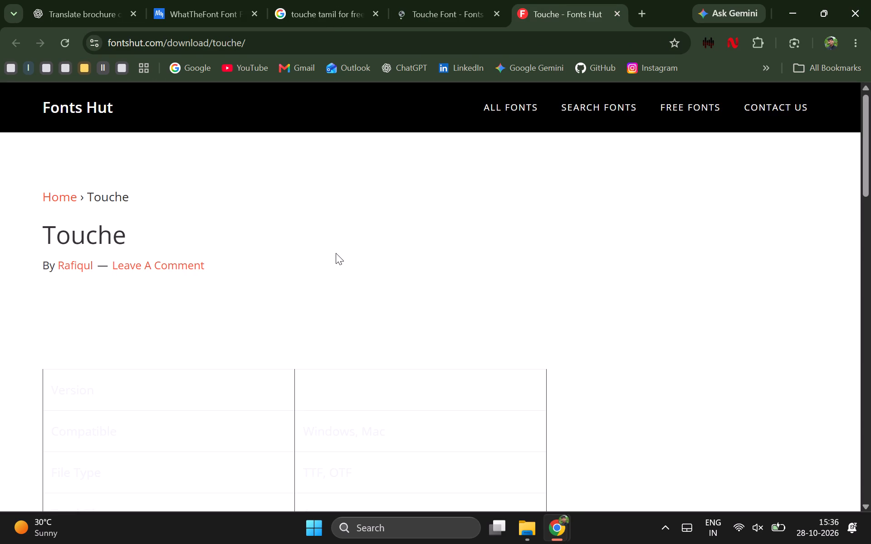
# Dismiss the advertisement on the Fonts Hut Touche Font page and look over the font preview samples.
pyautogui.click(321, 0)
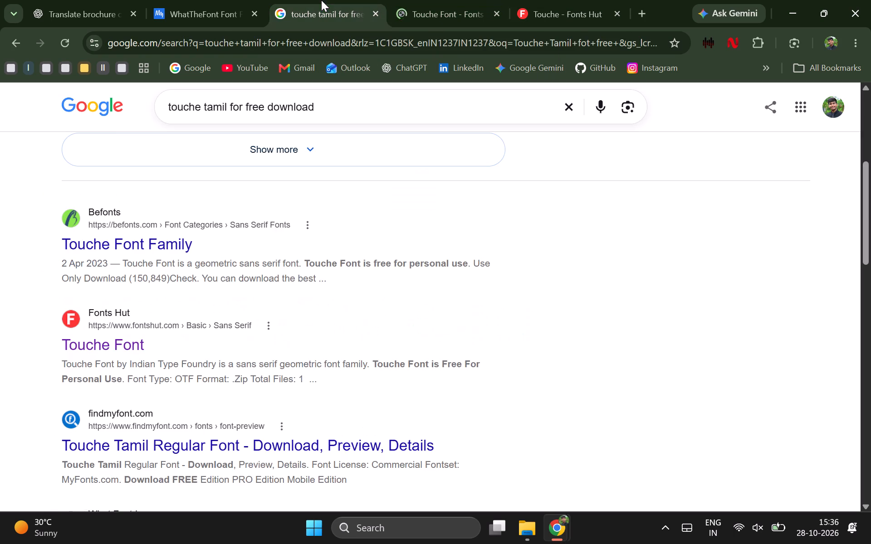
pyautogui.click(431, 0)
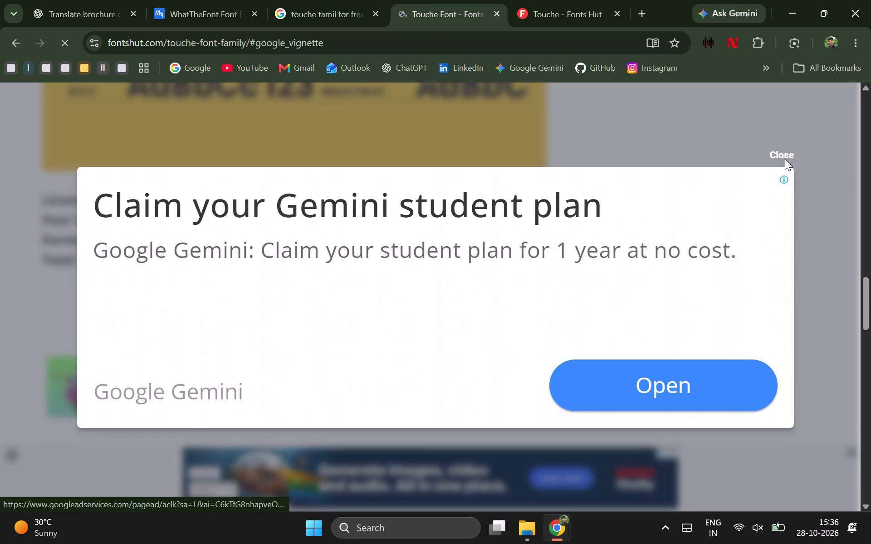
pyautogui.click(785, 158)
pyautogui.scroll(5, 624, 229)
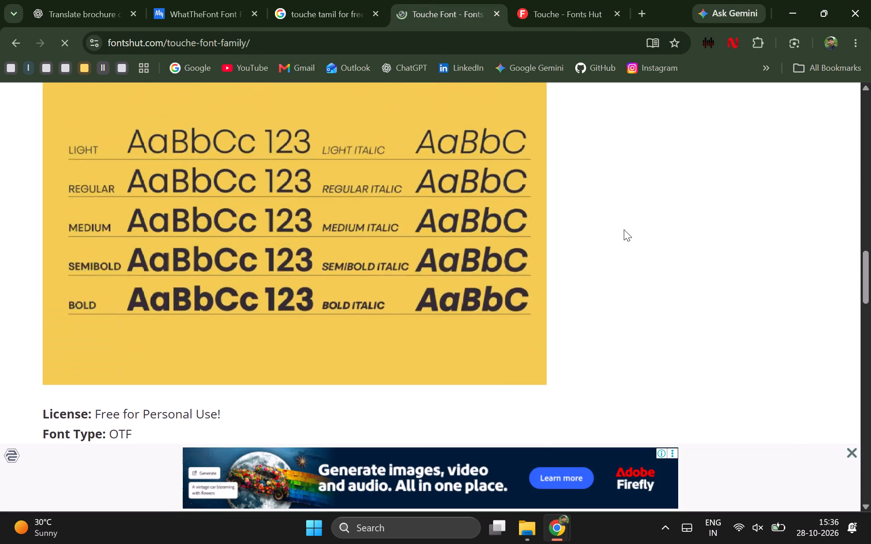
pyautogui.scroll(4, 624, 229)
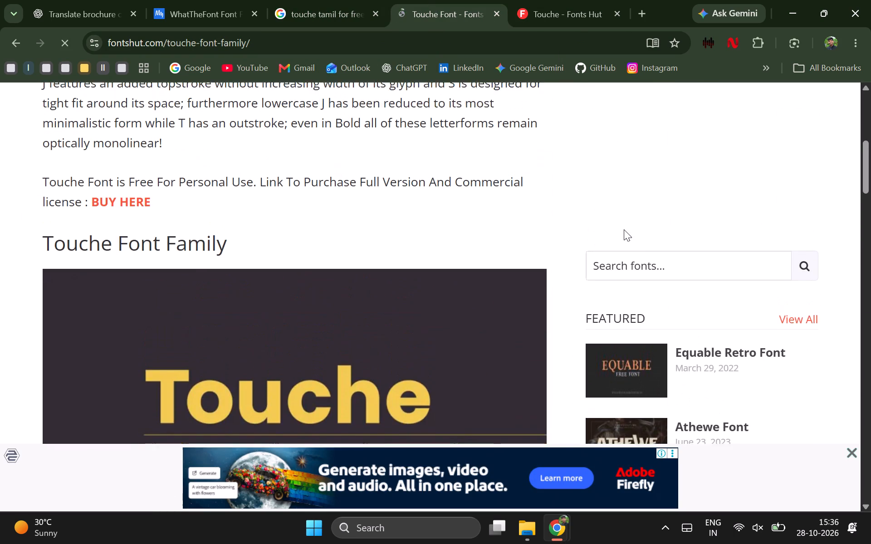
pyautogui.scroll(1, 624, 229)
# Download Touche-Font-Family.zip from the Fonts Hut Touche download page.
pyautogui.click(589, 0)
pyautogui.scroll(-2, 303, 298)
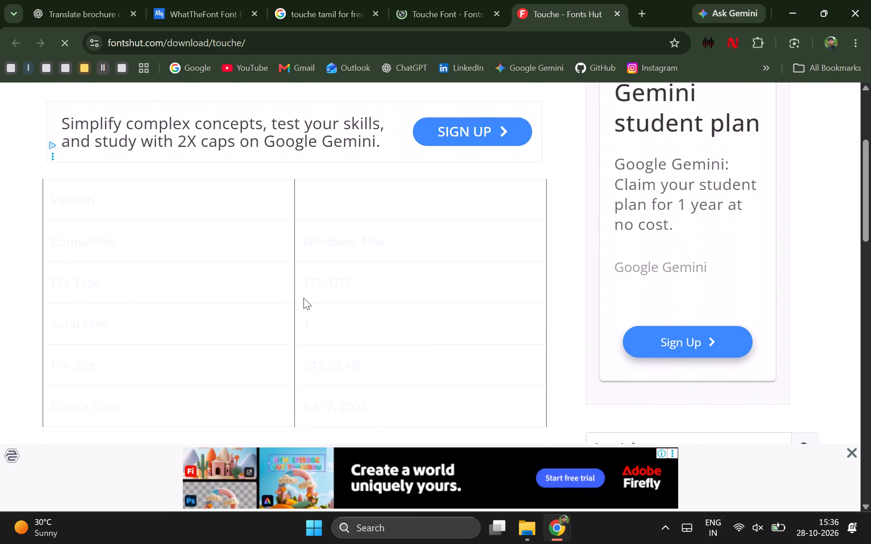
pyautogui.scroll(-4, 303, 298)
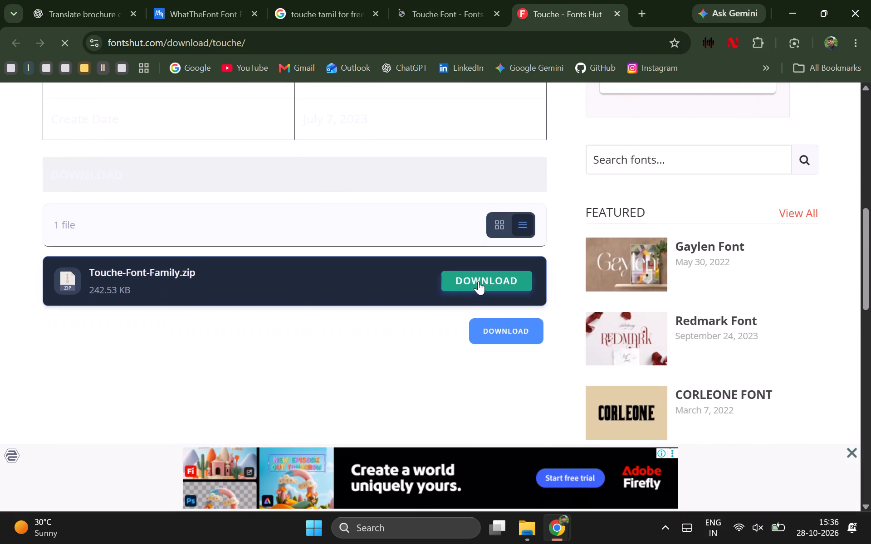
pyautogui.click(476, 280)
pyautogui.click(469, 283)
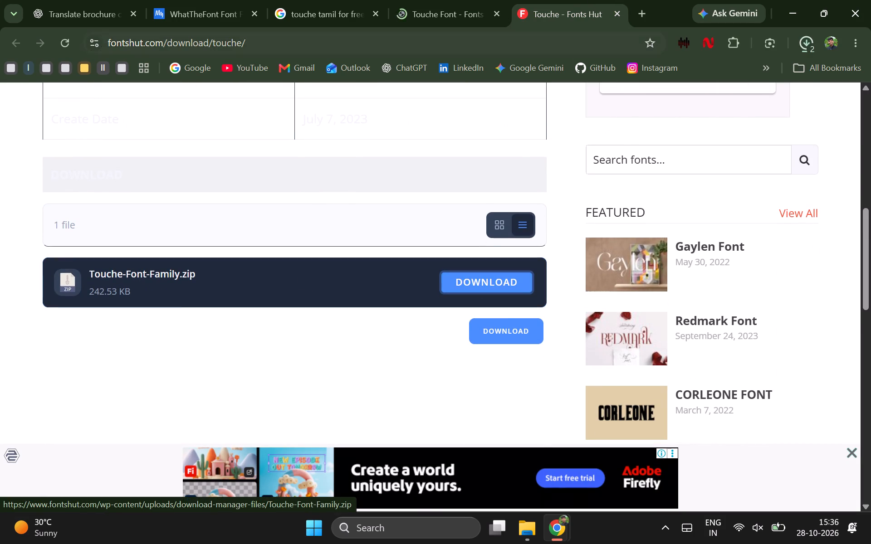
# Close the two Fonts Hut tabs.
pyautogui.click(608, 10)
pyautogui.click(616, 12)
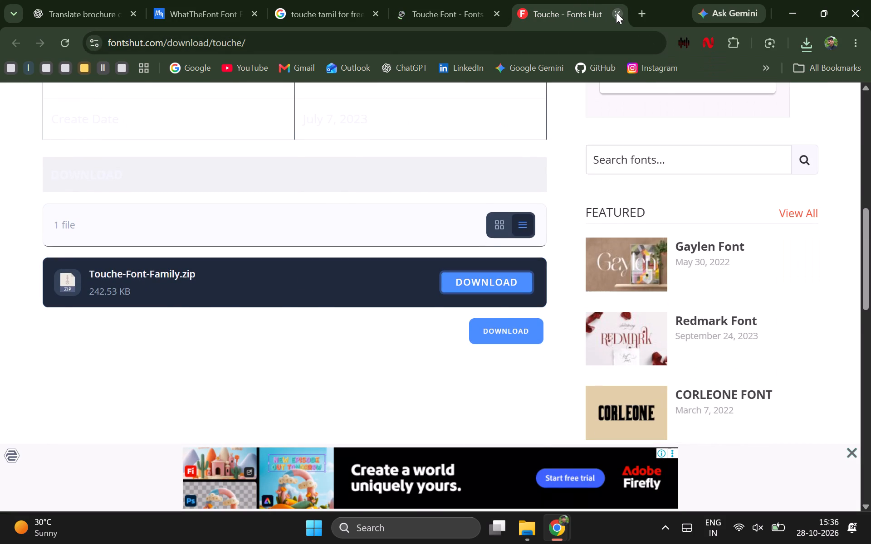
pyautogui.click(614, 12)
# Switch to File Explorer and delete the duplicate Touche-Font-Family archive from Downloads, keeping Touche-Font-Family (1).
pyautogui.click(517, 535)
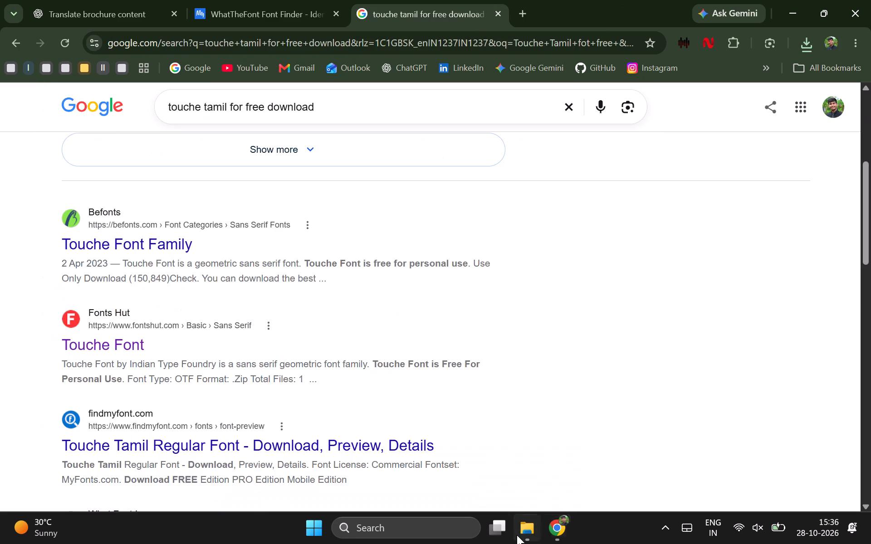
pyautogui.click(313, 150)
pyautogui.click(372, 160)
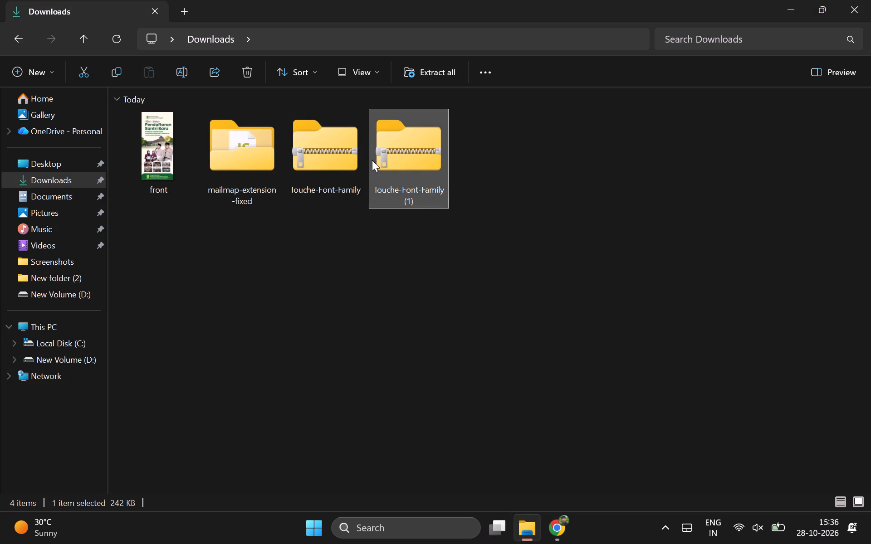
pyautogui.click(320, 171)
pyautogui.press('Delete')
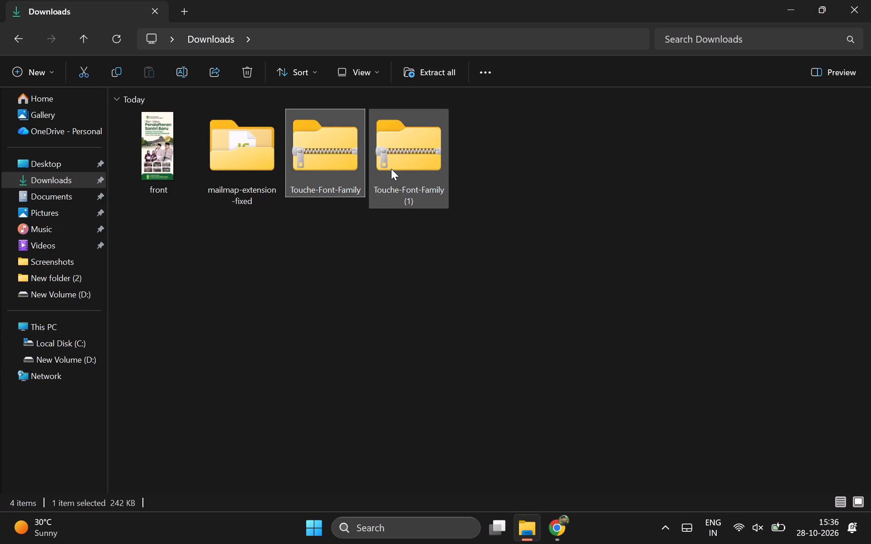
# Extract the Touche-Font-Family (1) archive into its own folder in Downloads and delete the zip.
pyautogui.rightClick(333, 147)
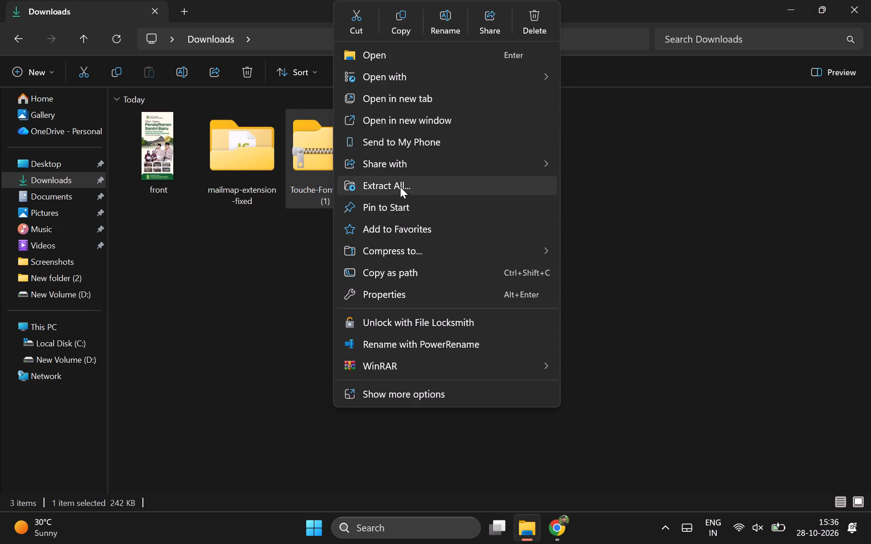
pyautogui.click(400, 187)
pyautogui.press('Return')
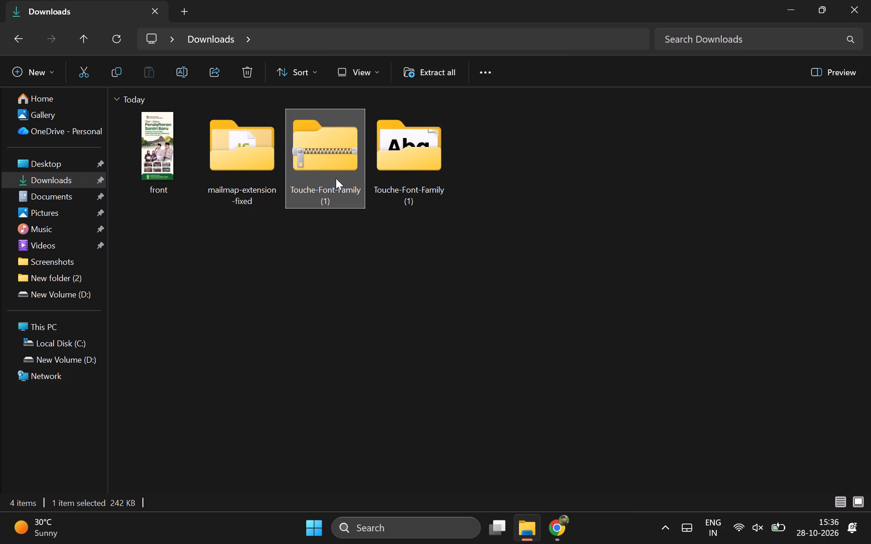
pyautogui.press('Delete')
# Install the Touche Bold font from the extracted Touche-Font-Family (1) folder and close its preview.
pyautogui.doubleClick(319, 158)
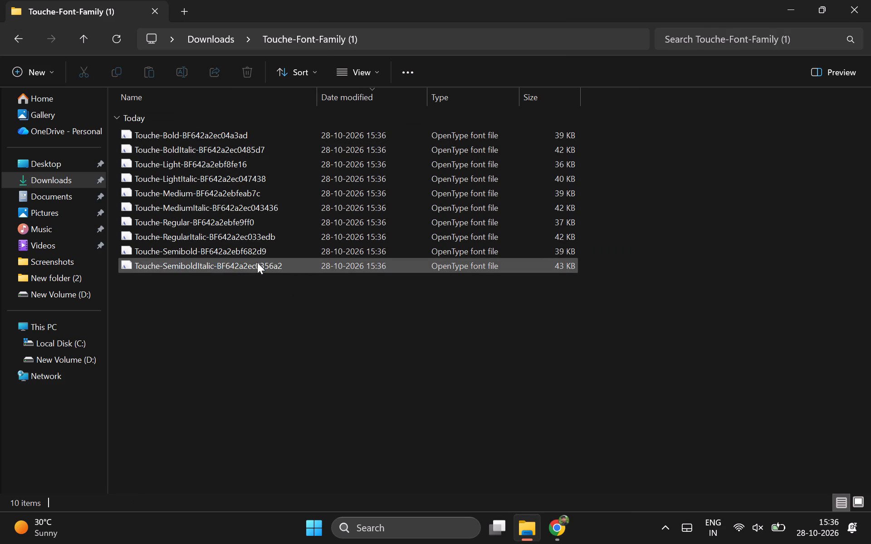
pyautogui.doubleClick(220, 131)
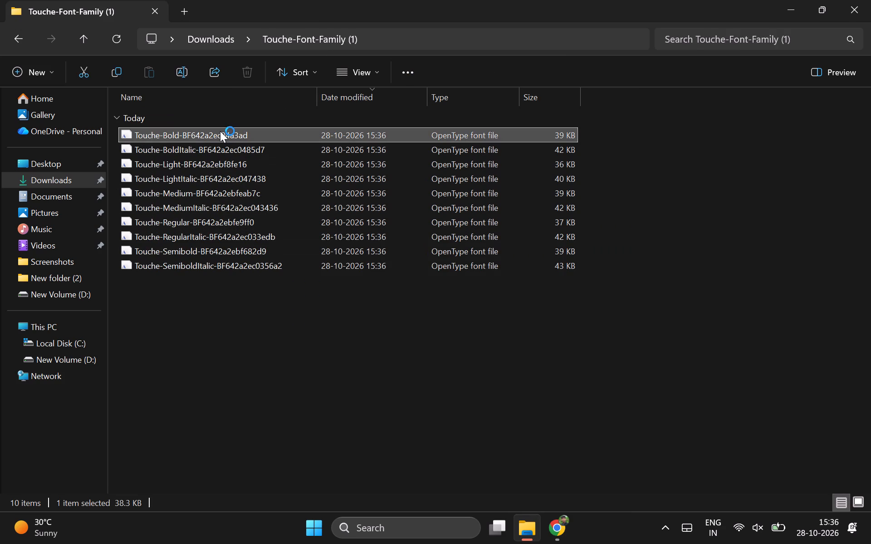
pyautogui.click(164, 116)
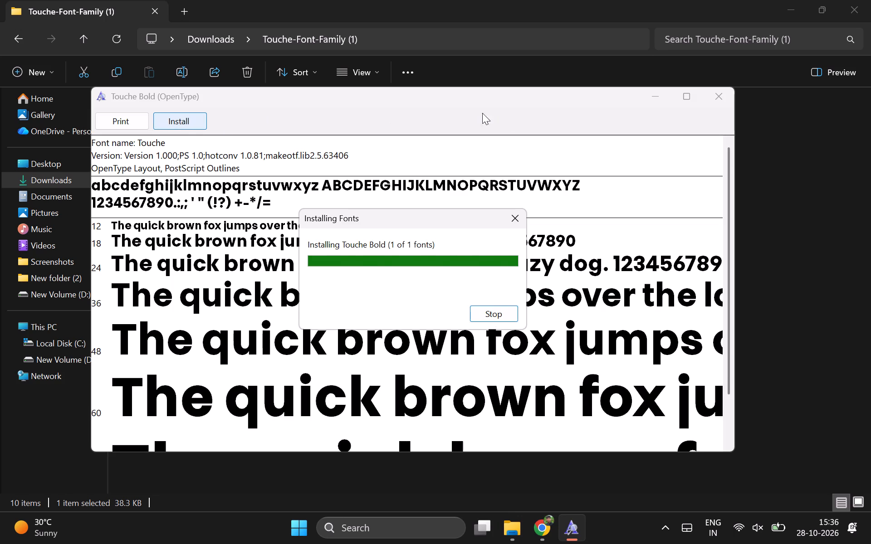
pyautogui.click(722, 89)
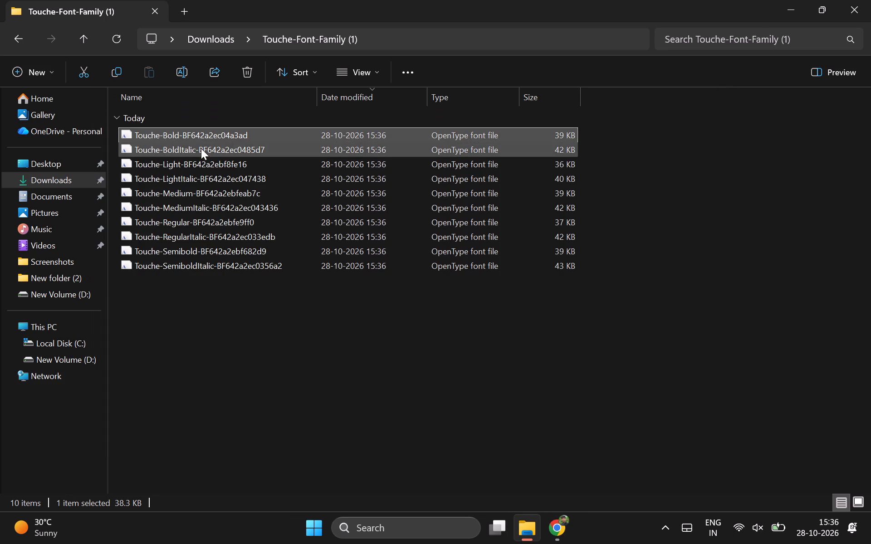
# Install the Touche Medium font from the same folder and close its preview.
pyautogui.doubleClick(197, 199)
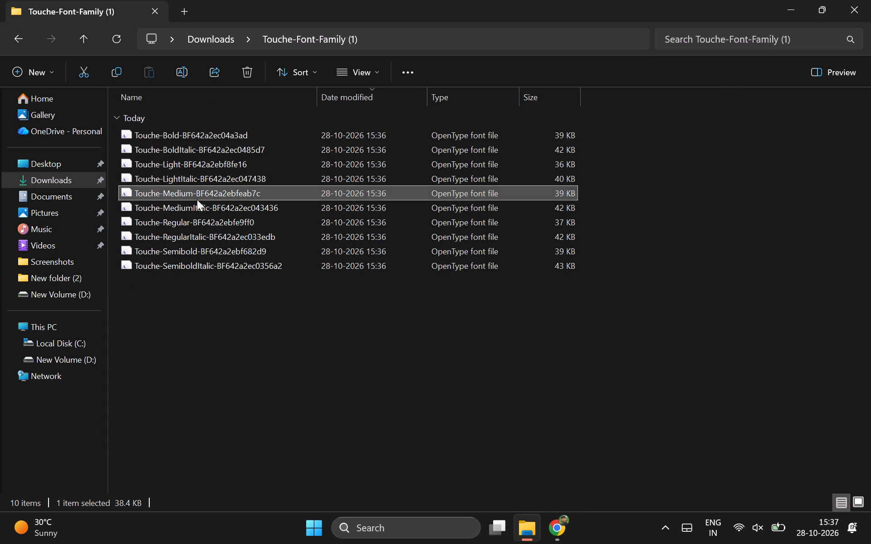
pyautogui.click(196, 136)
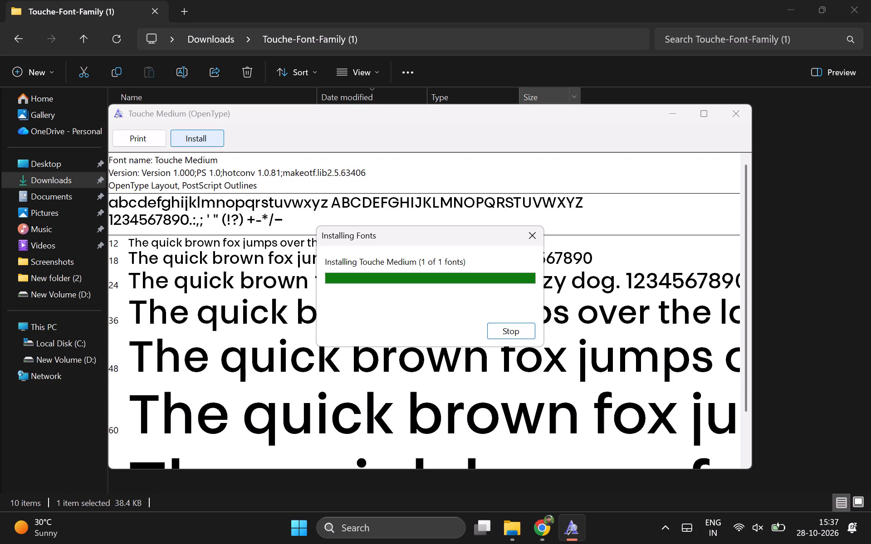
pyautogui.click(738, 113)
# Install the Touche Regular font from the same folder and close its preview.
pyautogui.doubleClick(233, 228)
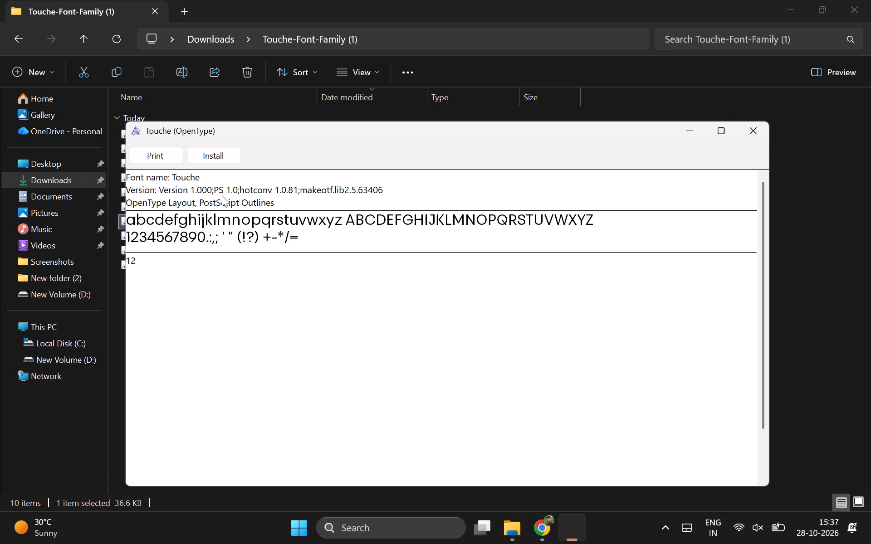
pyautogui.click(200, 151)
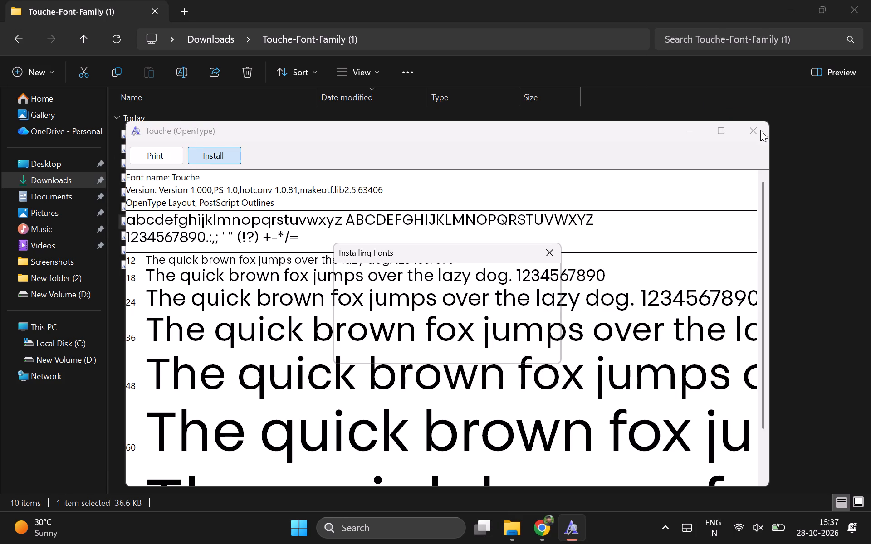
pyautogui.click(760, 130)
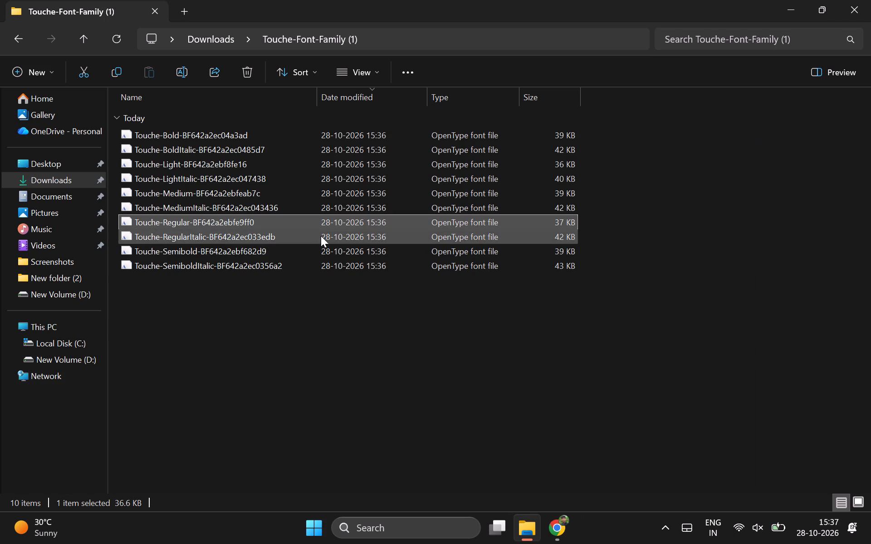
# Install the Touche Semibold font from the same folder and close its preview.
pyautogui.doubleClick(289, 247)
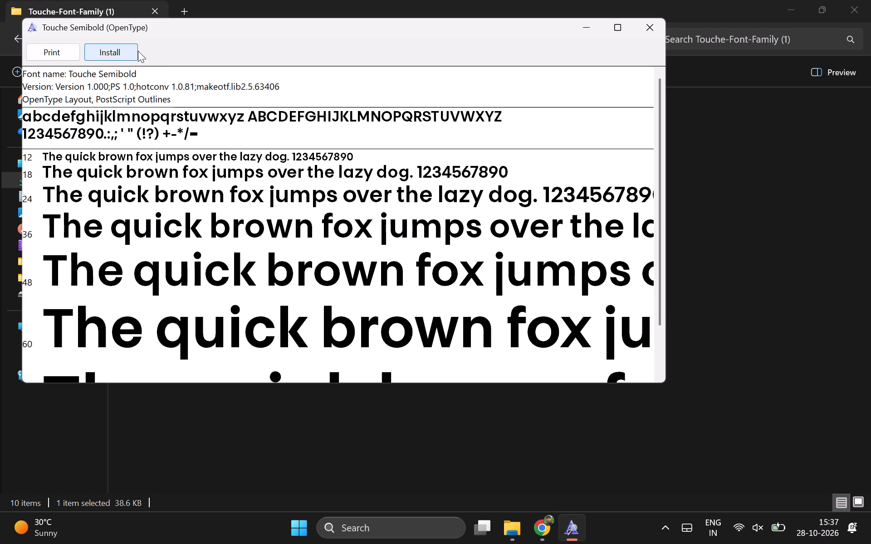
pyautogui.click(138, 51)
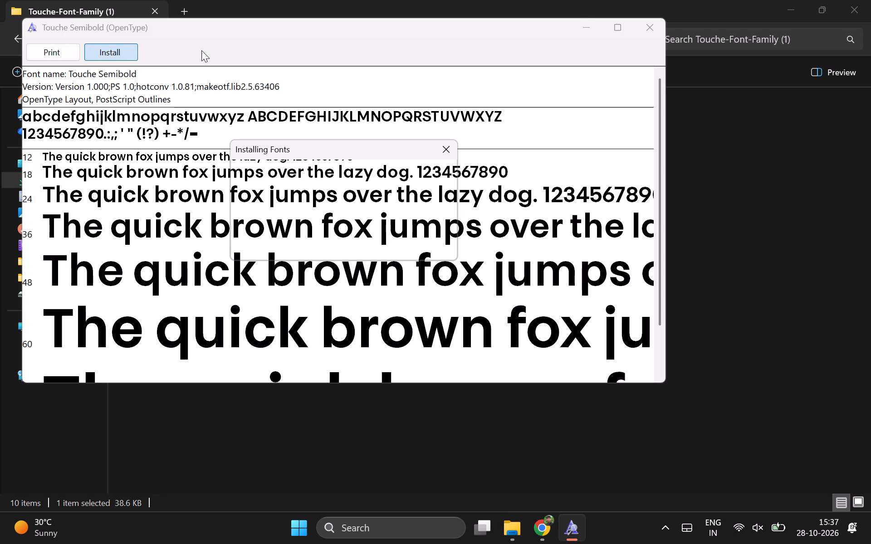
pyautogui.click(131, 56)
pyautogui.click(652, 29)
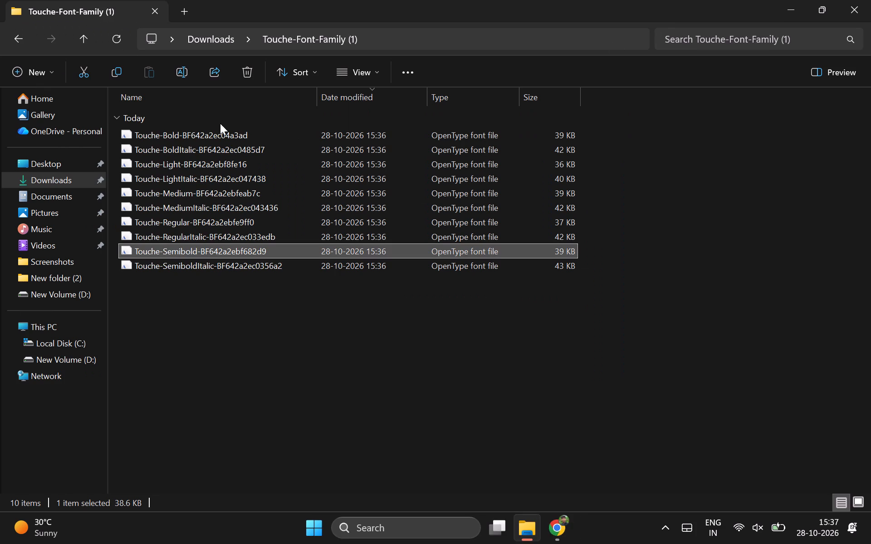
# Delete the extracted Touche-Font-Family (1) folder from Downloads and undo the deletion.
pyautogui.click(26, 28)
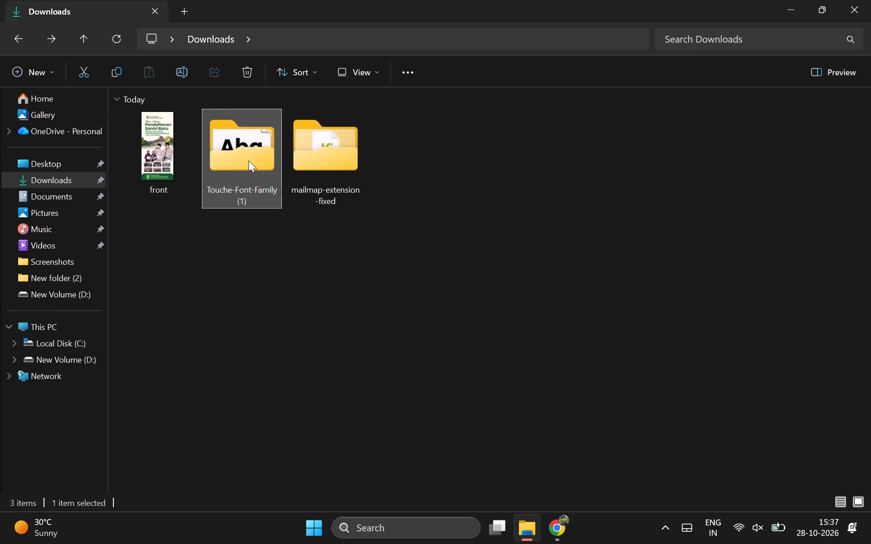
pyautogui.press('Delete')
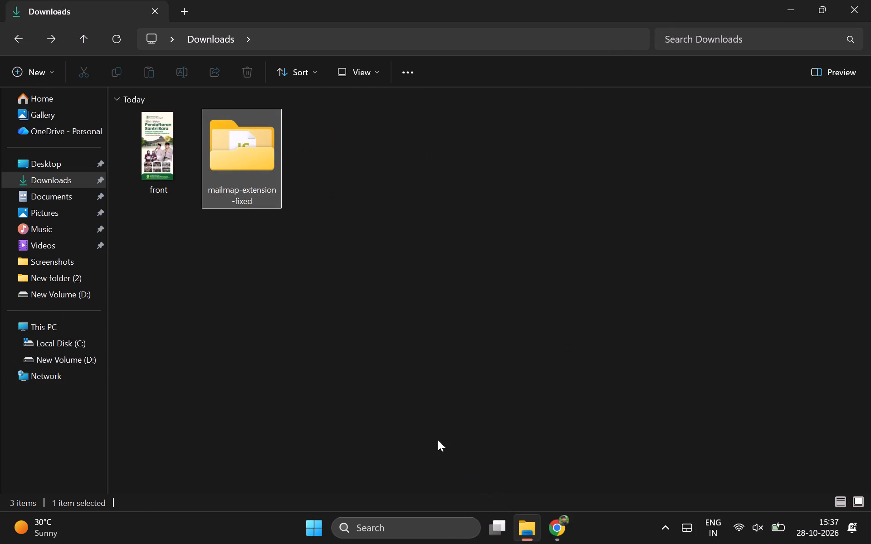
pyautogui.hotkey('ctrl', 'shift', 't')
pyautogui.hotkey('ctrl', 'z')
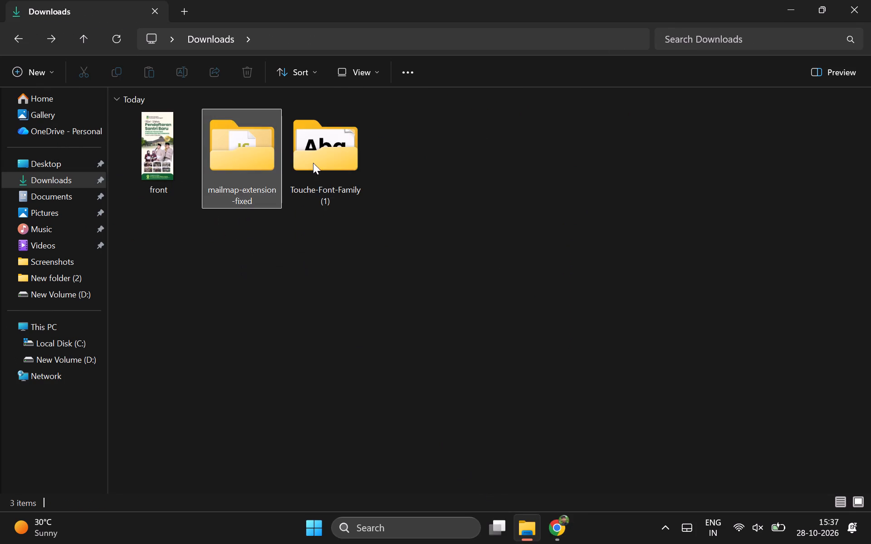
# Recheck the contents of the Touche-Font-Family (1) folder, return to Downloads and delete the folder.
pyautogui.doubleClick(313, 163)
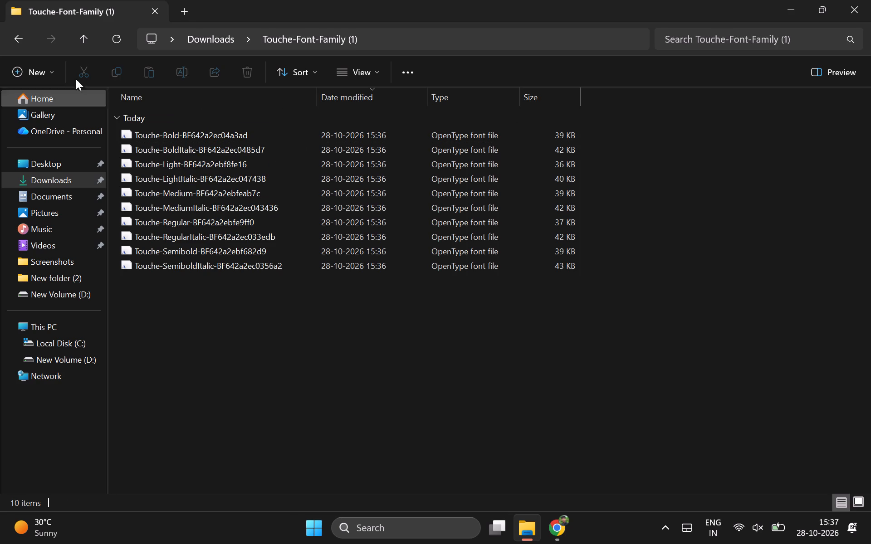
pyautogui.click(24, 45)
pyautogui.press('Delete')
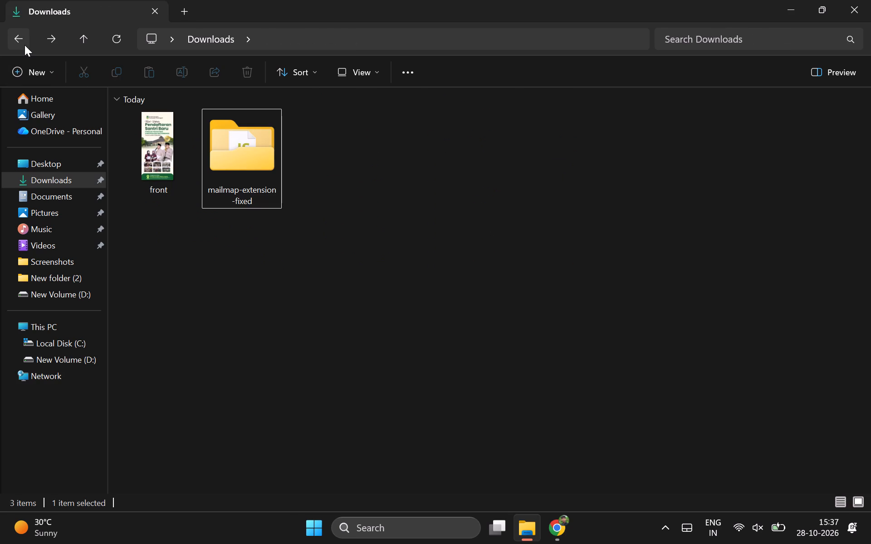
# Search the system for "ph" and launch Adobe Photoshop 2020.
pyautogui.click(393, 533)
pyautogui.write('ph')
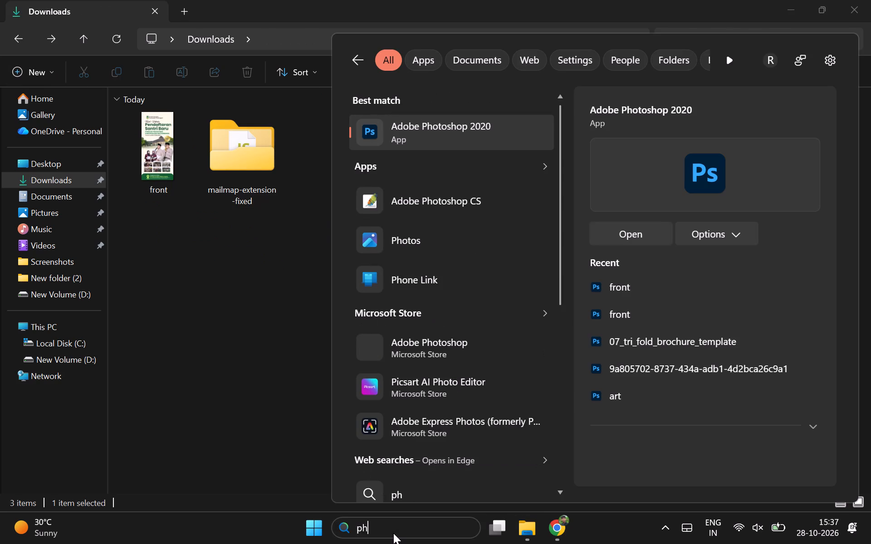
pyautogui.press('Right')
pyautogui.press('Return')
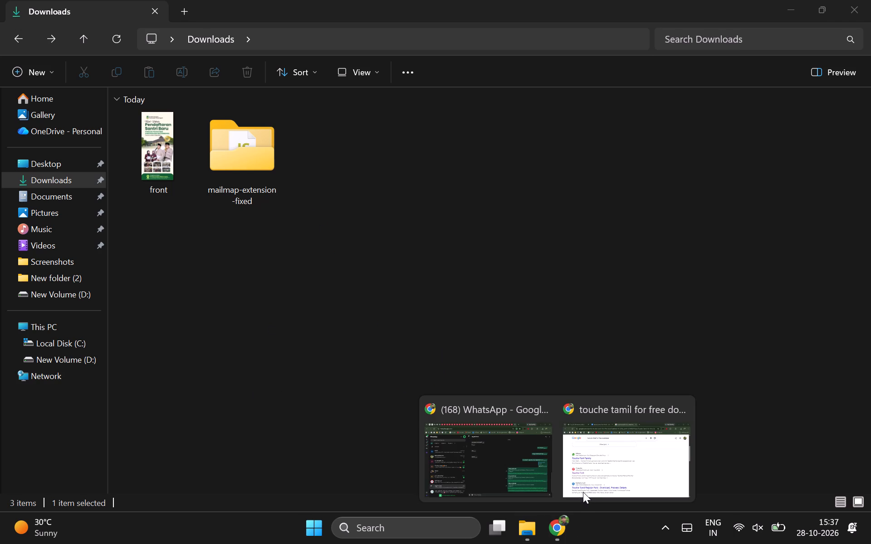
# In Chrome, return from the WhatTheFont results to the brochure image and identify the font of the word AJARAN in the small line.
pyautogui.click(583, 492)
pyautogui.click(309, 0)
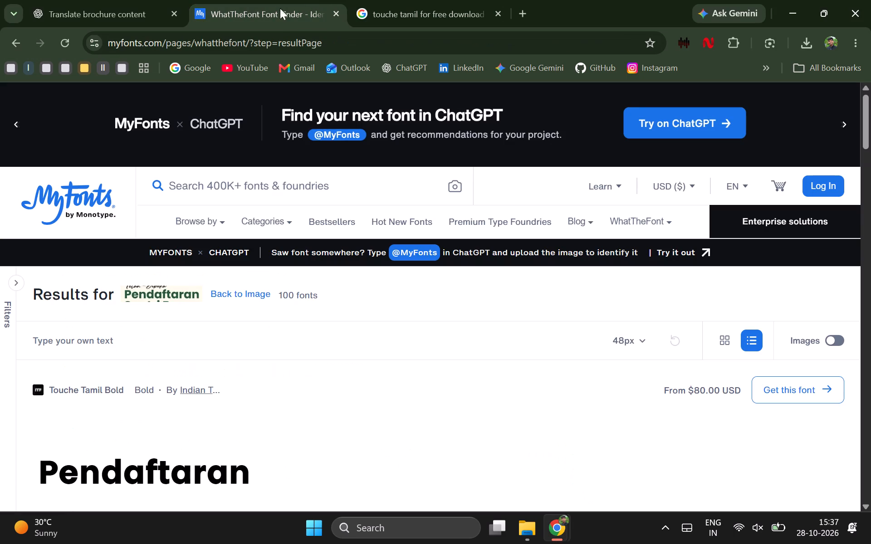
pyautogui.scroll(1, 274, 207)
pyautogui.scroll(2, 144, 201)
pyautogui.click(247, 286)
pyautogui.click(242, 294)
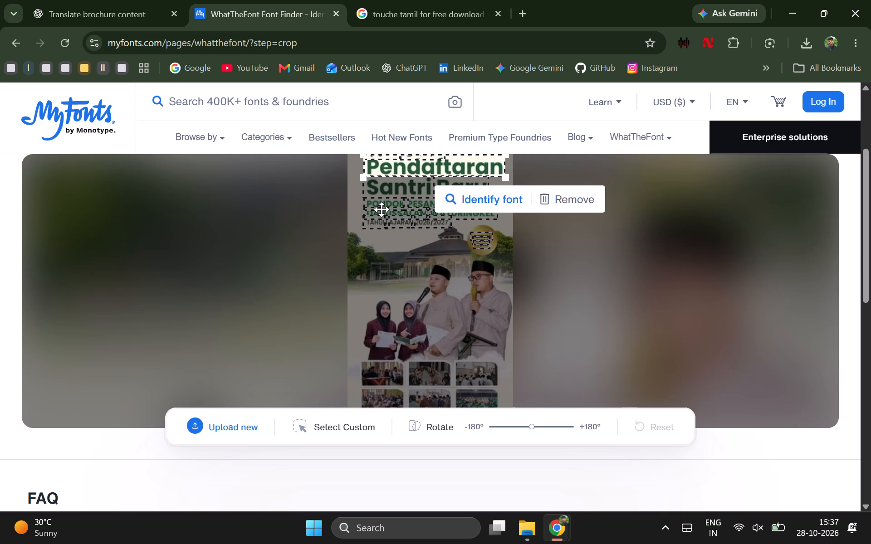
pyautogui.scroll(1, 387, 214)
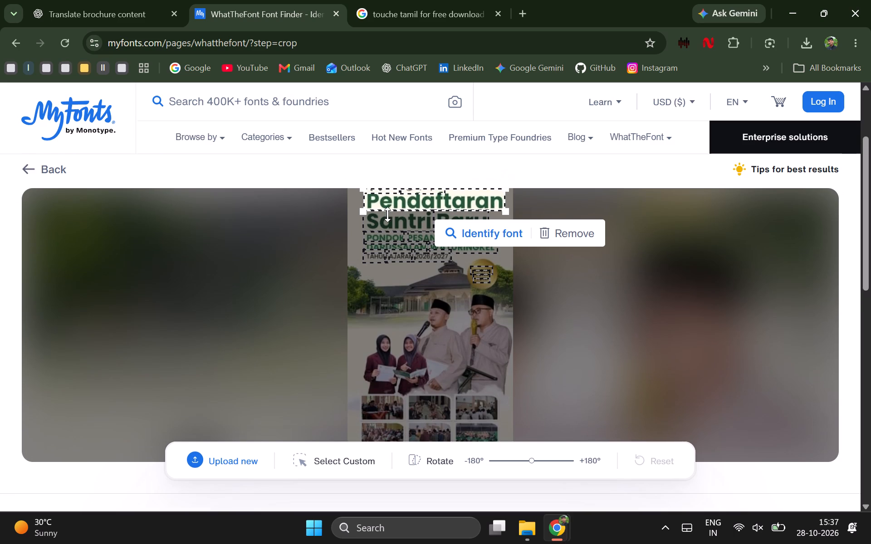
pyautogui.click(385, 241)
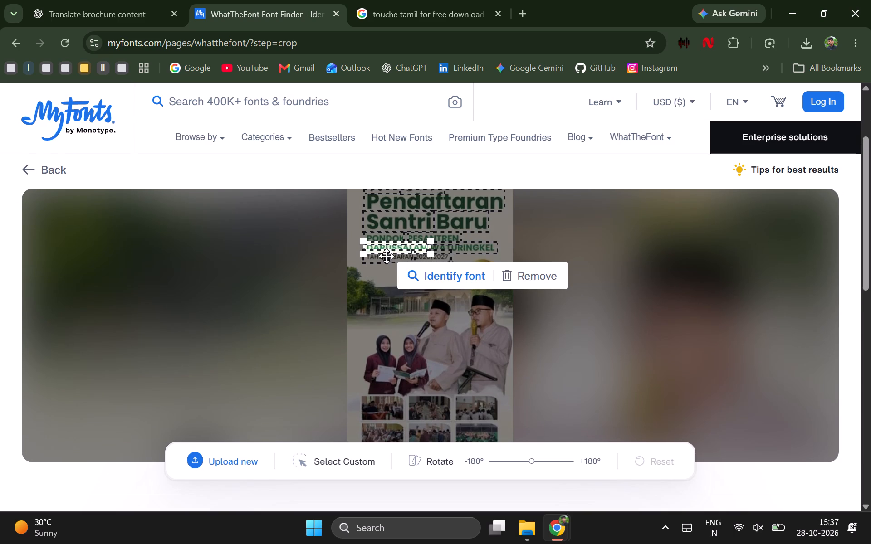
pyautogui.click(387, 258)
pyautogui.click(424, 293)
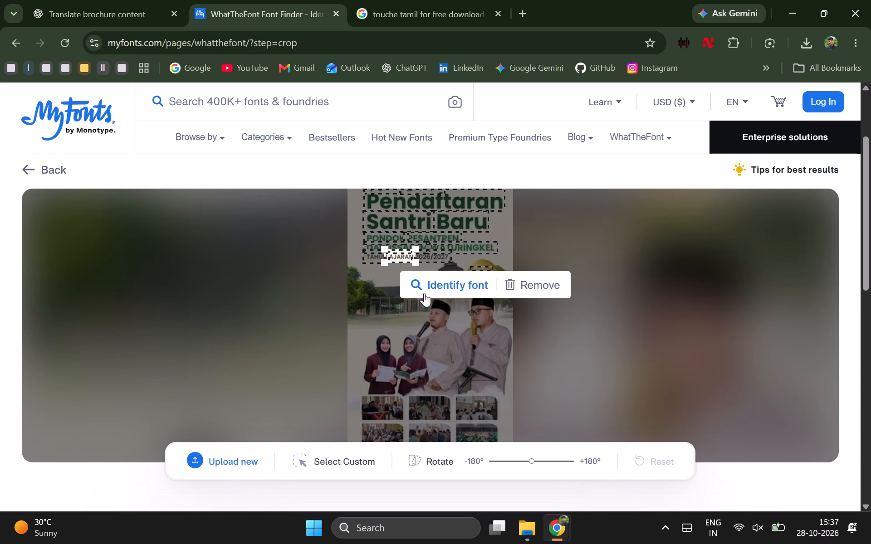
pyautogui.click(433, 280)
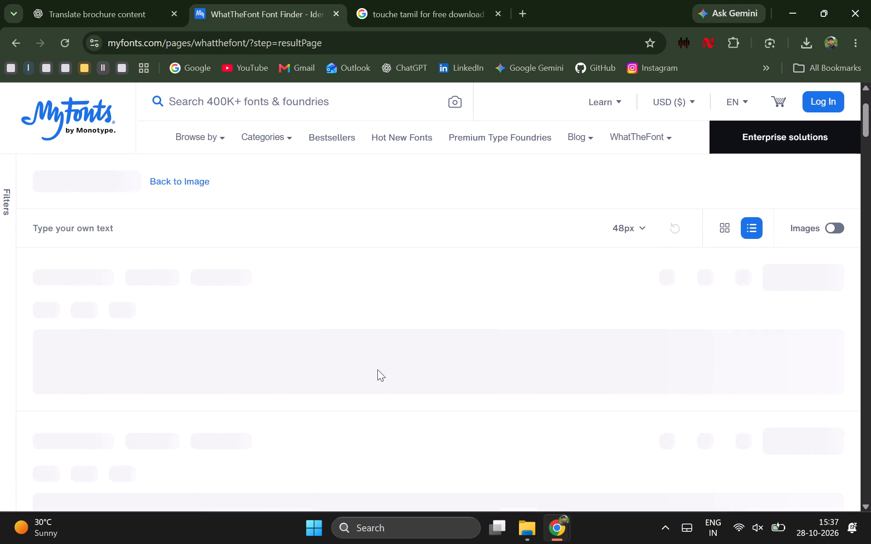
# Examine the suggested fonts for AJARAN in the WhatTheFont results.
pyautogui.scroll(-1, 292, 377)
pyautogui.scroll(4, 292, 377)
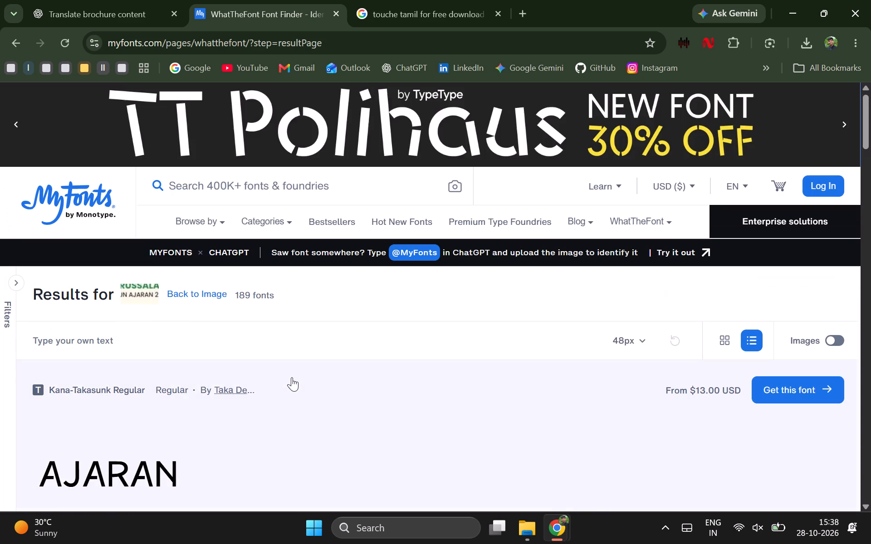
pyautogui.hscroll(1, 182, 335)
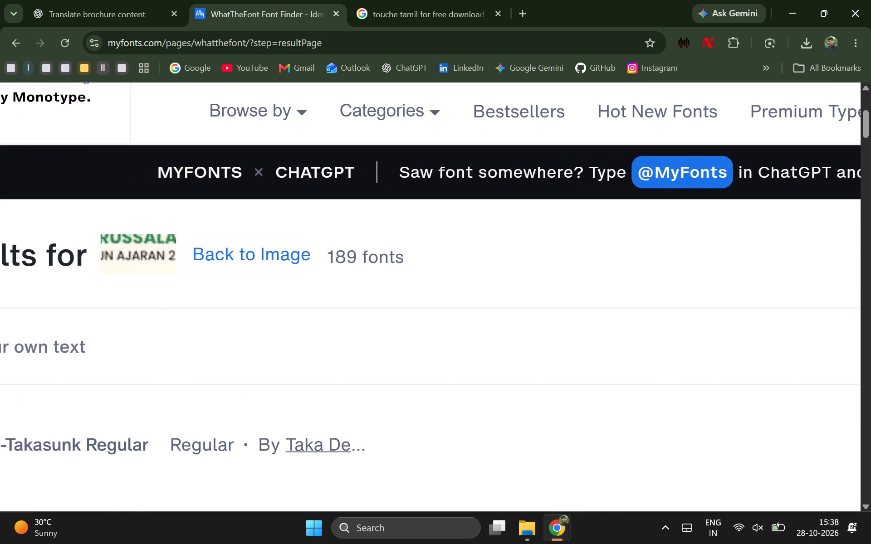
pyautogui.scroll(-3, 182, 335)
pyautogui.scroll(3, 182, 335)
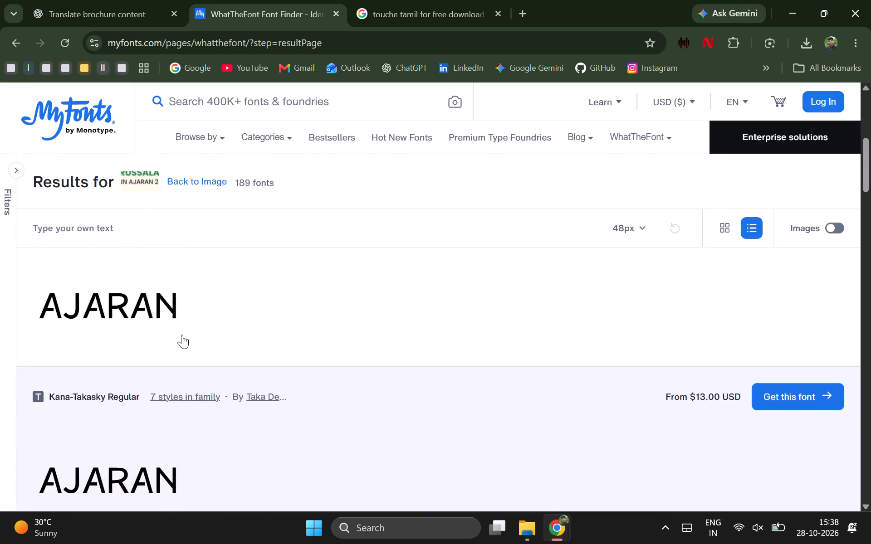
pyautogui.scroll(2, 182, 335)
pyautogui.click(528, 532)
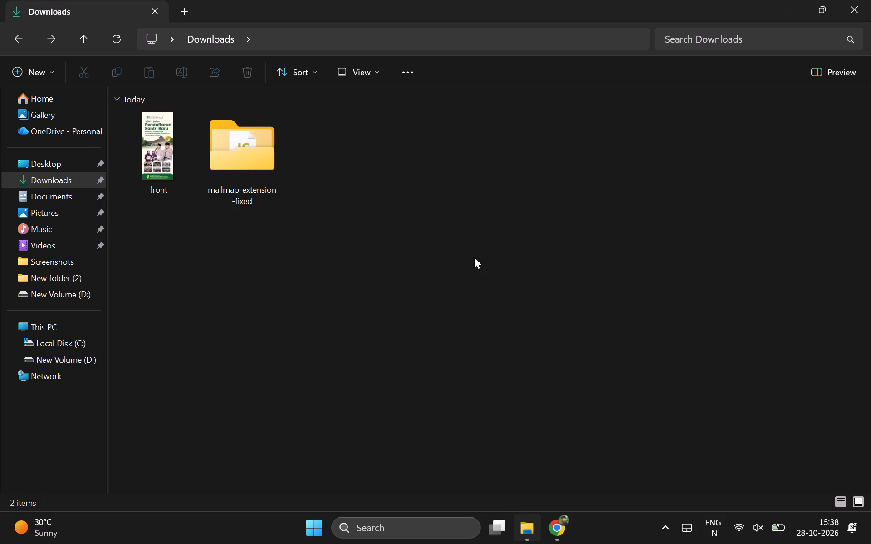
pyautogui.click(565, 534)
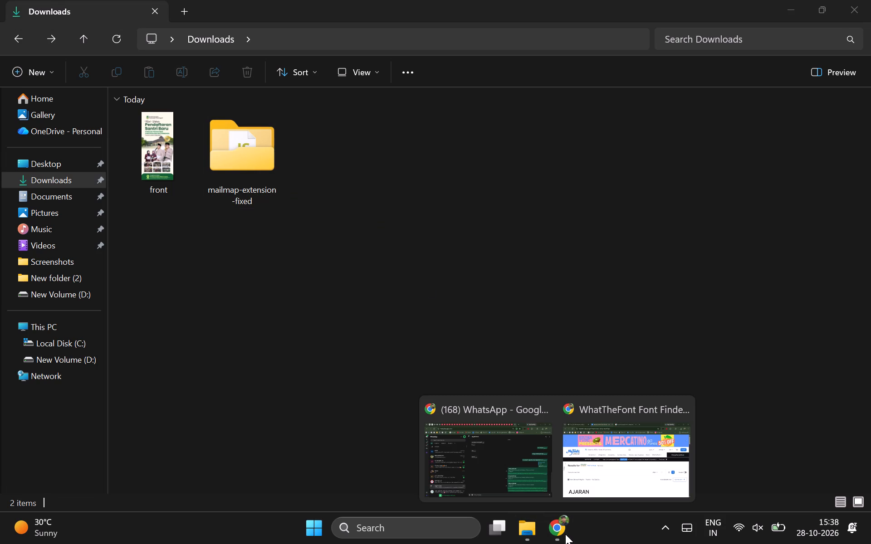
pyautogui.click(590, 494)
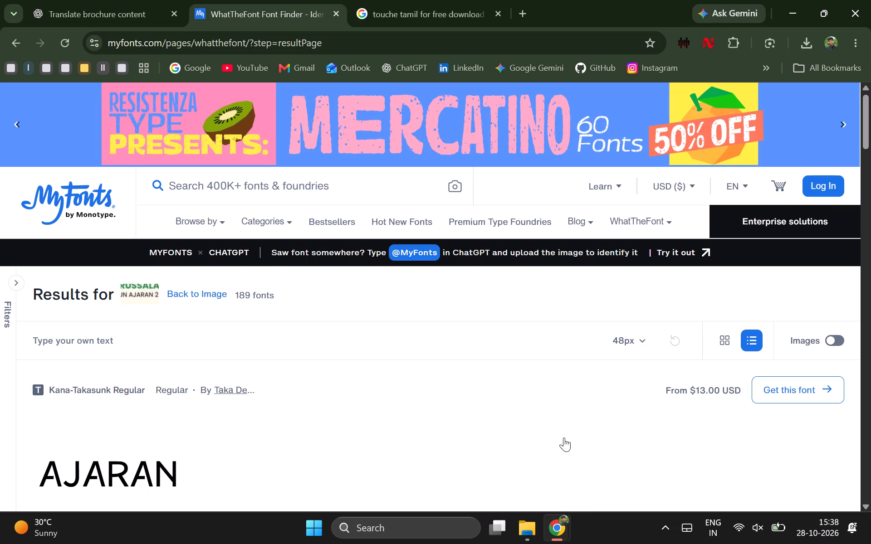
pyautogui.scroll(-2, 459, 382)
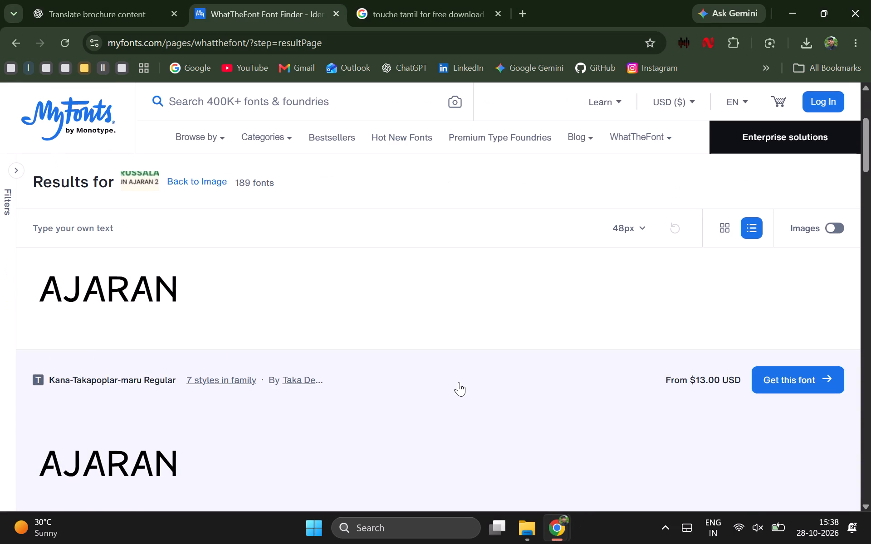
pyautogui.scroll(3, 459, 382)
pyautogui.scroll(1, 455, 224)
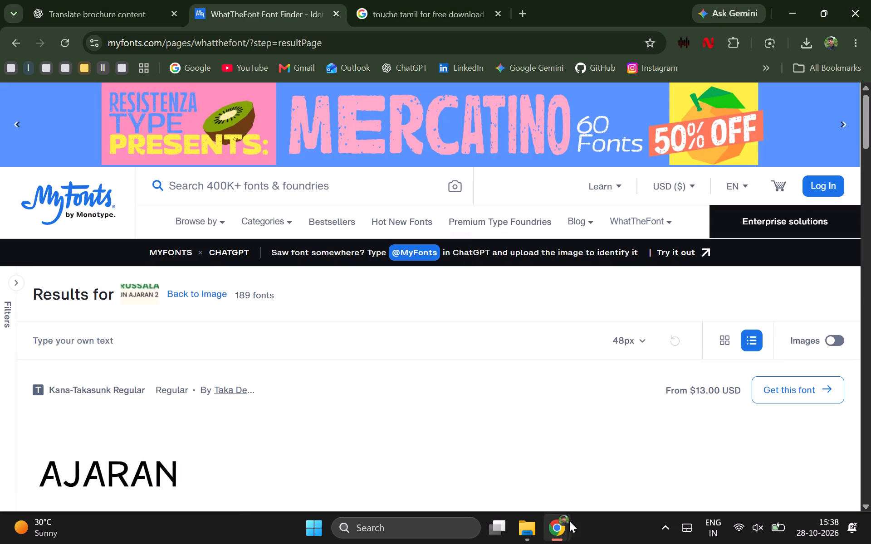
# Launch Adobe Photoshop 2020 again from the recent system searches.
pyautogui.click(459, 521)
pyautogui.click(456, 93)
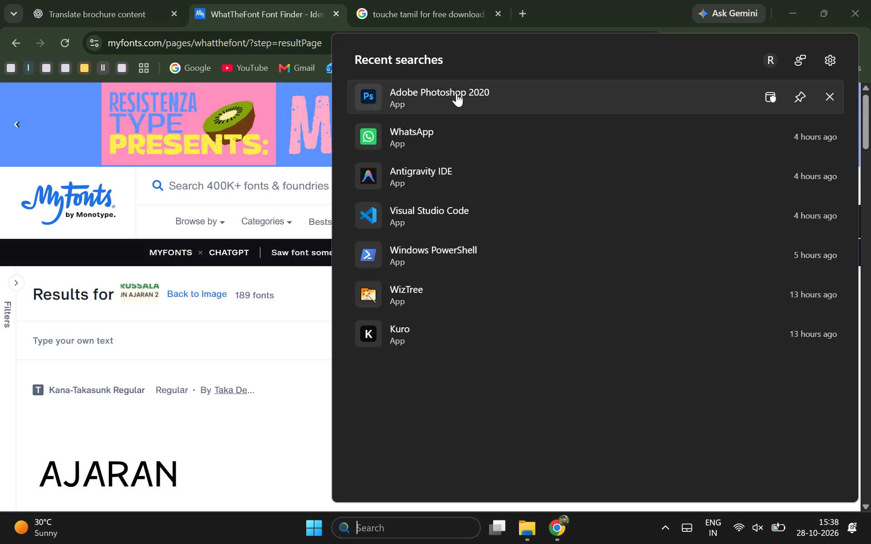
pyautogui.tripleClick(429, 106)
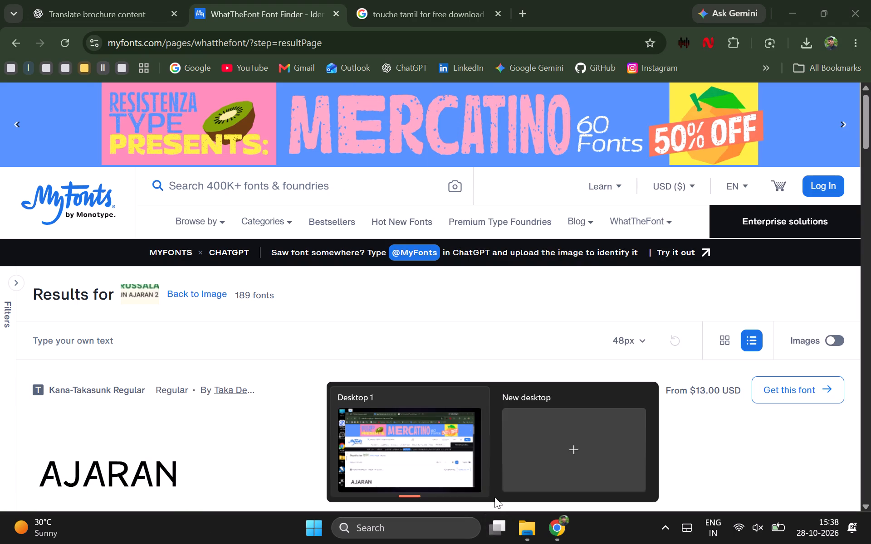
# Close the Chrome page with the Google search for "touche tamil for free download", returning to the WhatTheFont results.
pyautogui.click(428, 0)
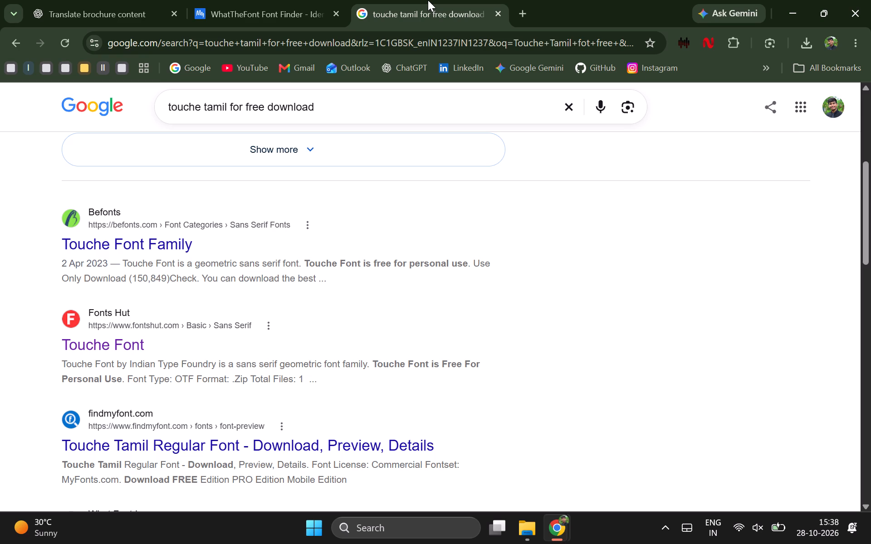
pyautogui.click(496, 14)
pyautogui.click(669, 144)
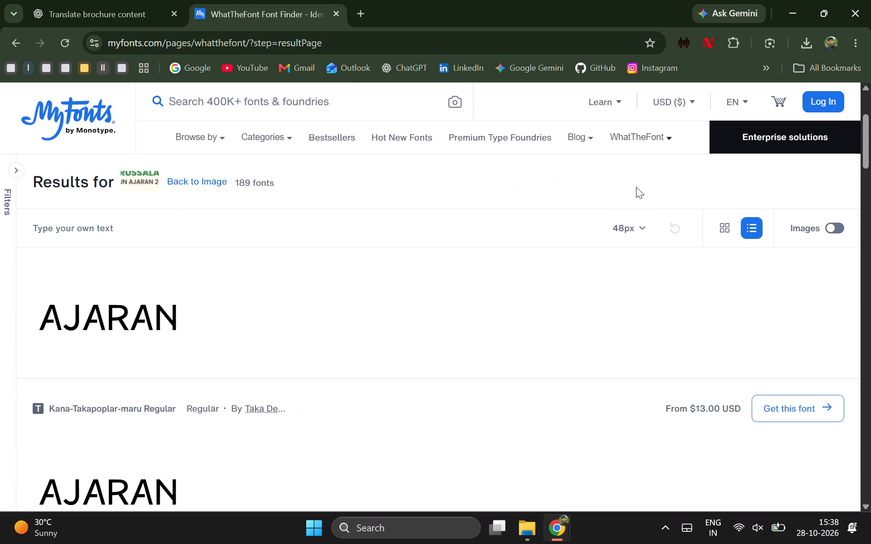
# Search the system for "task" and open Task Manager.
pyautogui.click(438, 533)
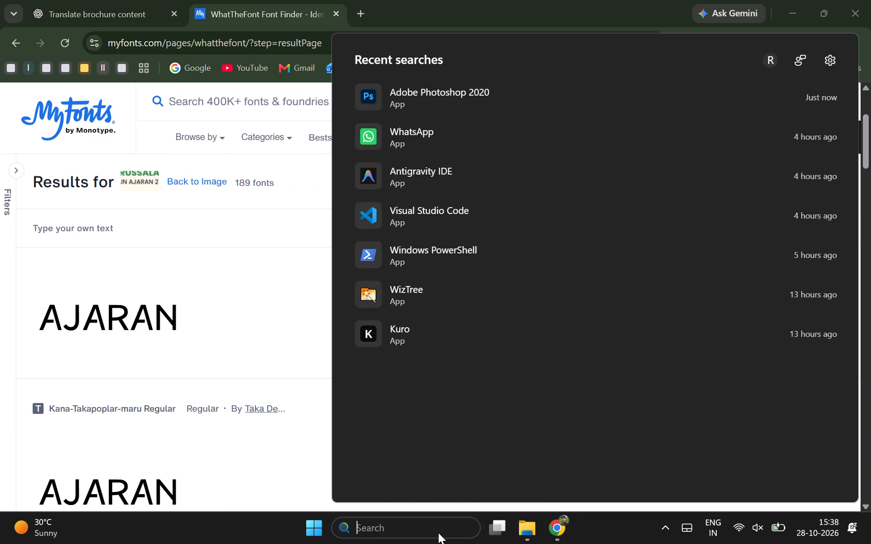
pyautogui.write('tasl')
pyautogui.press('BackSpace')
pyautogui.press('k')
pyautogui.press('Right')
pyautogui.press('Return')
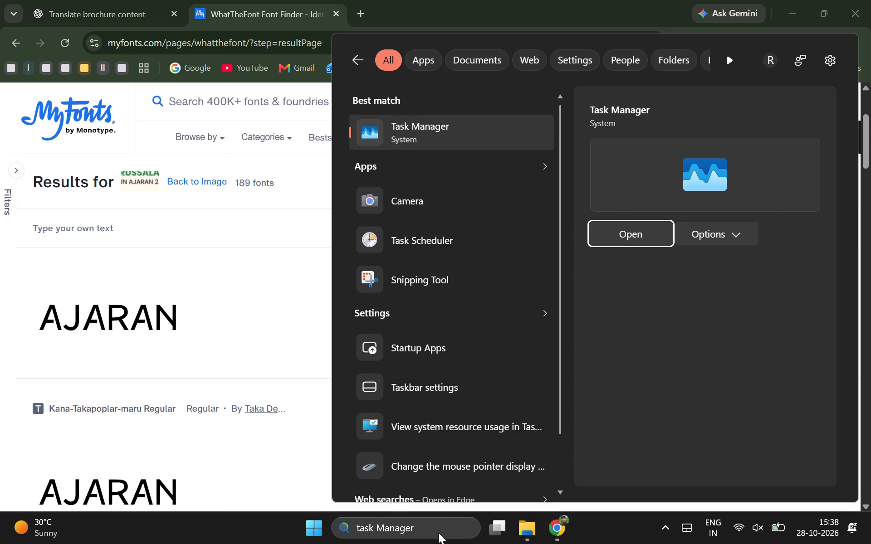
pyautogui.click(614, 224)
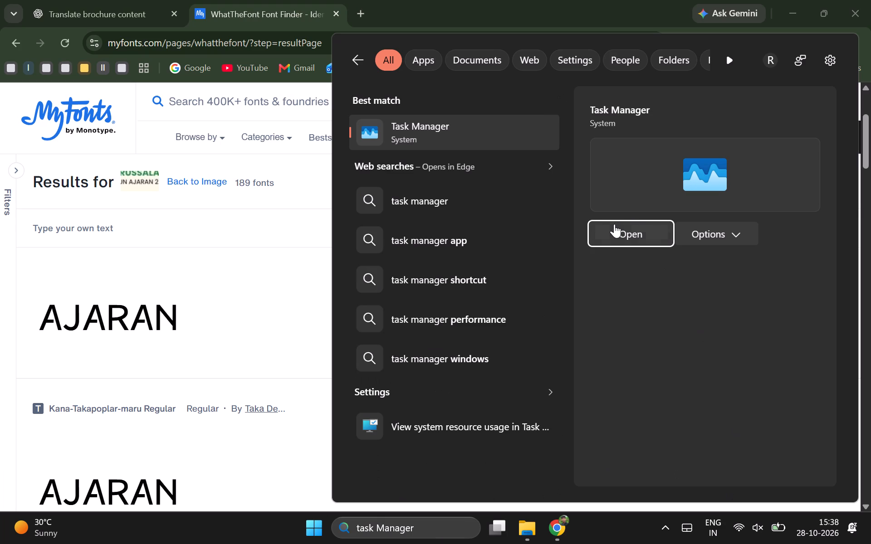
pyautogui.click(617, 238)
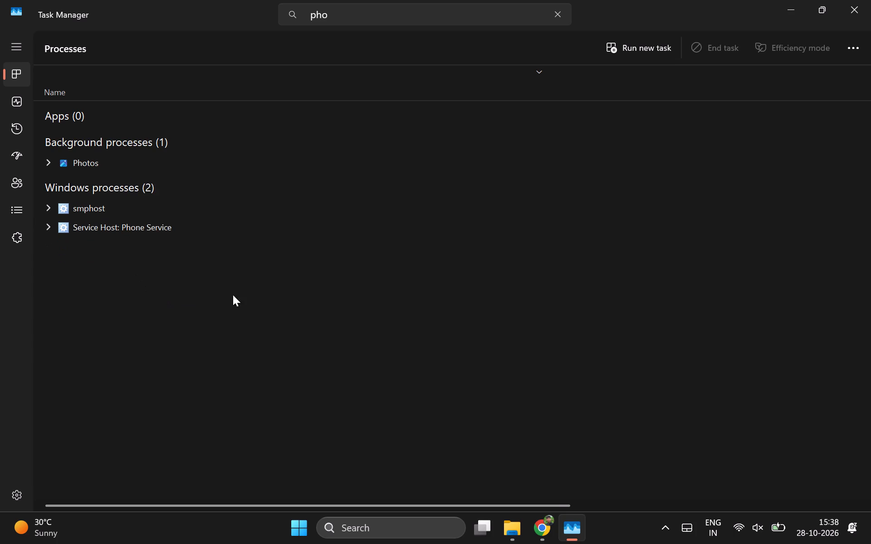
# Search the system for "ph" and launch Adobe Photoshop 2020.
pyautogui.click(411, 523)
pyautogui.write('ph')
pyautogui.press('Right')
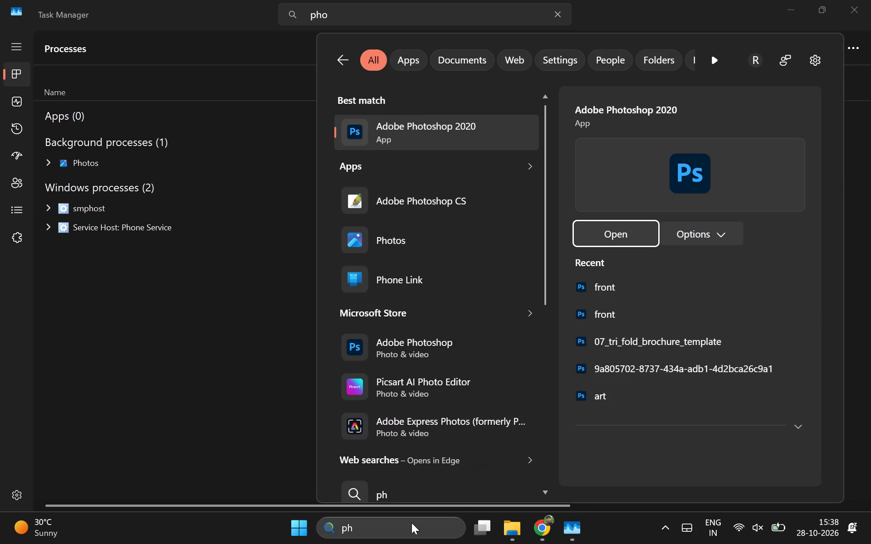
pyautogui.press('Return')
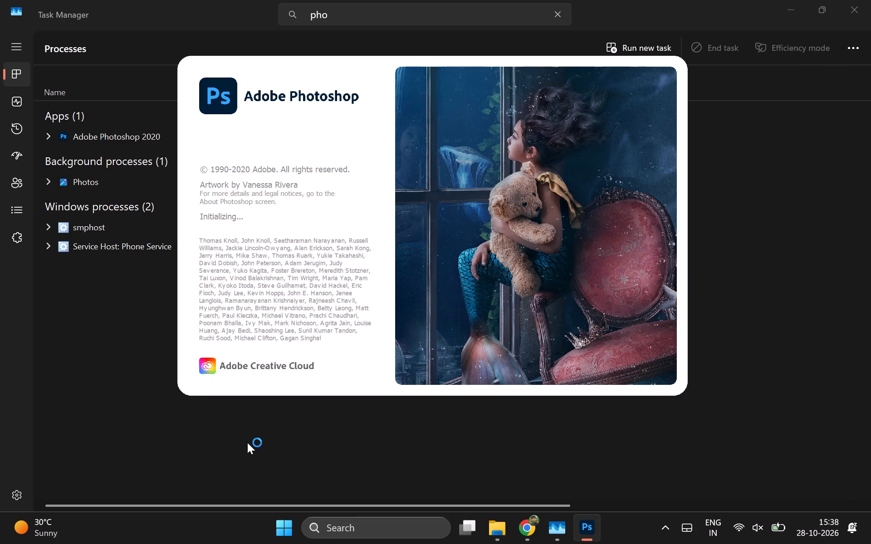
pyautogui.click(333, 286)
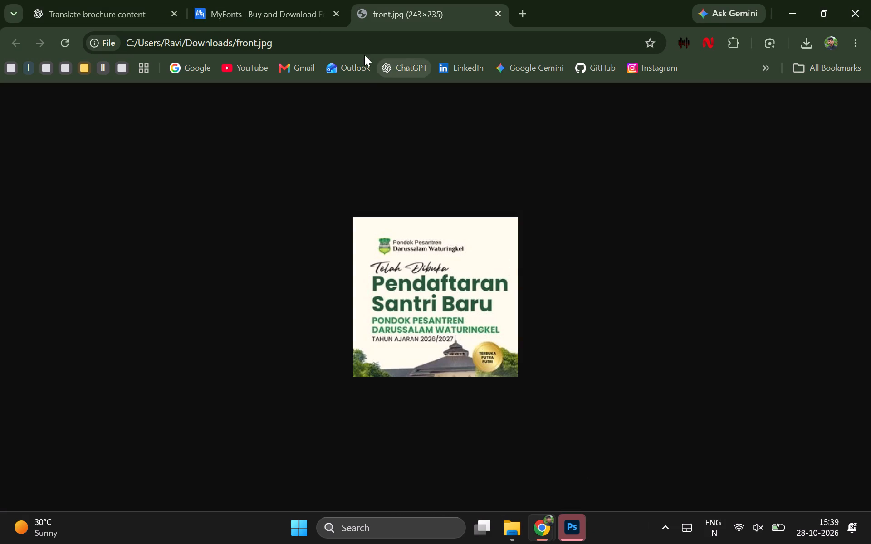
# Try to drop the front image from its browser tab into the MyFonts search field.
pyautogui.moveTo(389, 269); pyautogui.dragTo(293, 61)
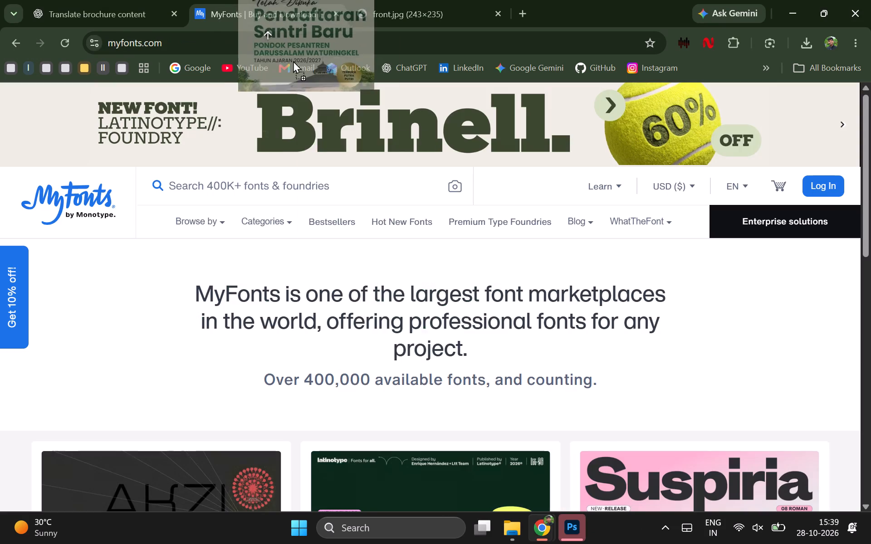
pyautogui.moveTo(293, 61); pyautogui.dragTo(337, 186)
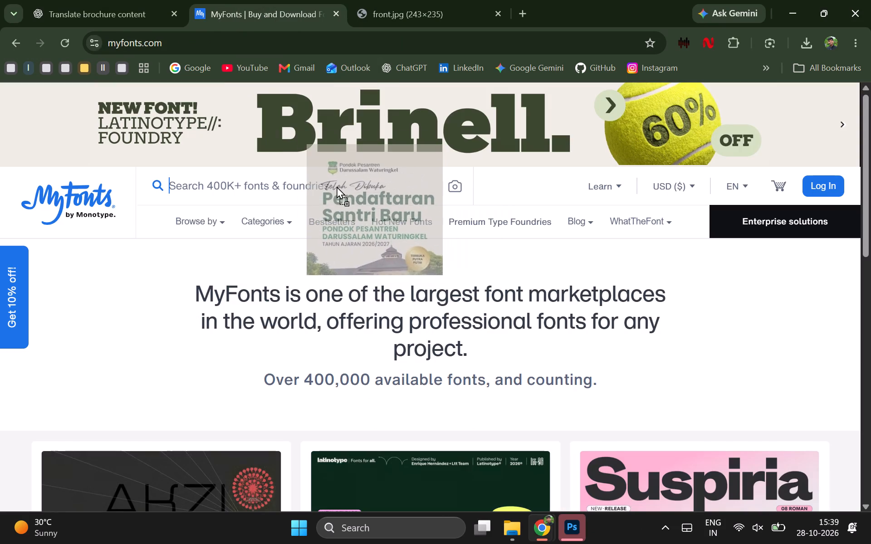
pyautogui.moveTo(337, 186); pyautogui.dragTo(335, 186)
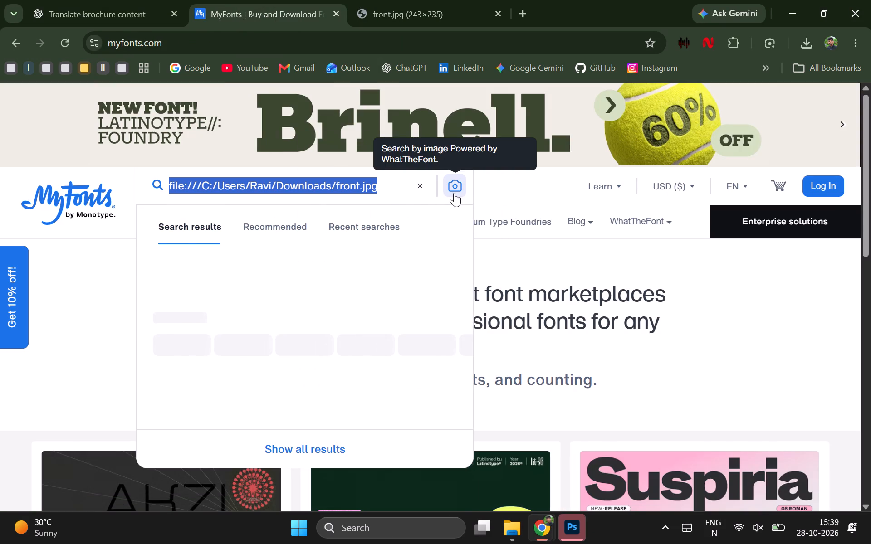
# Open the WhatTheFont image search and upload the cropped front image from the Downloads folder.
pyautogui.click(454, 193)
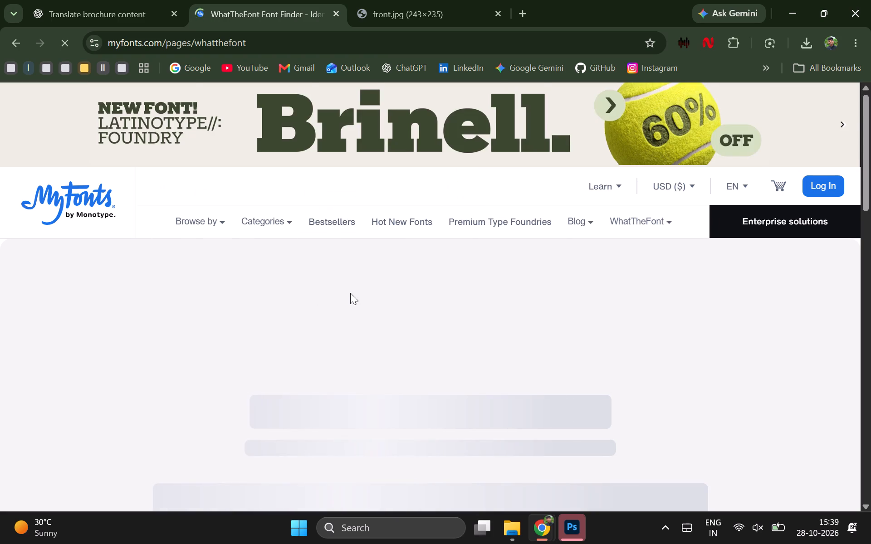
pyautogui.scroll(-1, 350, 293)
pyautogui.scroll(1, 394, 343)
pyautogui.click(511, 542)
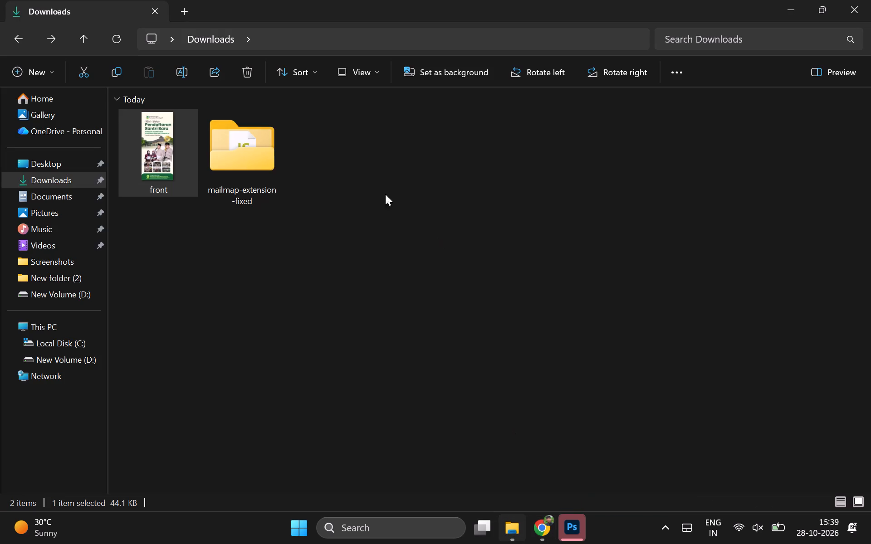
pyautogui.moveTo(142, 154); pyautogui.dragTo(462, 450)
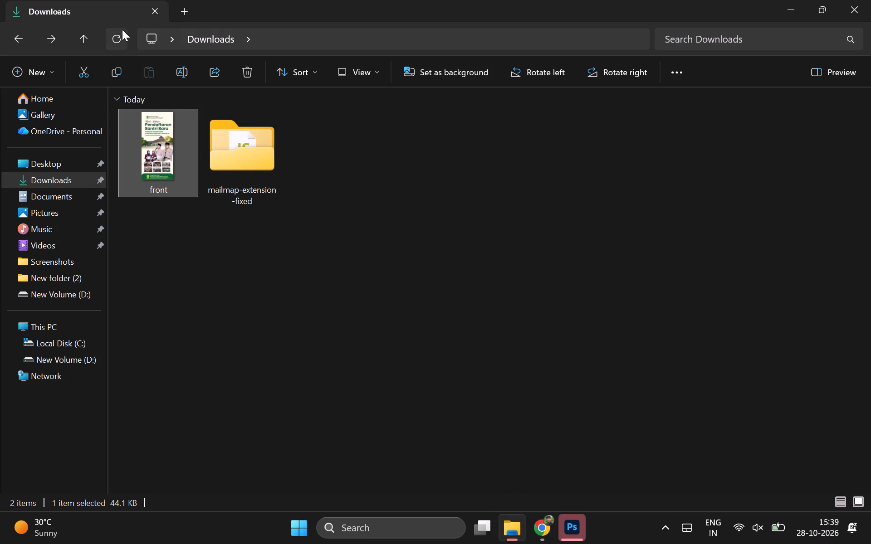
pyautogui.click(122, 29)
pyautogui.moveTo(150, 117); pyautogui.dragTo(532, 528)
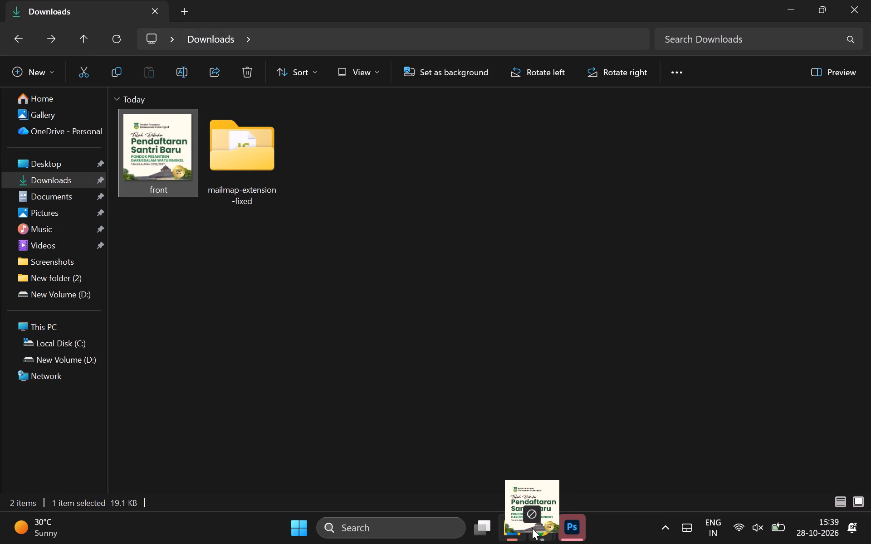
pyautogui.moveTo(532, 528); pyautogui.dragTo(557, 451)
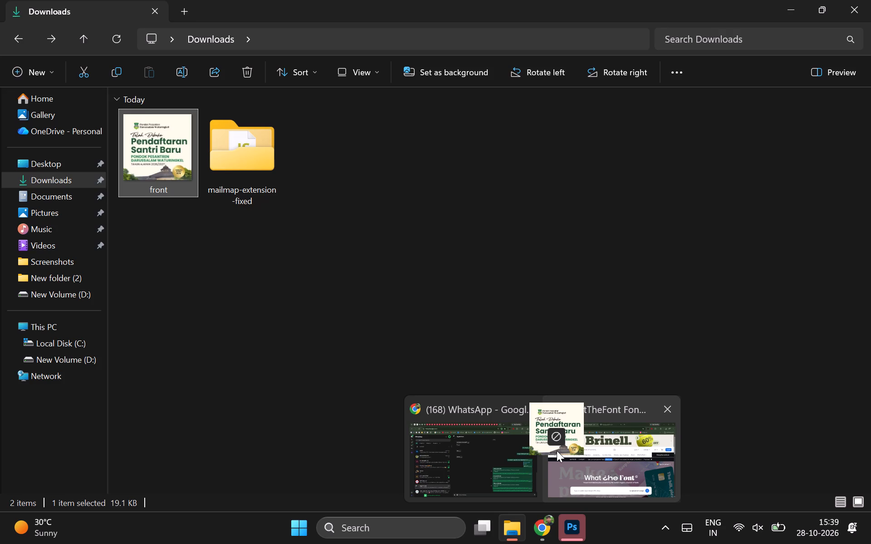
pyautogui.moveTo(557, 451); pyautogui.dragTo(458, 401)
pyautogui.scroll(-1, 458, 401)
pyautogui.scroll(1, 458, 401)
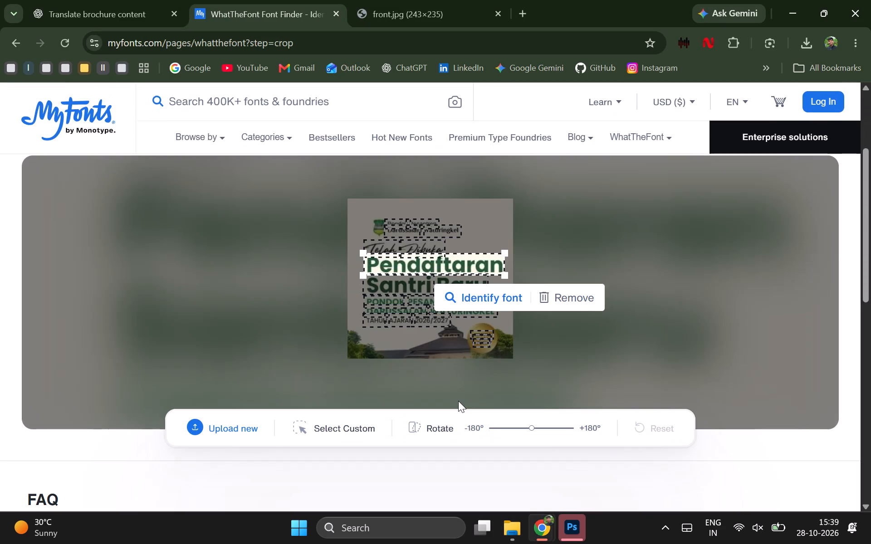
# Select the script word "Dibuka" in the uploaded image and identify its font.
pyautogui.click(408, 247)
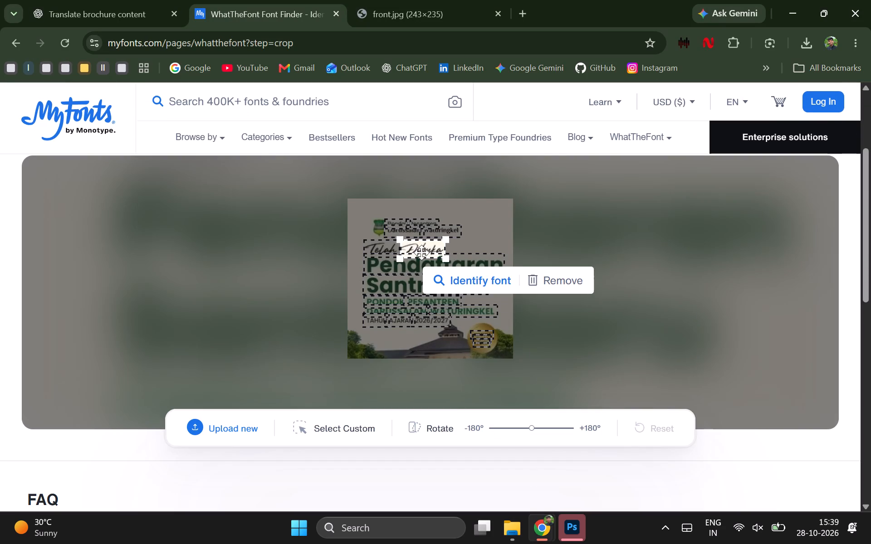
pyautogui.click(446, 286)
# Switch to Photoshop and open front.psd, the charity trust design, from the recent files.
pyautogui.click(577, 543)
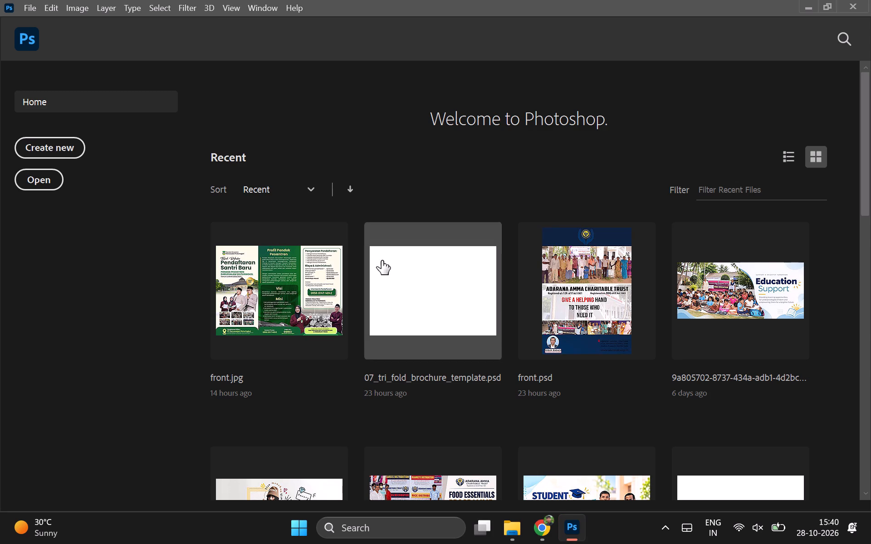
pyautogui.click(17, 185)
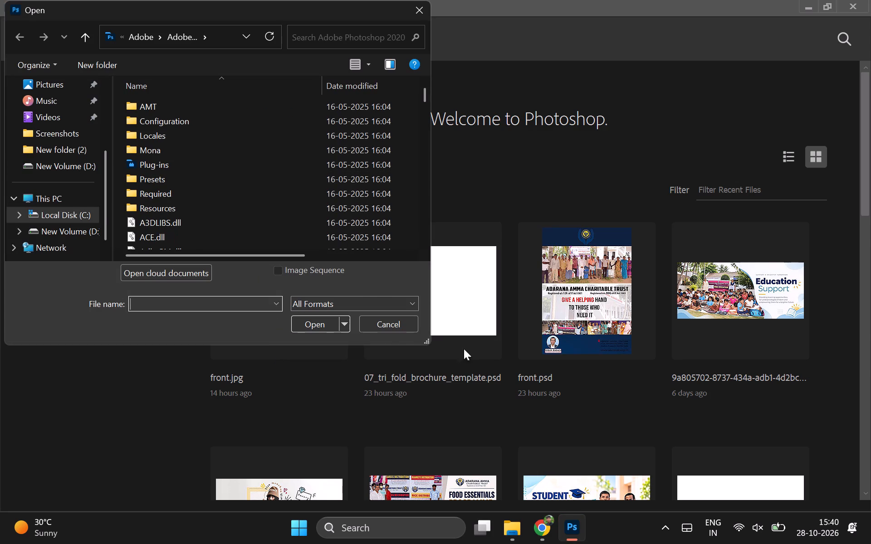
pyautogui.click(384, 326)
pyautogui.click(301, 301)
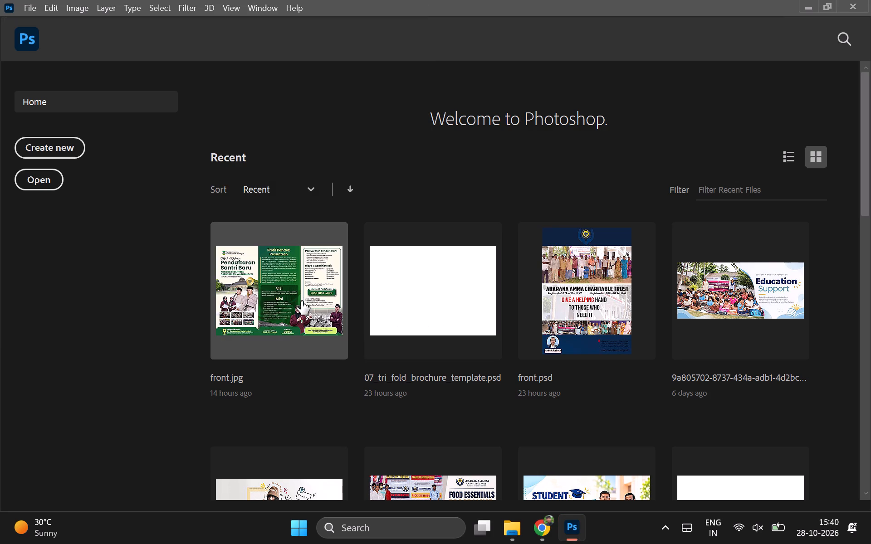
pyautogui.click(464, 219)
pyautogui.click(408, 278)
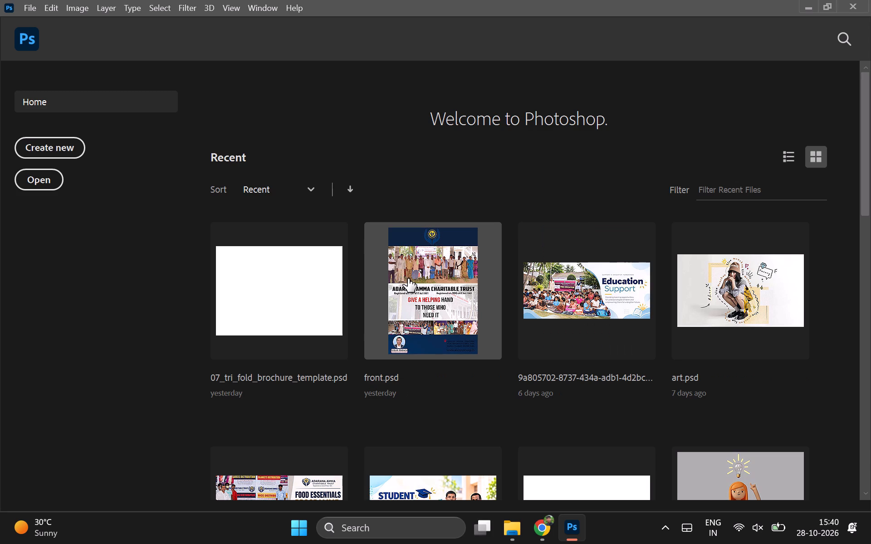
pyautogui.click(321, 290)
# Switch back to the WhatTheFont window in Chrome and open the Smooth Fantasy Regular font page from the Dibuka results.
pyautogui.click(538, 538)
pyautogui.click(569, 468)
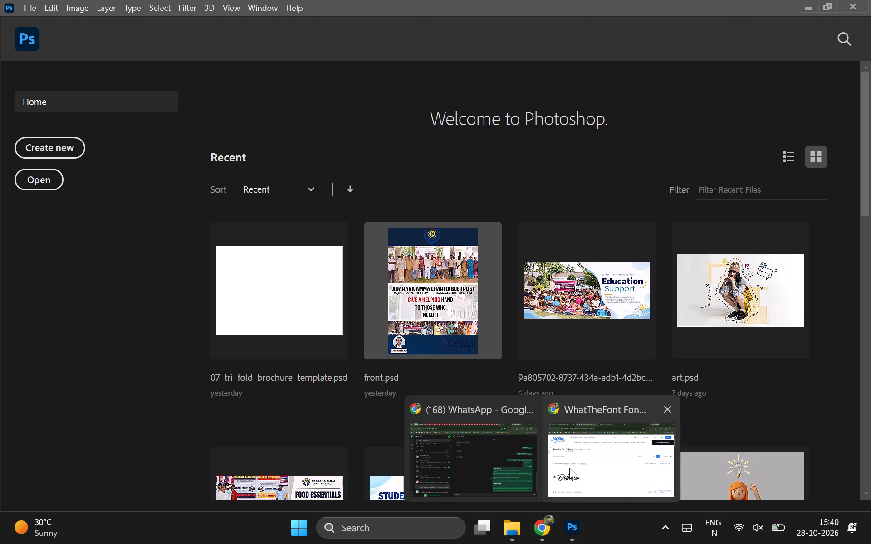
pyautogui.hscroll(1, 184, 209)
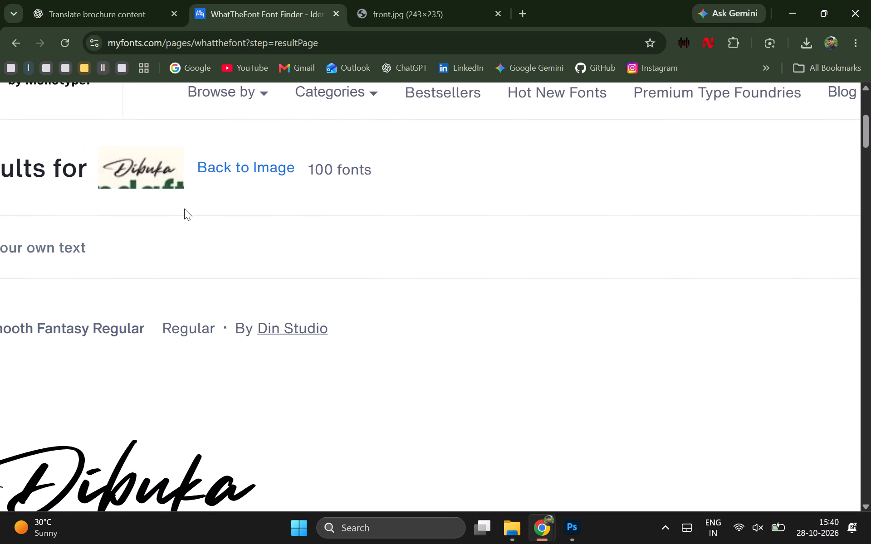
pyautogui.hscroll(1, 184, 209)
pyautogui.click(99, 310)
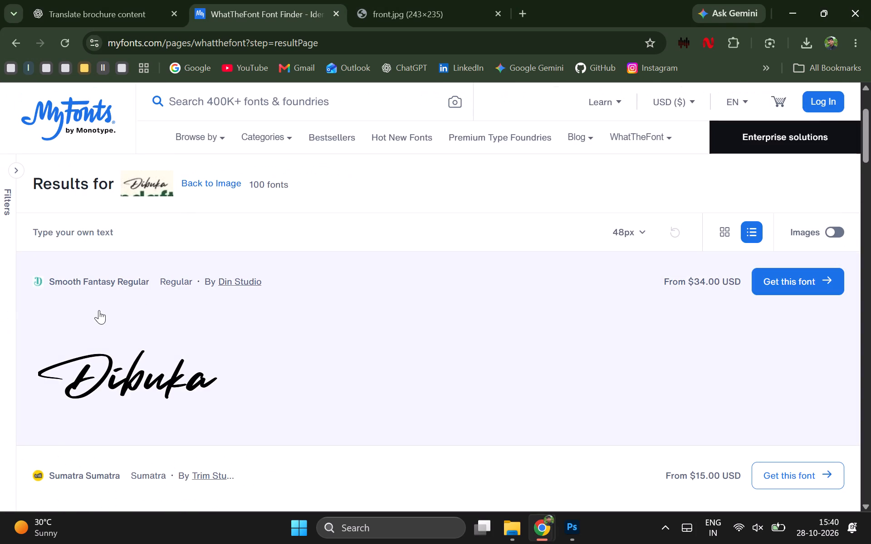
pyautogui.click(253, 0)
pyautogui.click(354, 0)
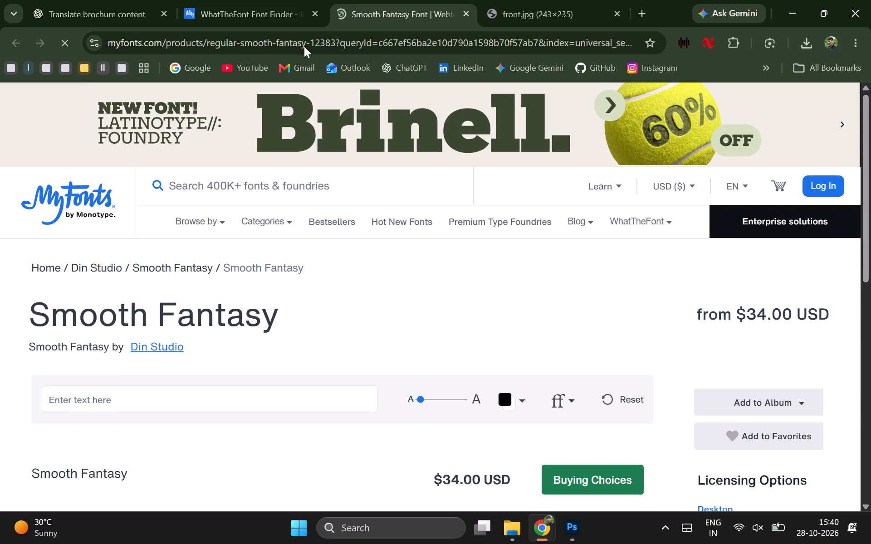
# Copy the Smooth Fantasy font name and search Google for its free download in the front image's tab.
pyautogui.tripleClick(105, 312)
pyautogui.rightClick(105, 312)
pyautogui.click(127, 321)
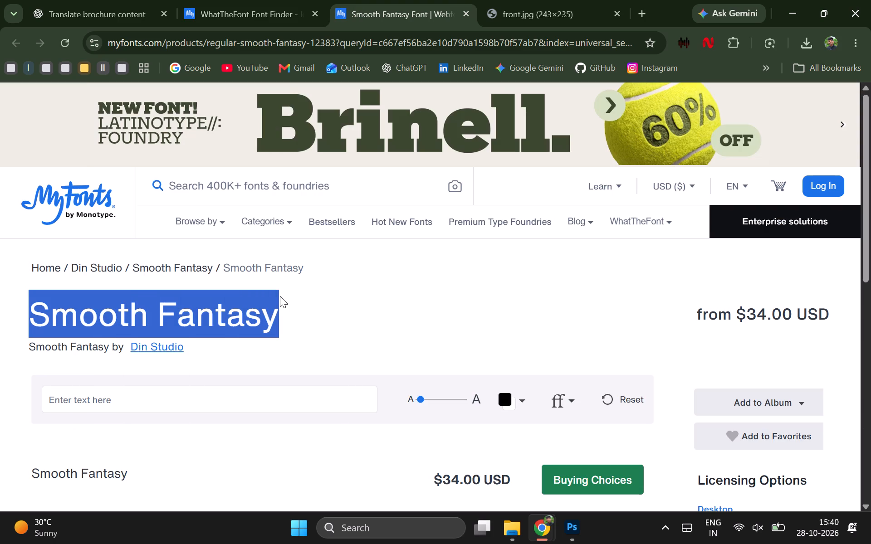
pyautogui.click(280, 296)
pyautogui.click(494, 15)
pyautogui.click(422, 36)
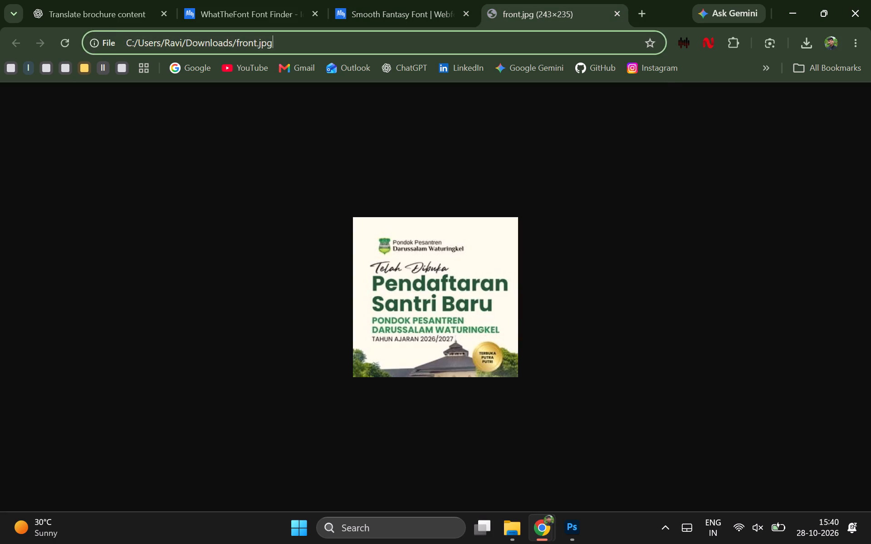
pyautogui.rightClick(422, 36)
pyautogui.click(463, 156)
pyautogui.press('space')
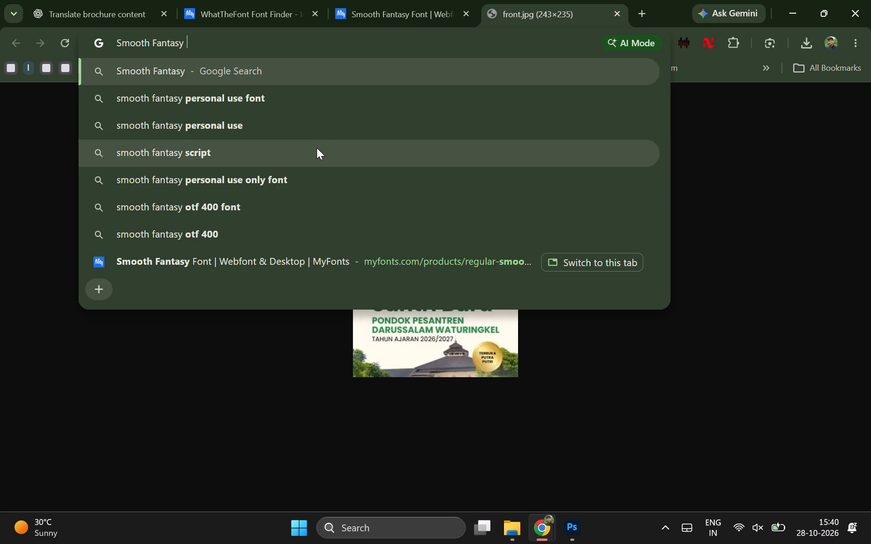
pyautogui.write('fre')
pyautogui.press('space')
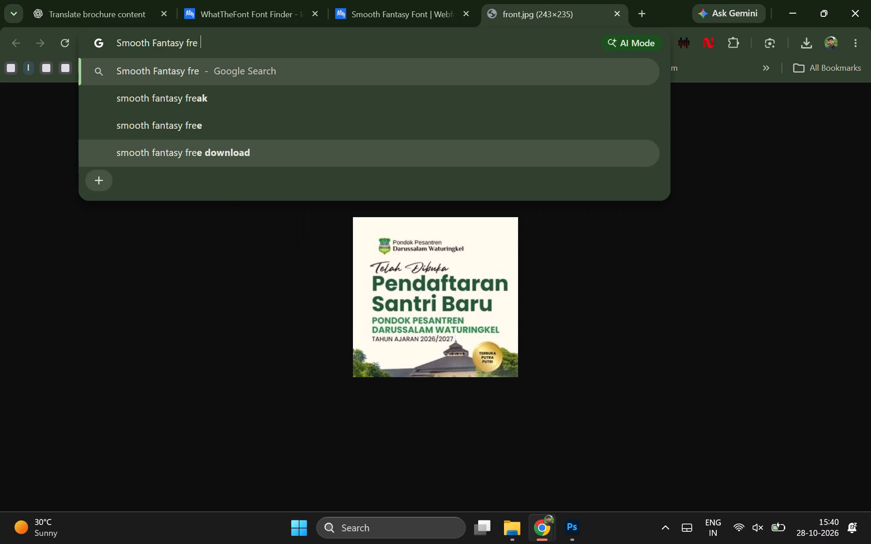
pyautogui.press('BackSpace')
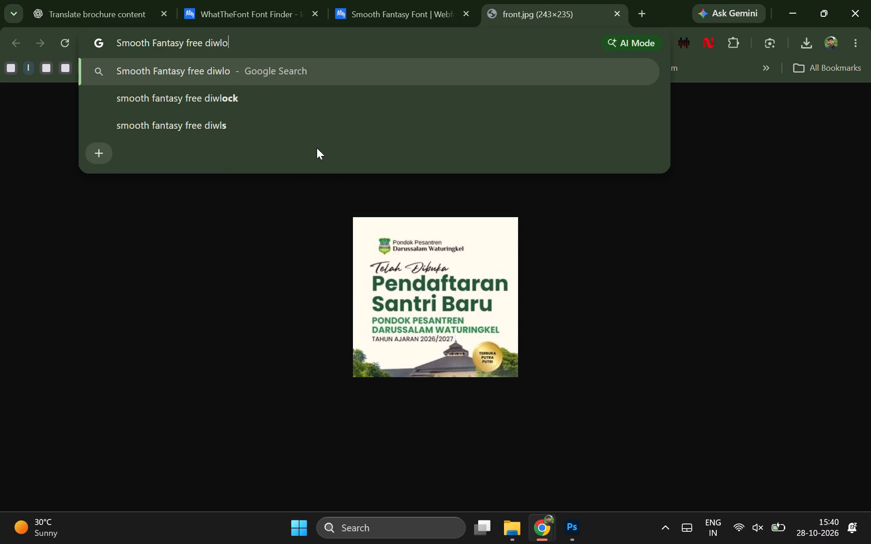
pyautogui.press('Return')
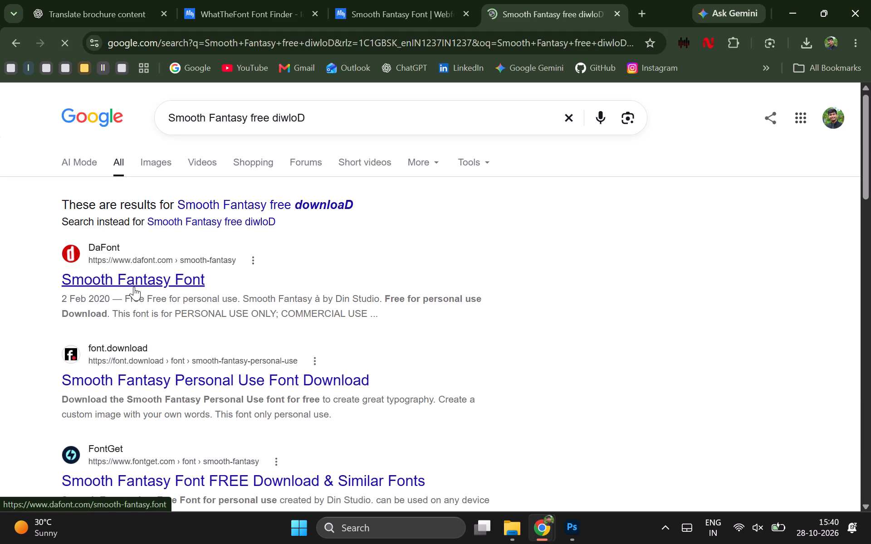
# Open DaFont's Smooth Fantasy page from the search results, close the MyFonts Smooth Fantasy tab, and download the font.
pyautogui.keyDown('ctrl'); pyautogui.click(134, 287); pyautogui.keyUp('ctrl')
pyautogui.click(388, 0)
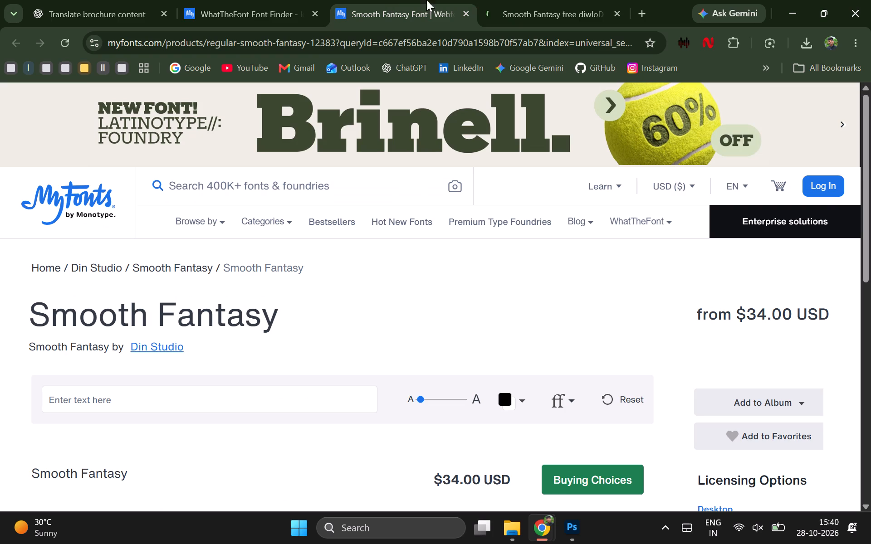
pyautogui.click(469, 16)
pyautogui.click(421, 0)
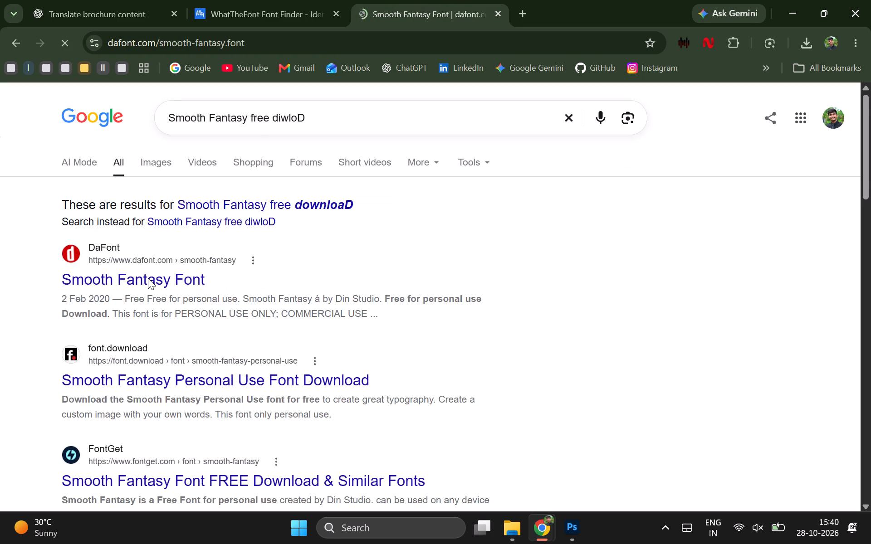
pyautogui.click(164, 277)
pyautogui.scroll(-1, 383, 374)
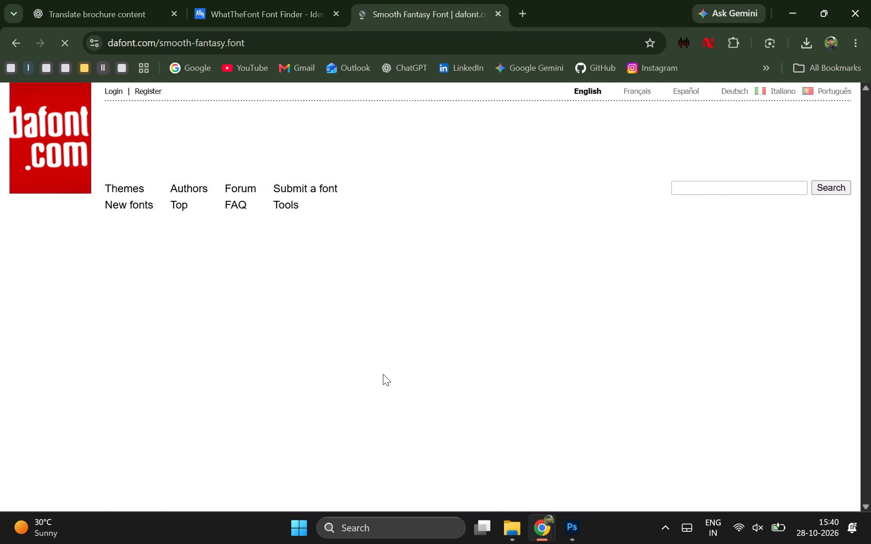
pyautogui.scroll(-1, 383, 374)
pyautogui.click(798, 263)
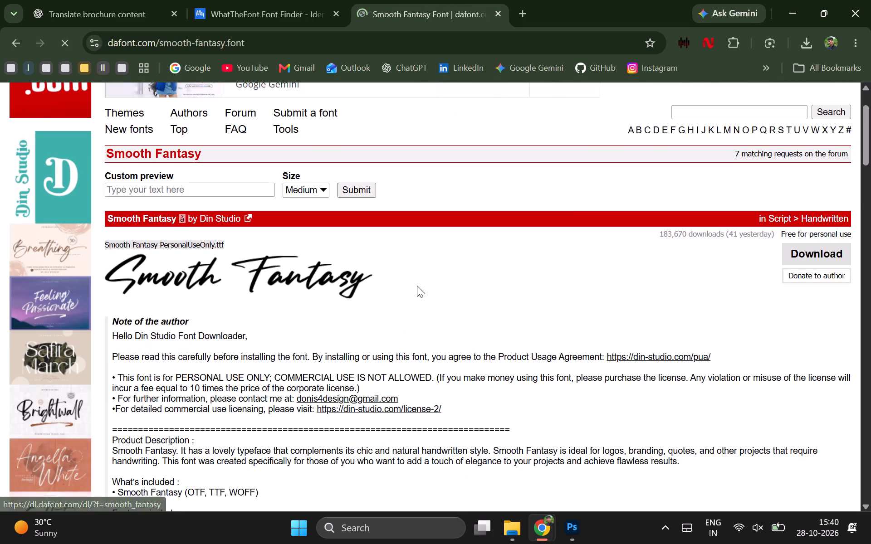
pyautogui.click(792, 253)
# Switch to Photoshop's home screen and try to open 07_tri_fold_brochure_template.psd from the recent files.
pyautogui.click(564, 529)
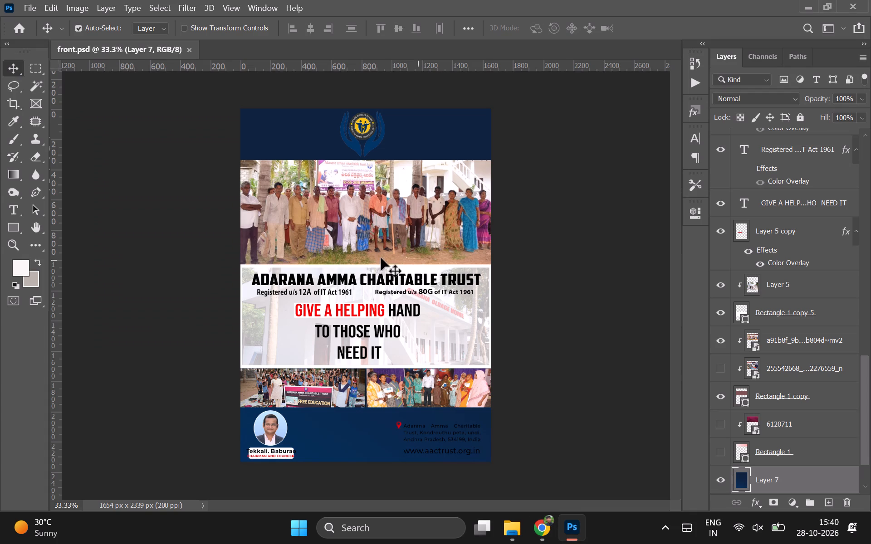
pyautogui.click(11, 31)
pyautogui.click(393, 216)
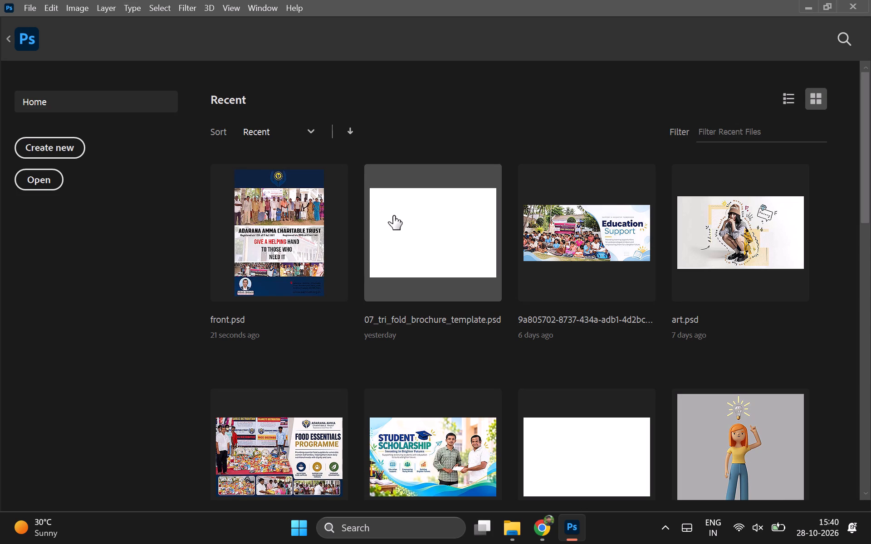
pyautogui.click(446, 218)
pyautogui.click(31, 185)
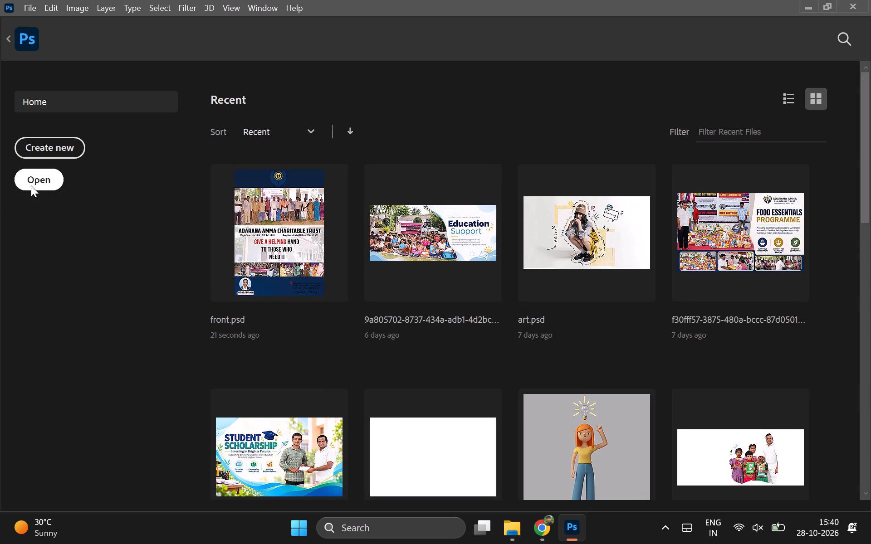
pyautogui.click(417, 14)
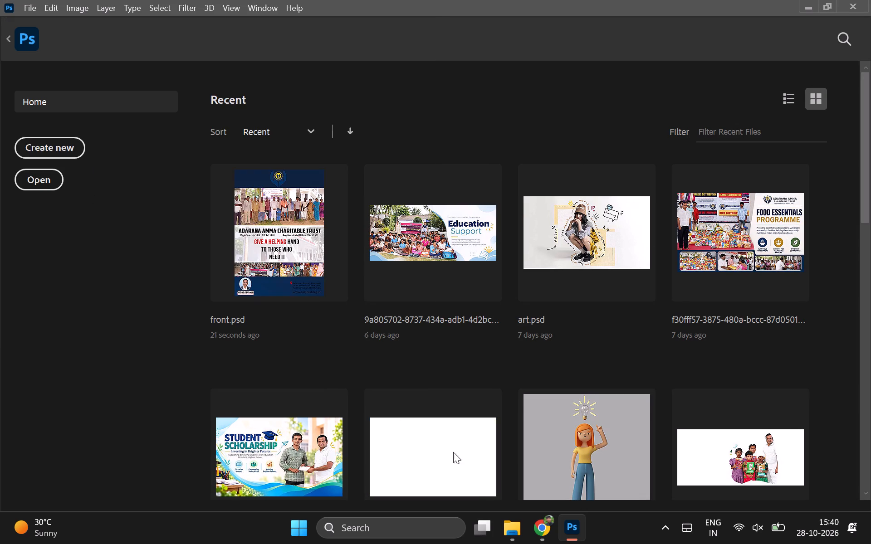
# Browse the new dowloads folder on drive D: in File Explorer, including its New folder (2), for the brochure project files.
pyautogui.click(509, 530)
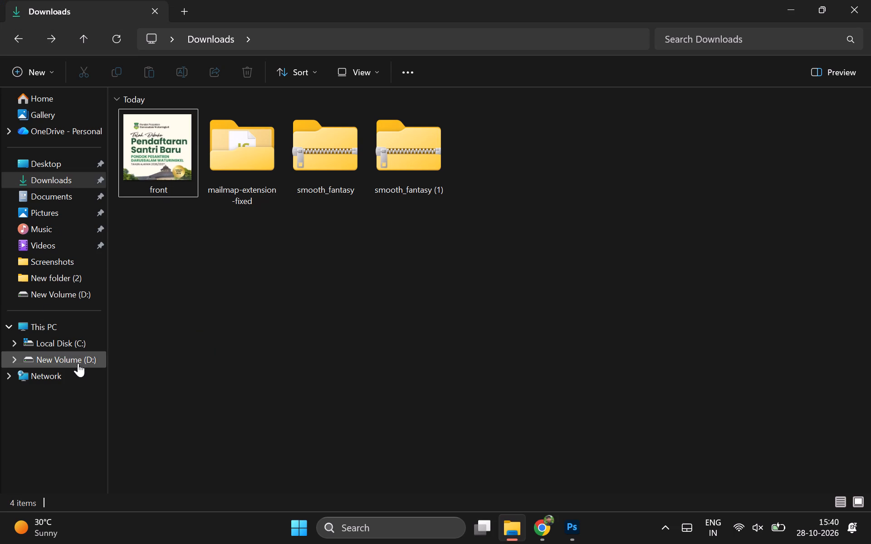
pyautogui.click(79, 365)
pyautogui.scroll(-1, 604, 309)
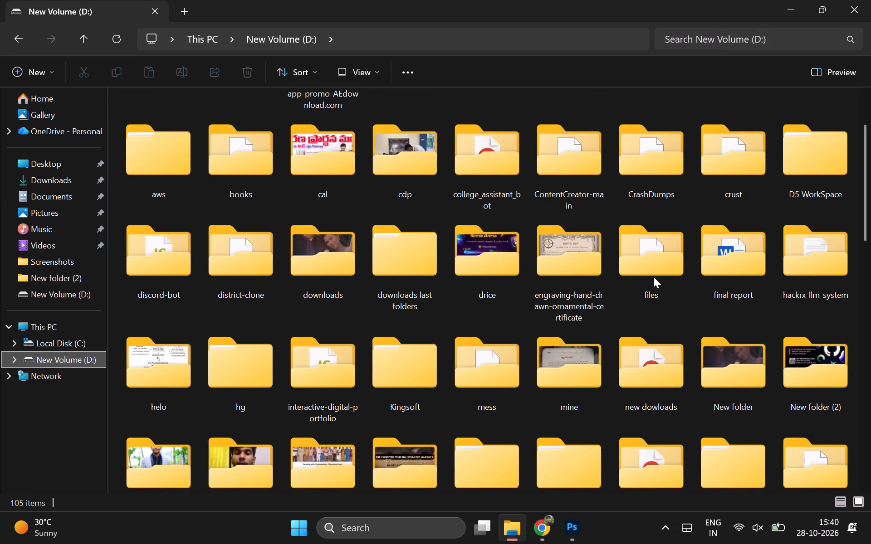
pyautogui.doubleClick(639, 371)
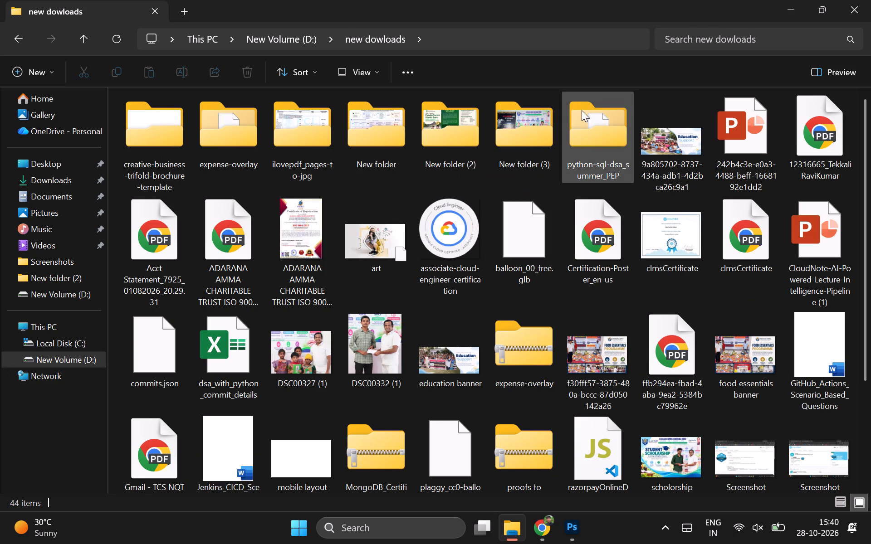
pyautogui.doubleClick(444, 142)
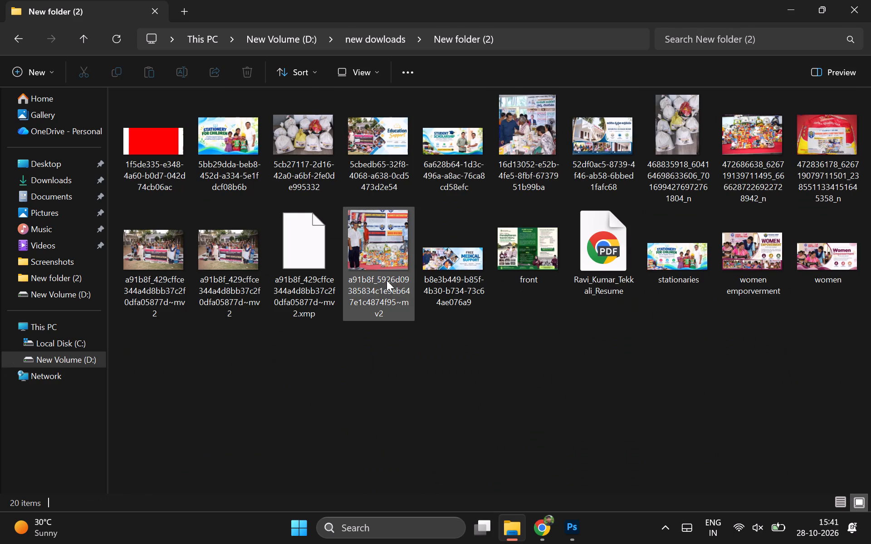
pyautogui.click(12, 35)
pyautogui.scroll(-1, 328, 328)
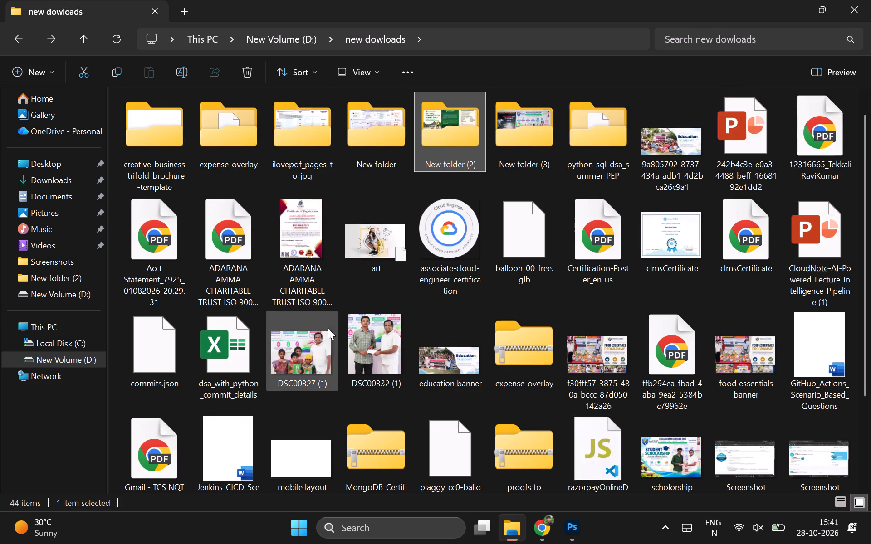
pyautogui.scroll(-2, 328, 328)
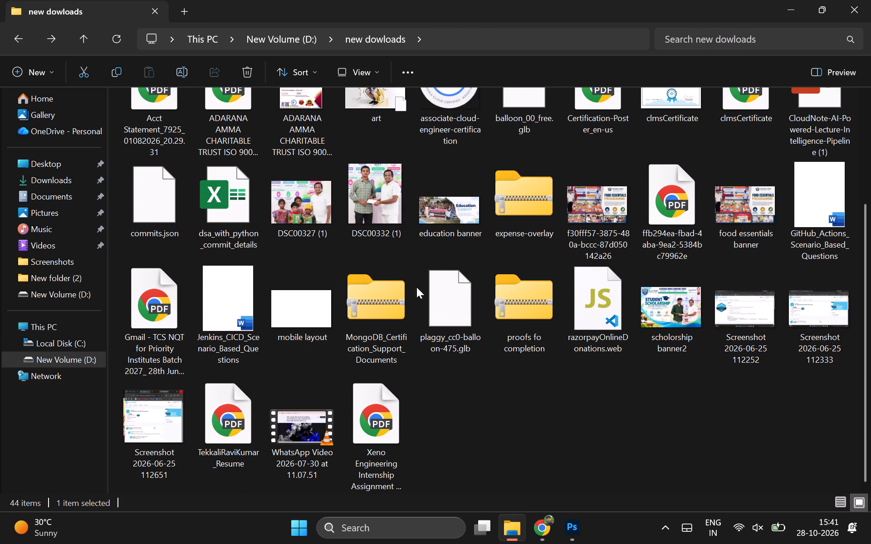
pyautogui.scroll(4, 481, 238)
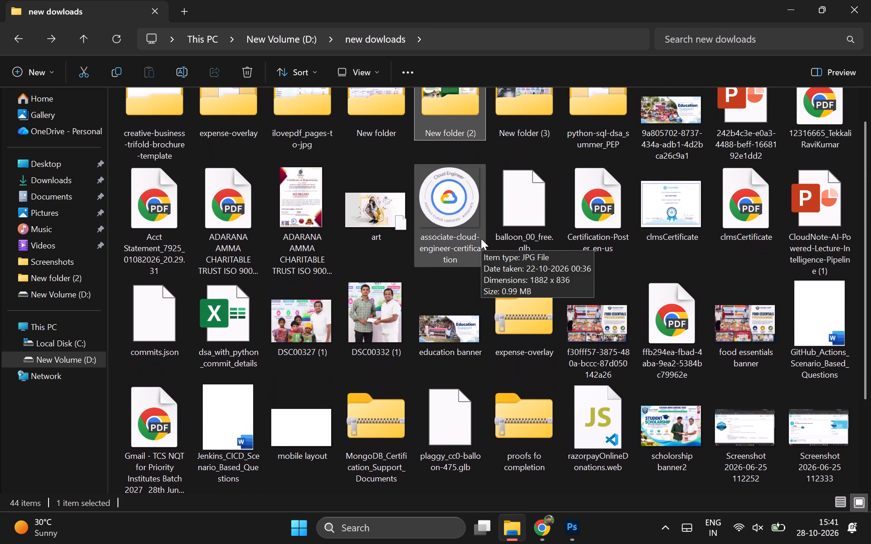
pyautogui.scroll(1, 481, 238)
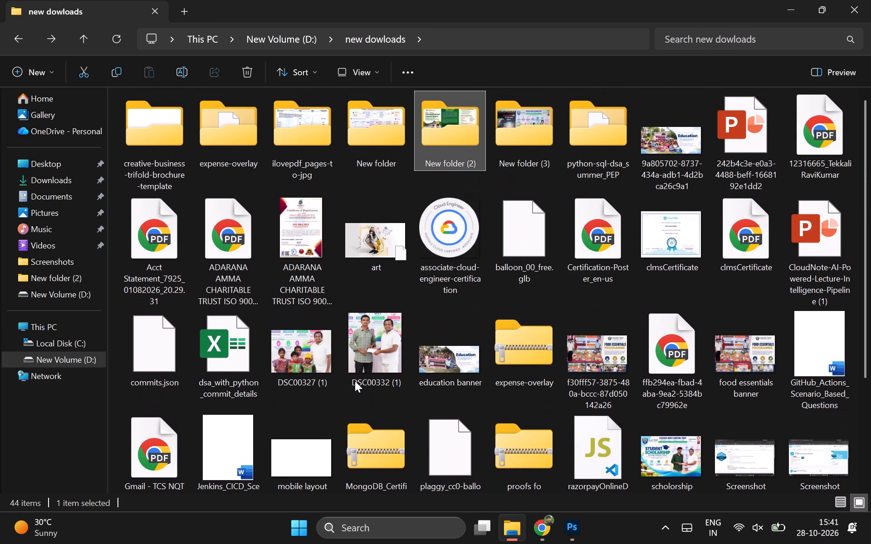
pyautogui.scroll(1, 353, 383)
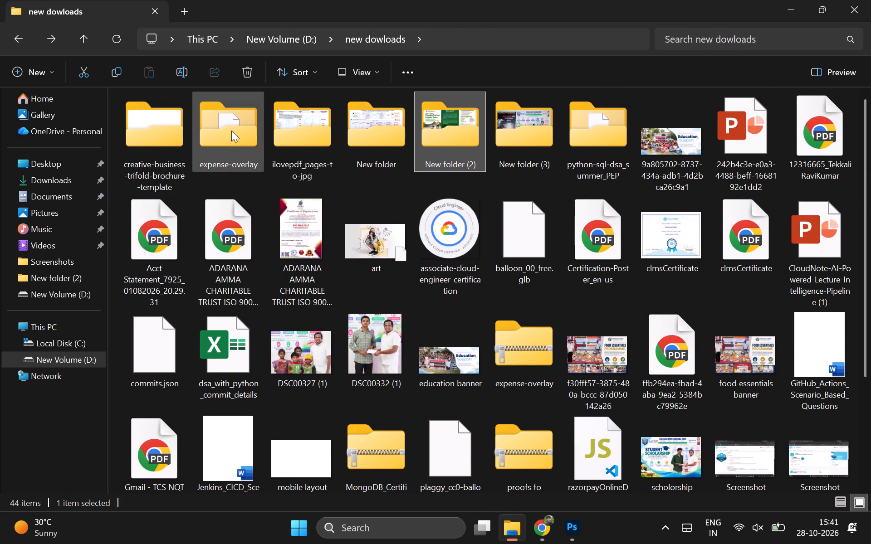
# Check the ilovepdf_pages-to-jpg, New folder and New folder (3) subfolders and the remaining files in new dowloads for the brochure template.
pyautogui.doubleClick(305, 136)
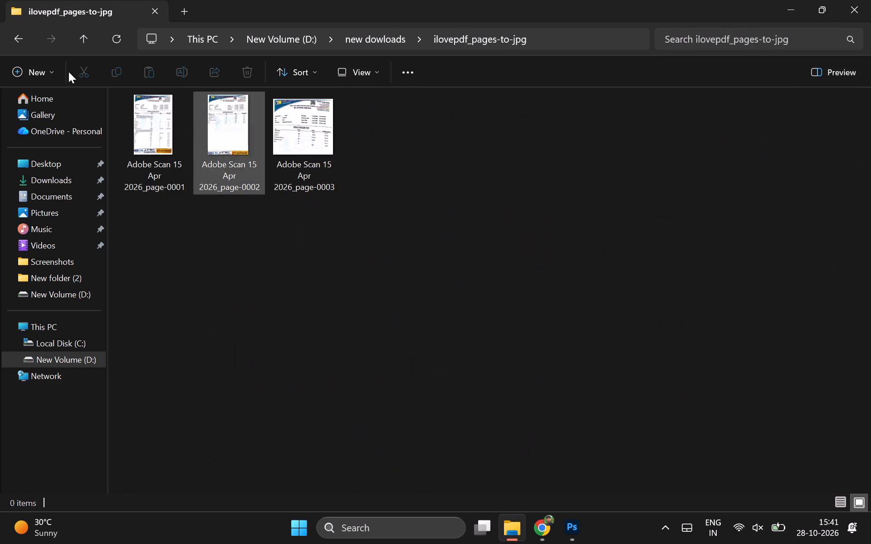
pyautogui.click(21, 45)
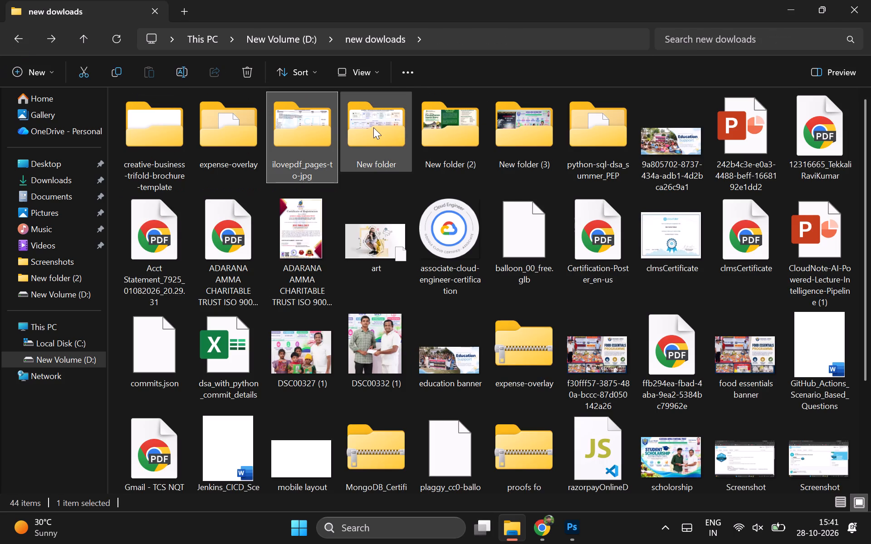
pyautogui.doubleClick(373, 127)
pyautogui.click(15, 46)
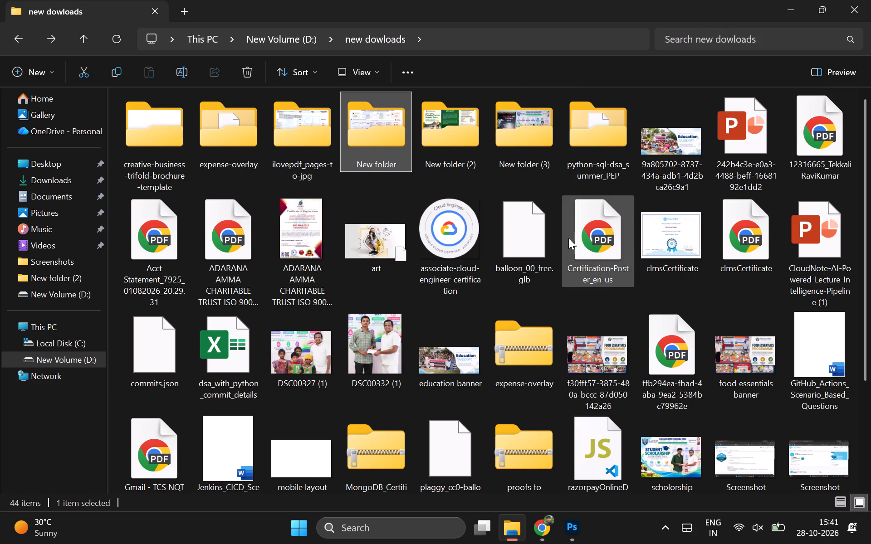
pyautogui.doubleClick(535, 141)
pyautogui.click(17, 46)
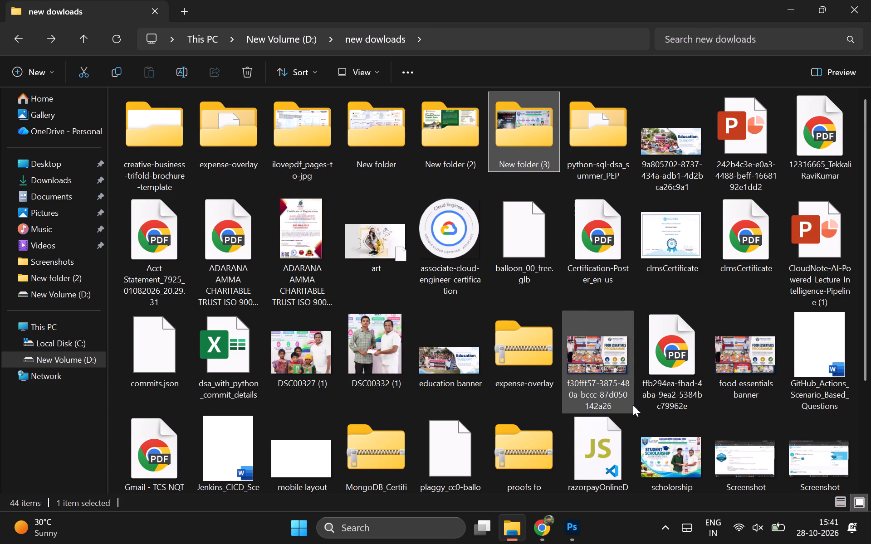
pyautogui.scroll(-2, 633, 405)
pyautogui.scroll(-1, 600, 316)
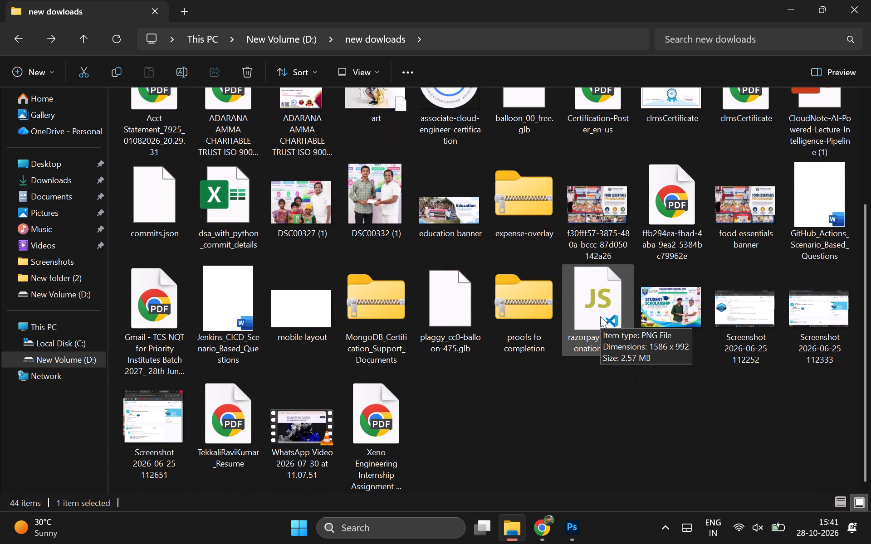
pyautogui.scroll(6, 600, 316)
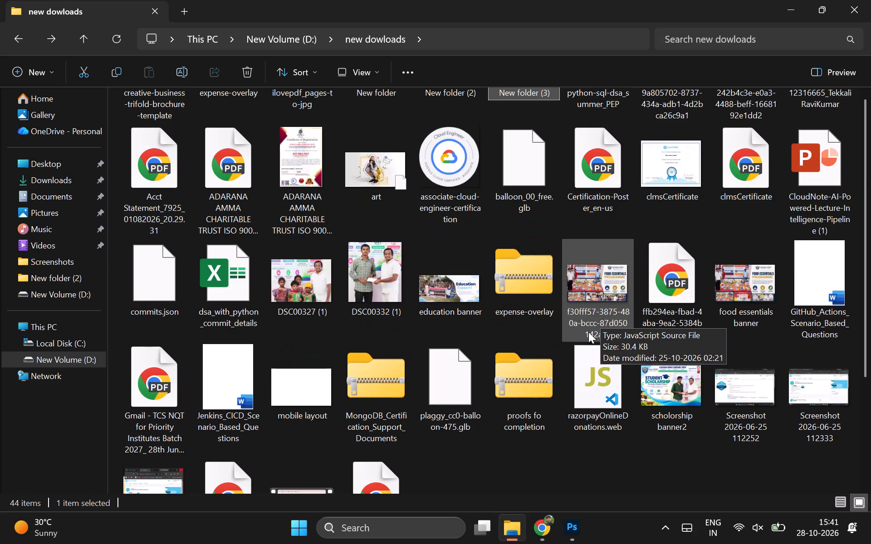
# Switch to Photoshop, look through the recent files, and open the front image from the Downloads folder.
pyautogui.click(572, 537)
pyautogui.scroll(-1, 489, 381)
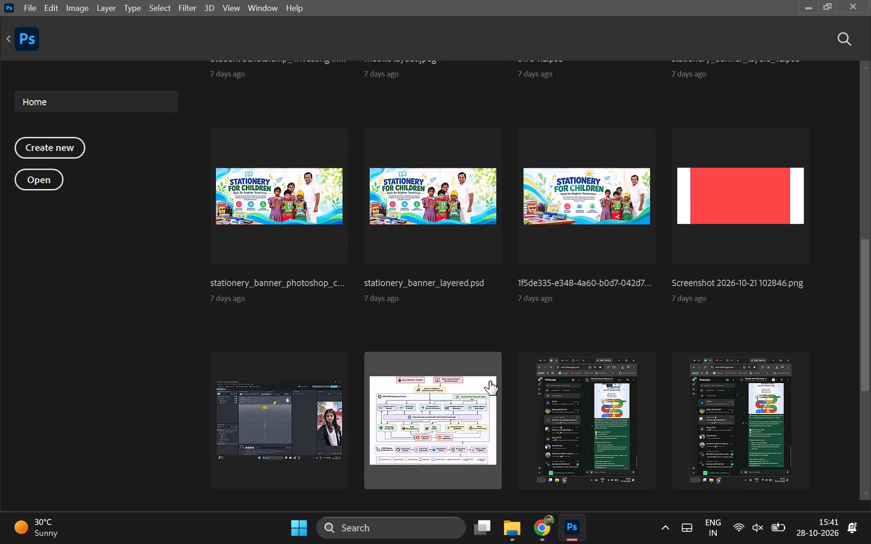
pyautogui.scroll(1, 489, 381)
pyautogui.scroll(-1, 489, 381)
pyautogui.scroll(3, 489, 381)
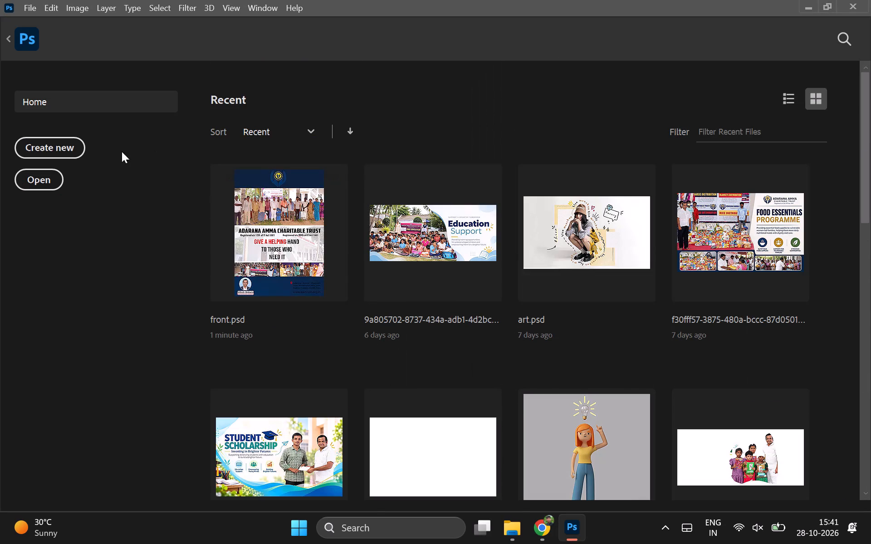
pyautogui.click(39, 178)
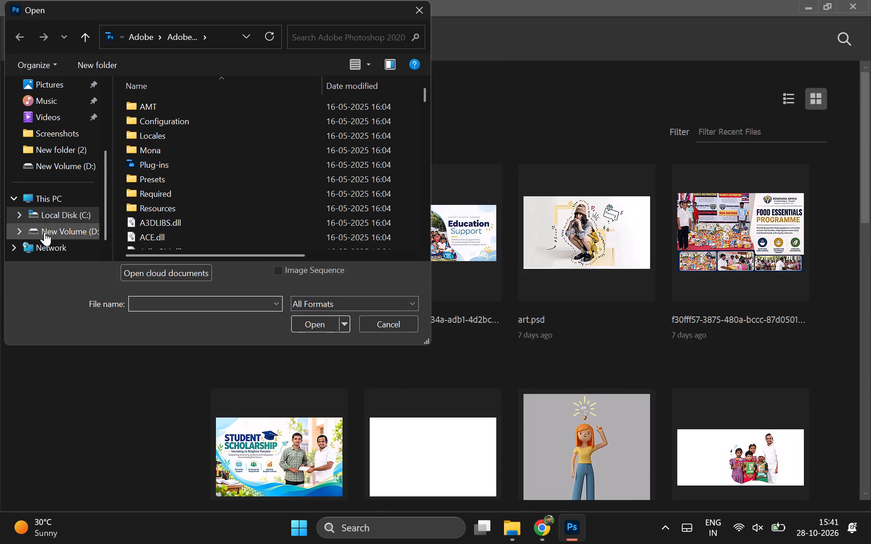
pyautogui.click(44, 232)
pyautogui.scroll(8, 46, 121)
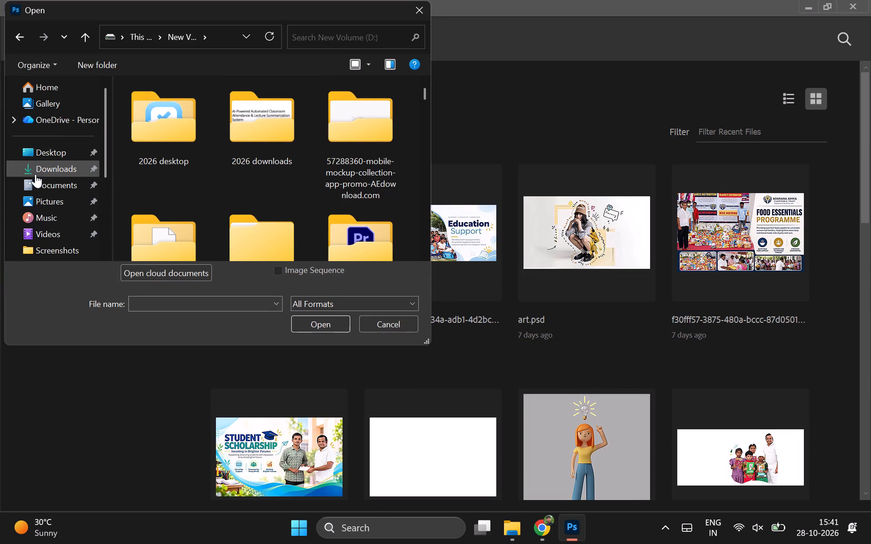
pyautogui.click(42, 171)
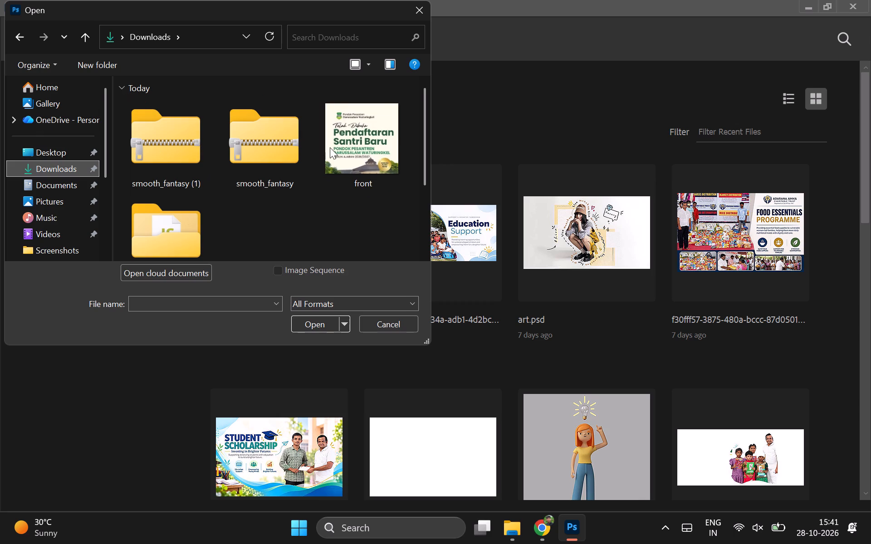
pyautogui.click(330, 147)
pyautogui.scroll(-1, 330, 147)
pyautogui.click(297, 328)
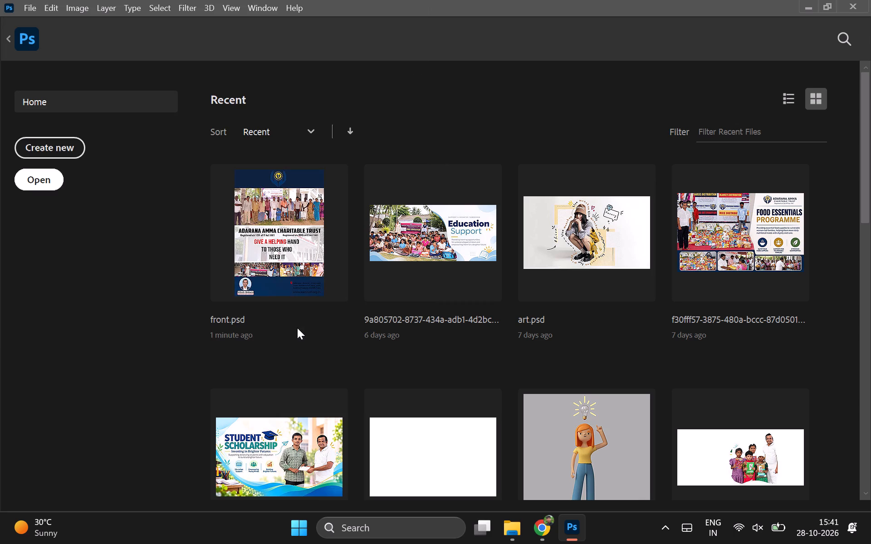
# Switch to File Explorer and delete the duplicate smooth_fantasy (1) archive from Downloads.
pyautogui.click(527, 543)
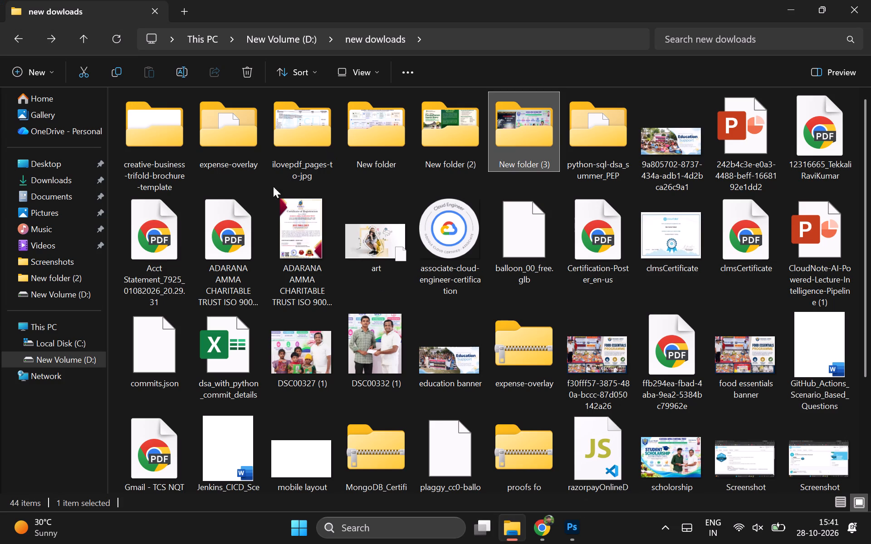
pyautogui.doubleClick(31, 180)
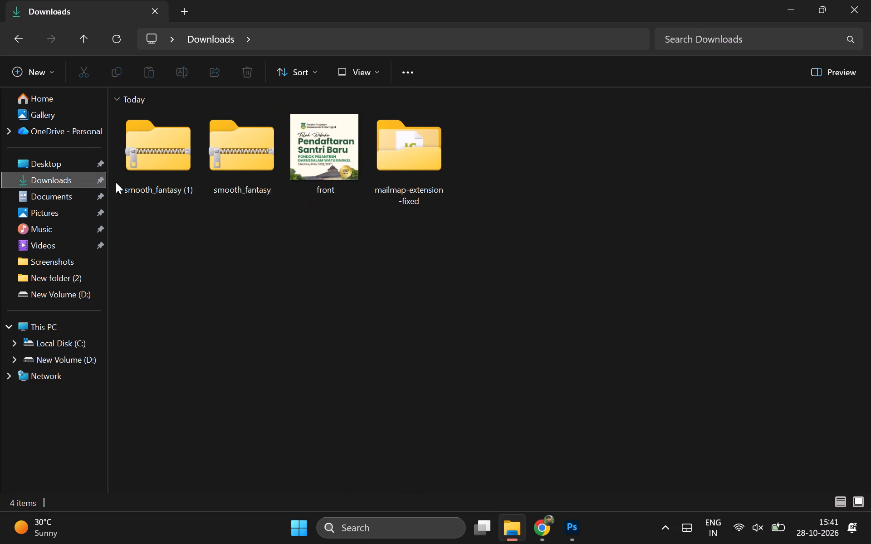
pyautogui.rightClick(177, 146)
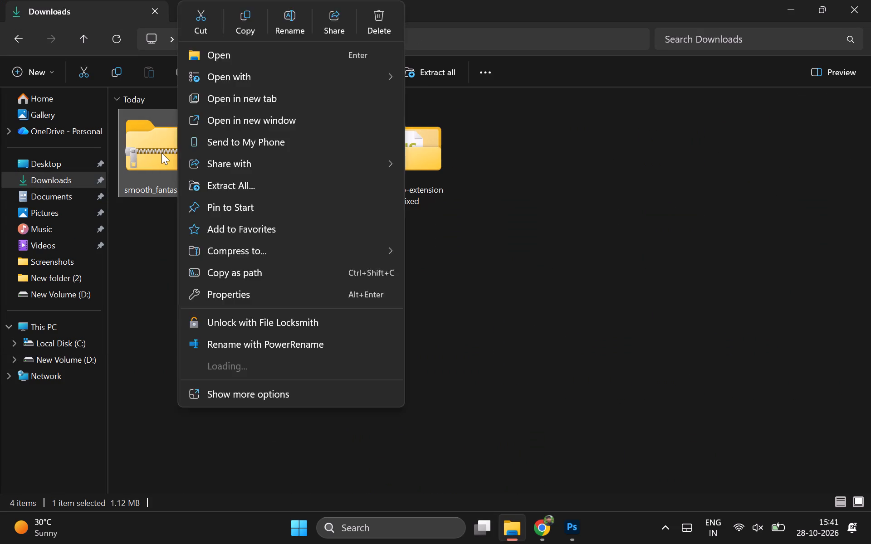
pyautogui.click(161, 153)
pyautogui.press('Delete')
# Extract the smooth_fantasy archive into a smooth_fantasy folder in Downloads.
pyautogui.rightClick(163, 153)
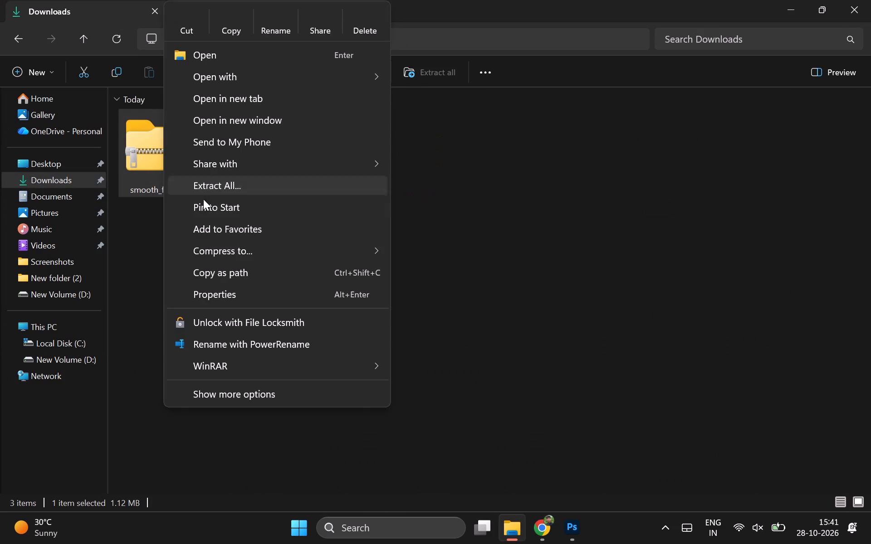
pyautogui.click(223, 185)
pyautogui.press('Return')
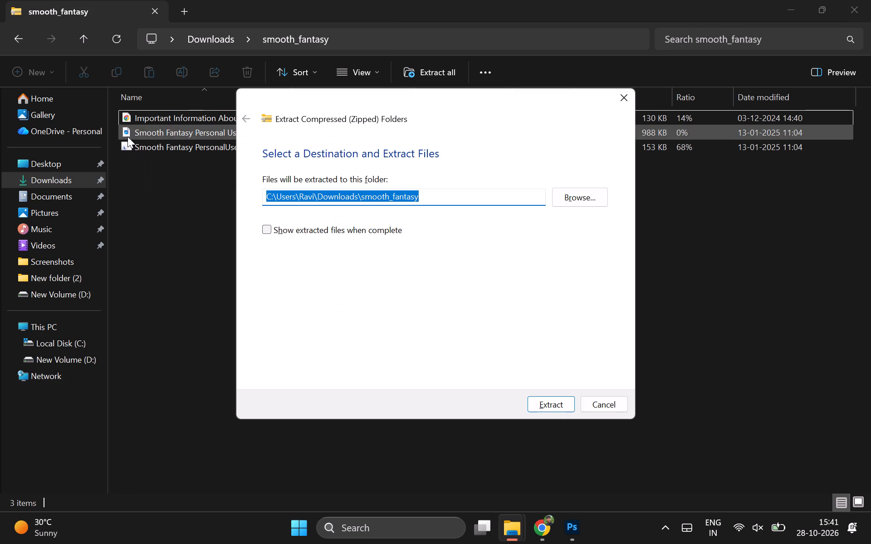
pyautogui.click(547, 416)
pyautogui.click(541, 409)
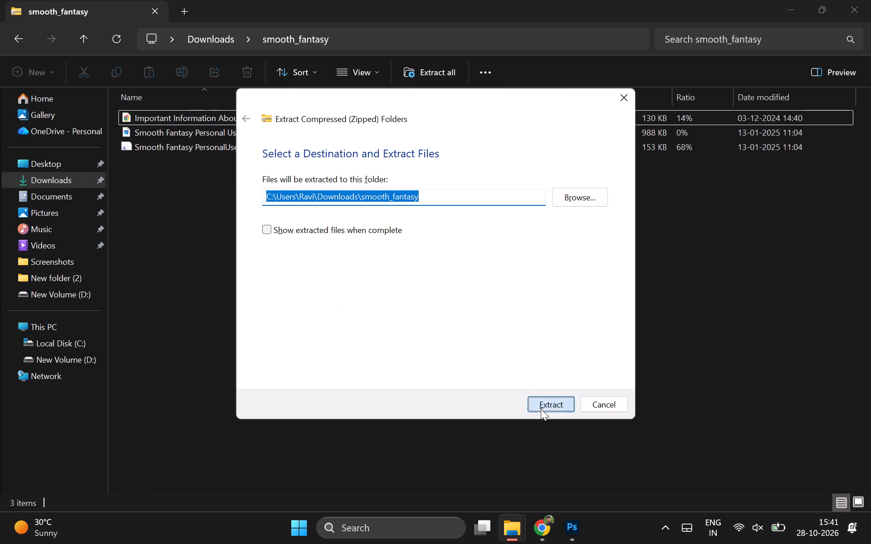
# Return to Downloads and delete the zipped smooth_fantasy archive.
pyautogui.click(15, 28)
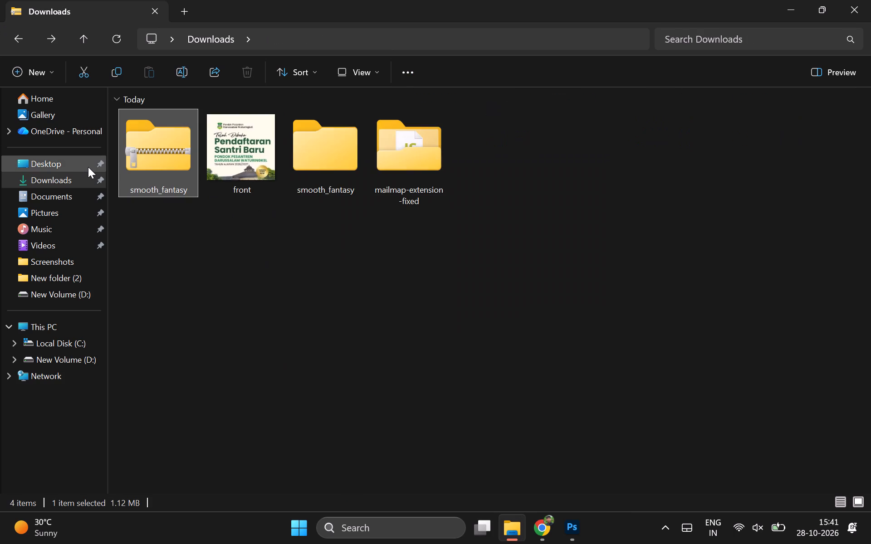
pyautogui.press('Delete')
# Open the Smooth Fantasy PersonalUseOnly font file from the extracted smooth_fantasy folder and install the font.
pyautogui.doubleClick(231, 147)
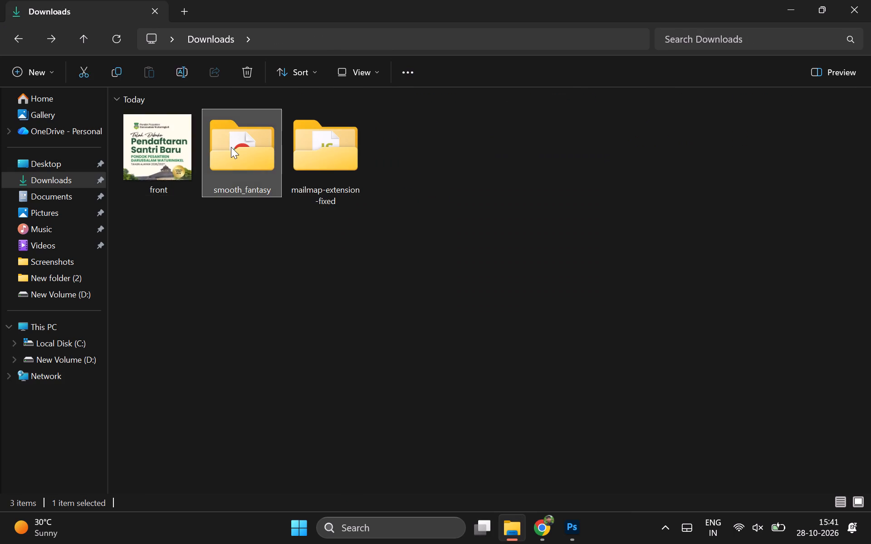
pyautogui.doubleClick(176, 160)
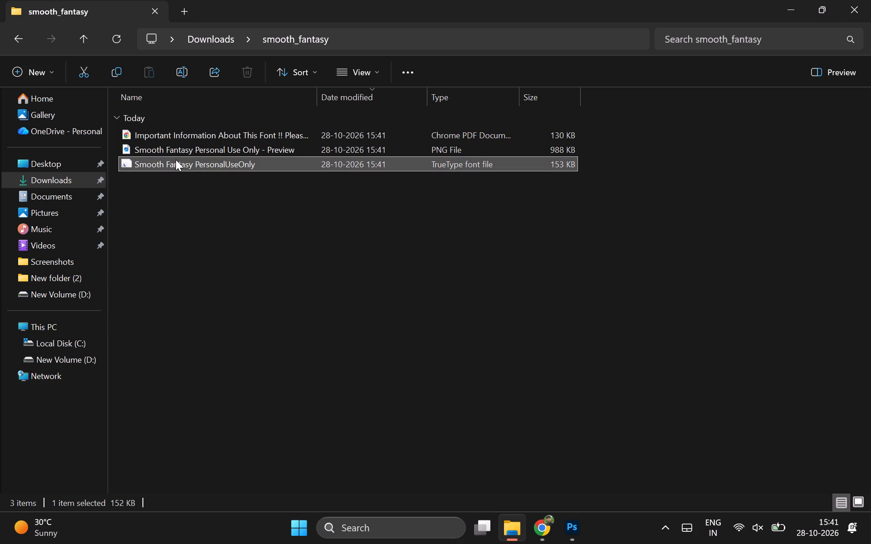
pyautogui.moveTo(225, 143); pyautogui.dragTo(211, 138)
pyautogui.click(211, 138)
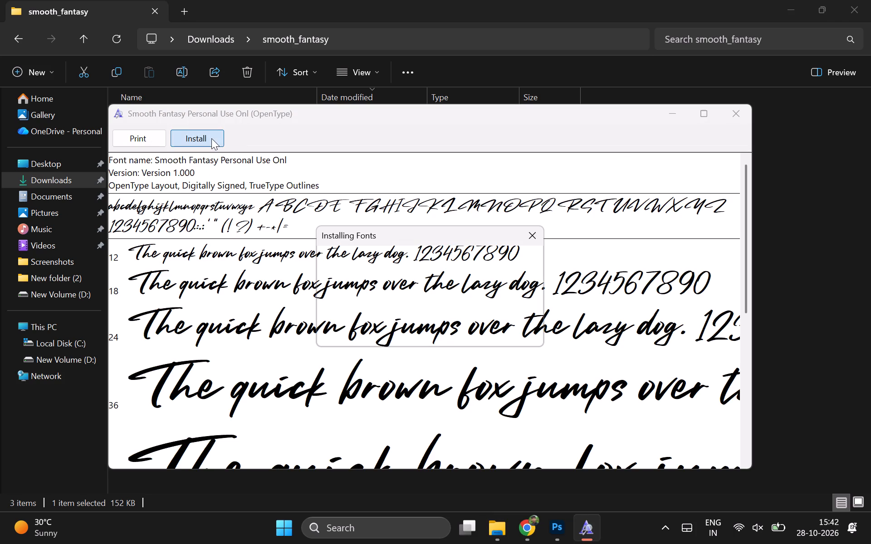
# Switch to Photoshop and close the front.psd document, keeping front.jpg open.
pyautogui.click(569, 542)
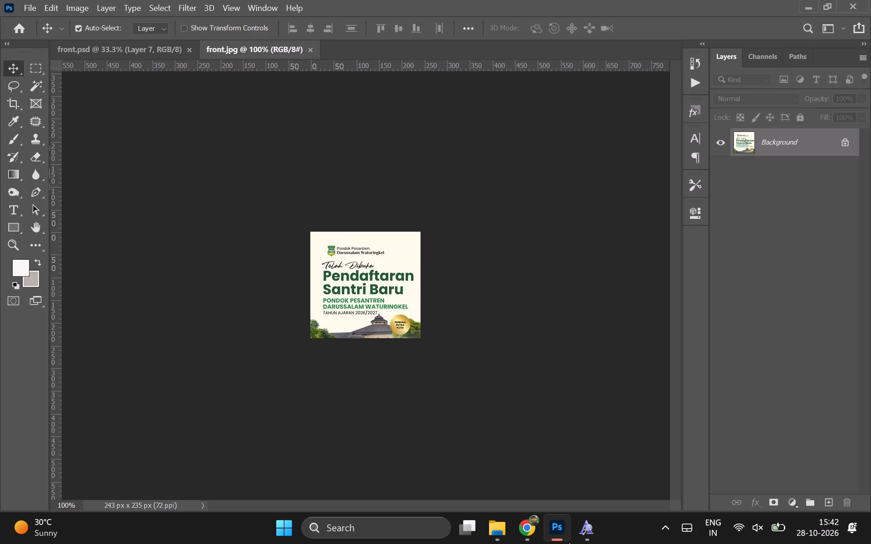
pyautogui.click(95, 46)
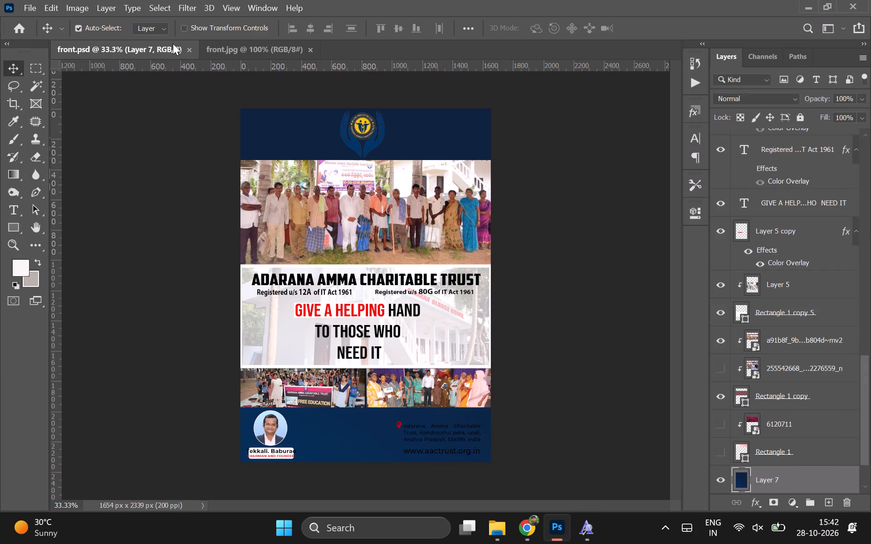
pyautogui.click(186, 48)
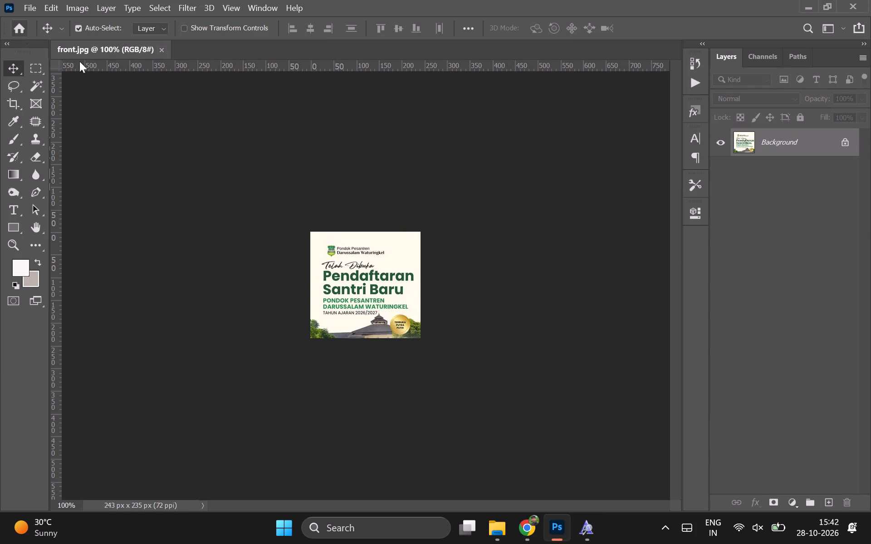
# Close the leftover font preview window of the installed Smooth Fantasy font.
pyautogui.click(495, 528)
pyautogui.click(584, 538)
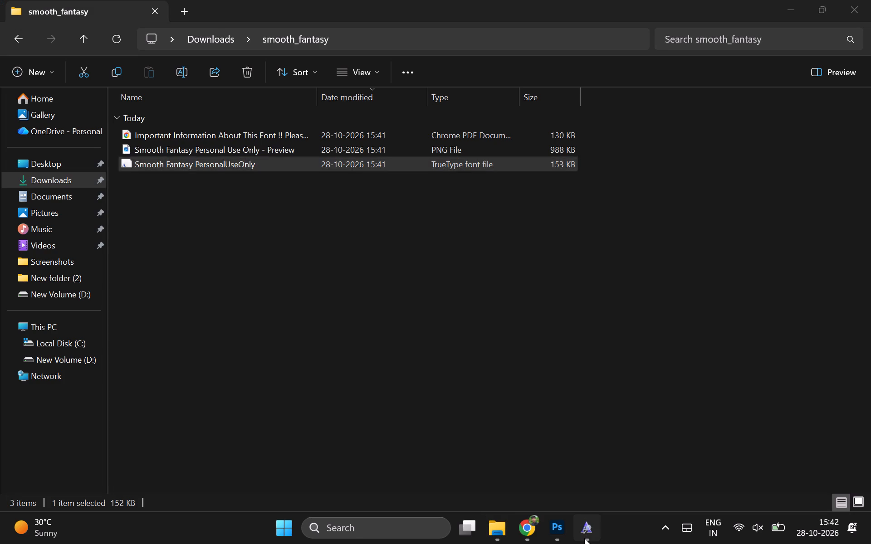
pyautogui.click(738, 106)
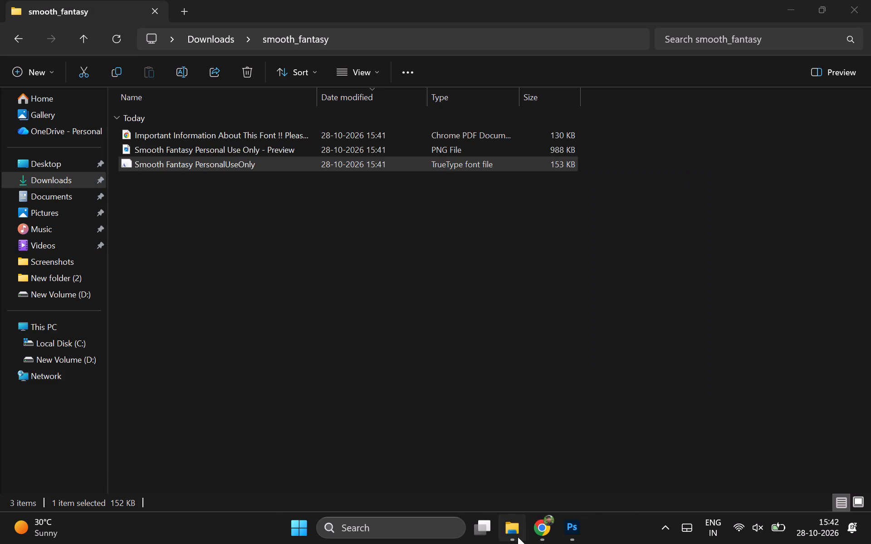
# Find the three-panel front image in New folder (2) inside new dowloads on drive D and open it in Photoshop as a separate document.
pyautogui.click(518, 537)
pyautogui.click(39, 177)
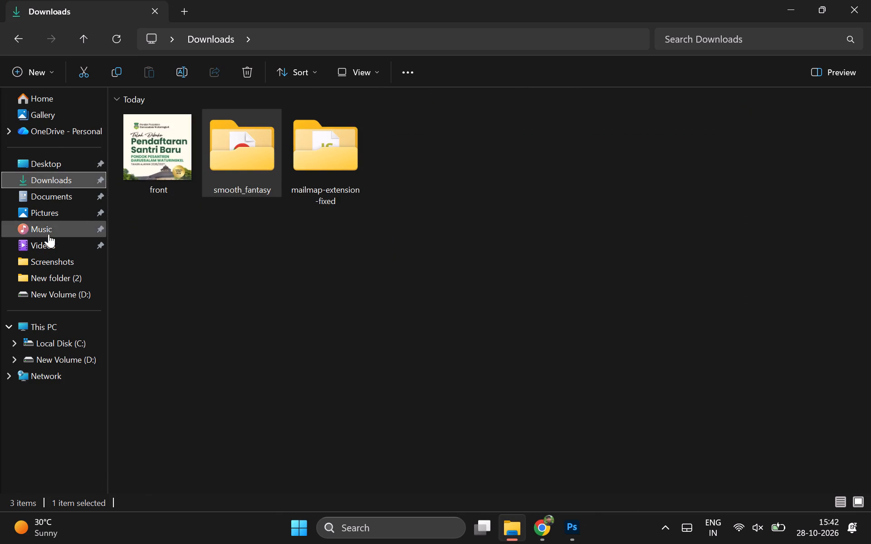
pyautogui.click(50, 360)
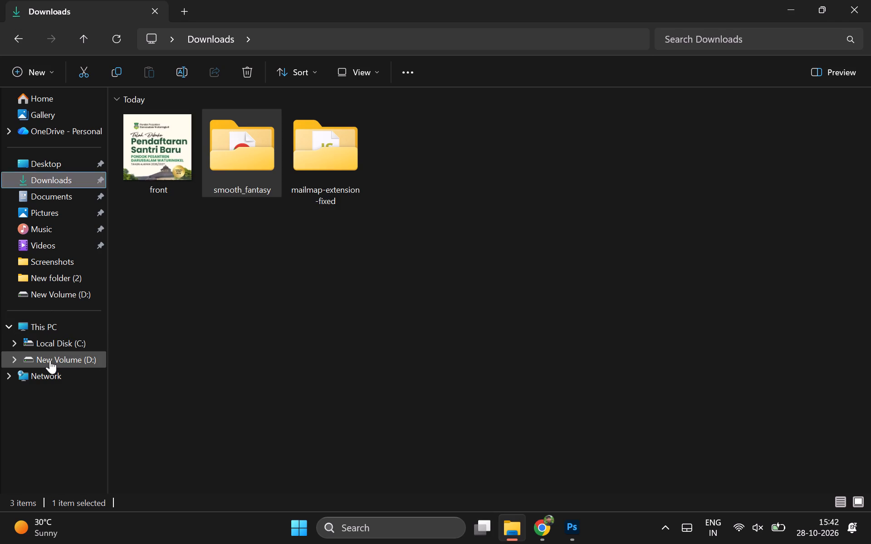
pyautogui.scroll(-1, 430, 230)
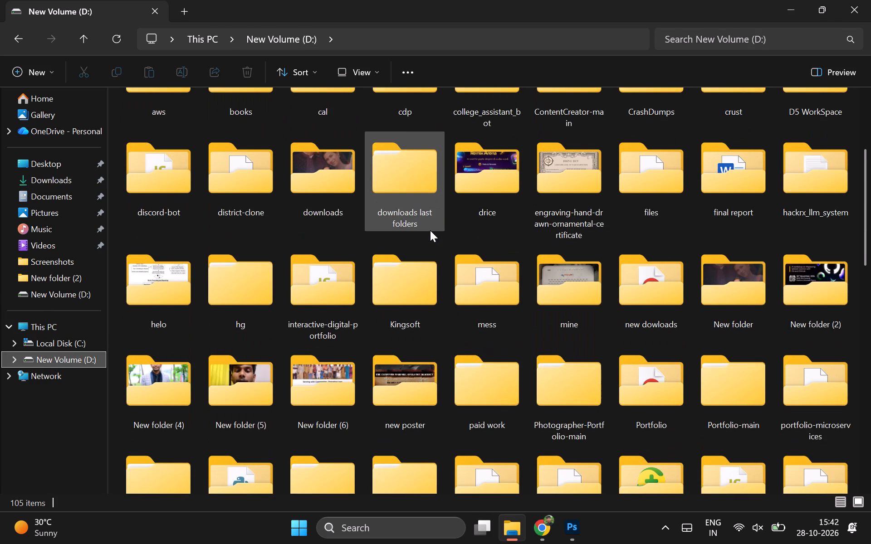
pyautogui.doubleClick(626, 272)
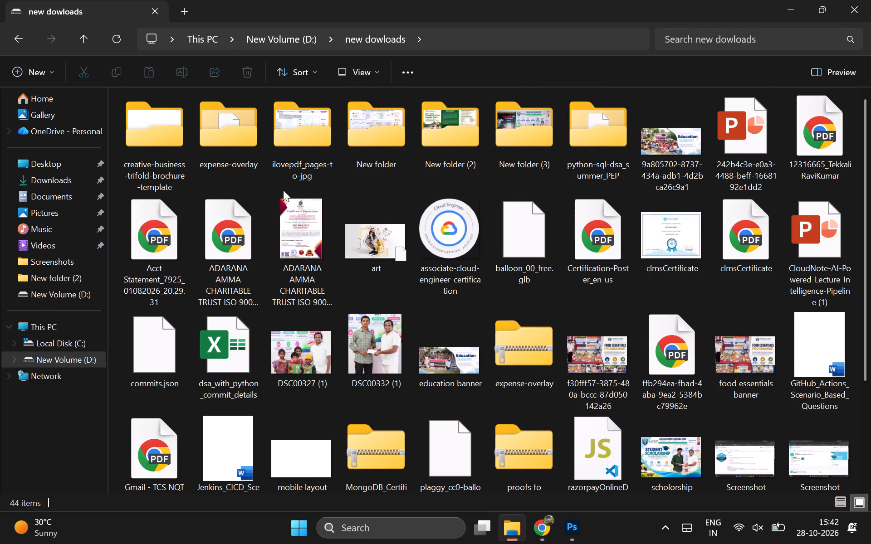
pyautogui.scroll(-1, 601, 374)
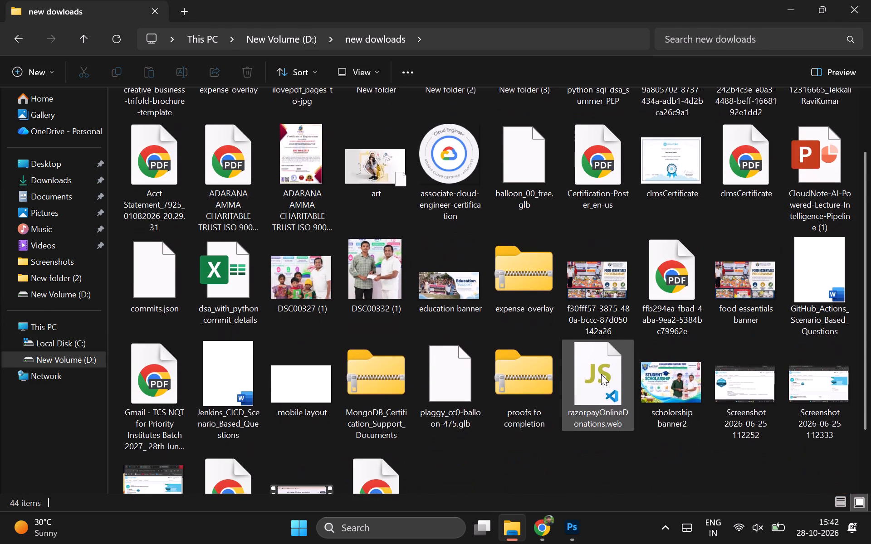
pyautogui.scroll(-1, 601, 374)
pyautogui.click(299, 324)
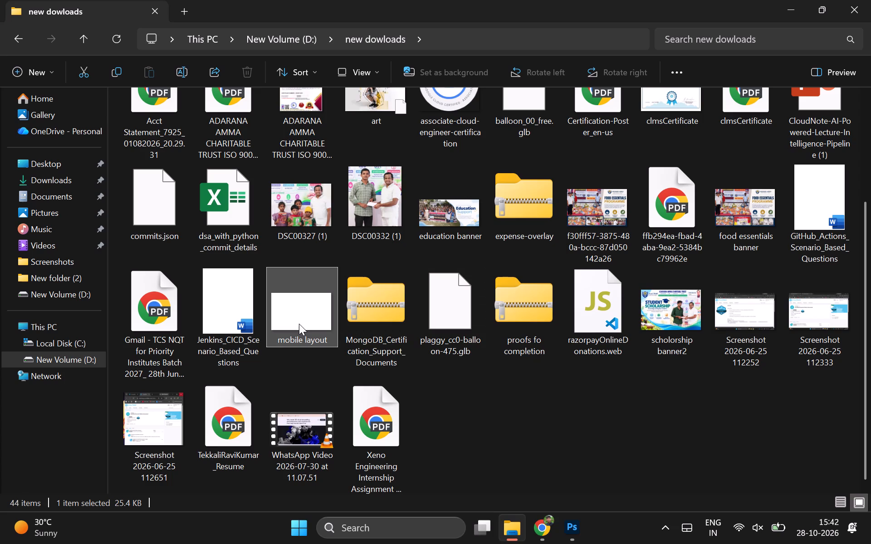
pyautogui.scroll(2, 674, 206)
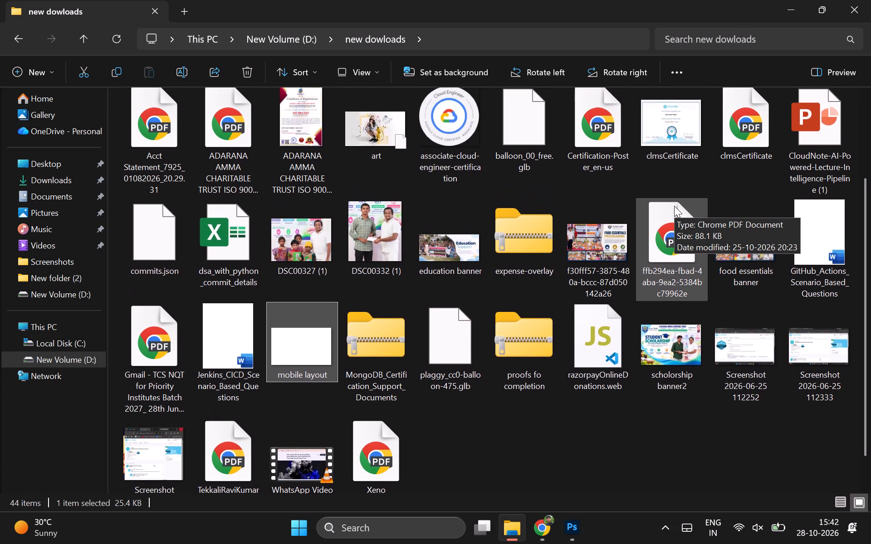
pyautogui.scroll(2, 674, 206)
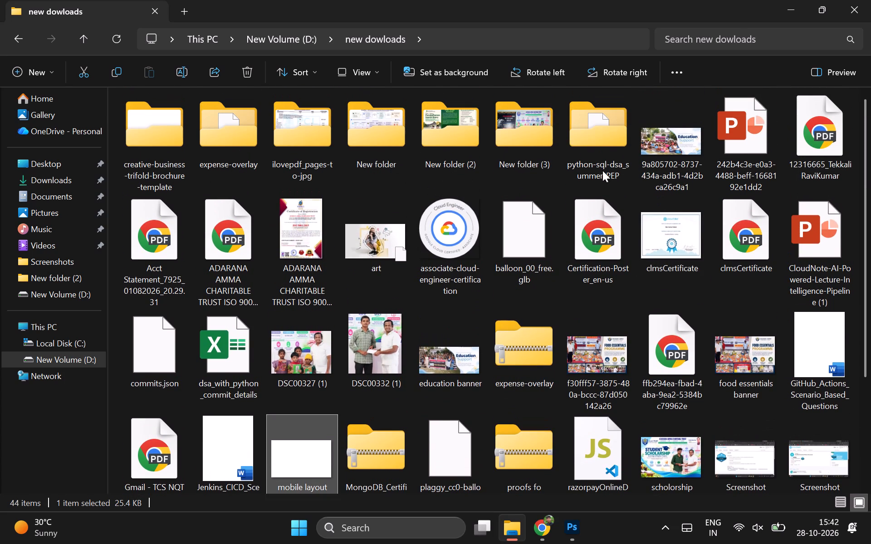
pyautogui.doubleClick(468, 136)
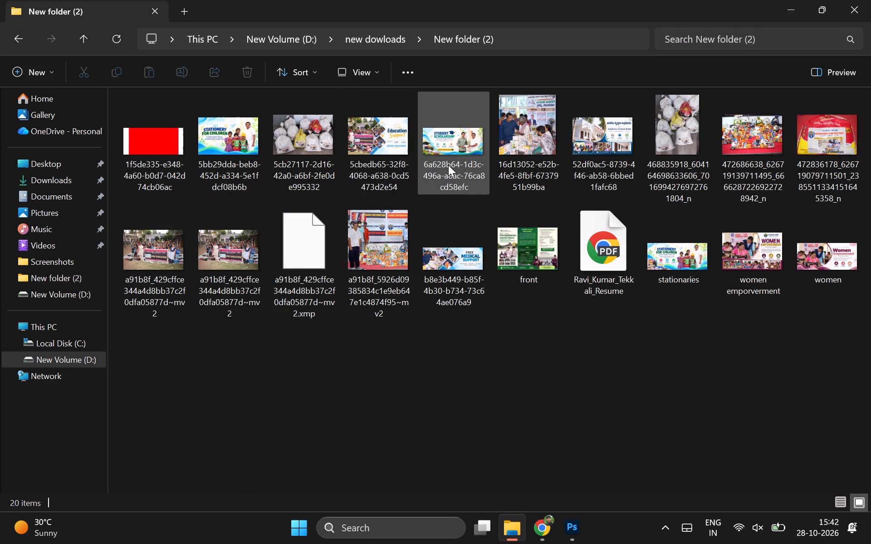
pyautogui.moveTo(539, 268); pyautogui.dragTo(580, 543)
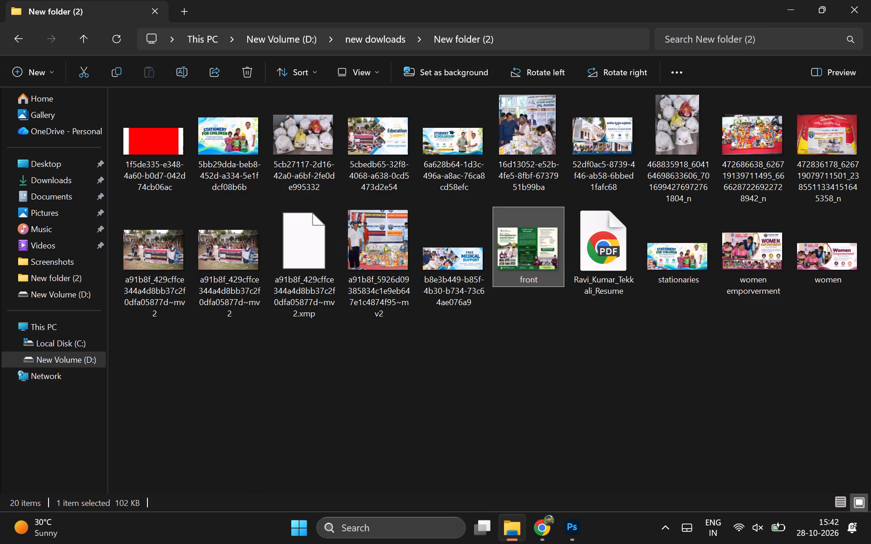
pyautogui.moveTo(580, 543); pyautogui.dragTo(326, 40)
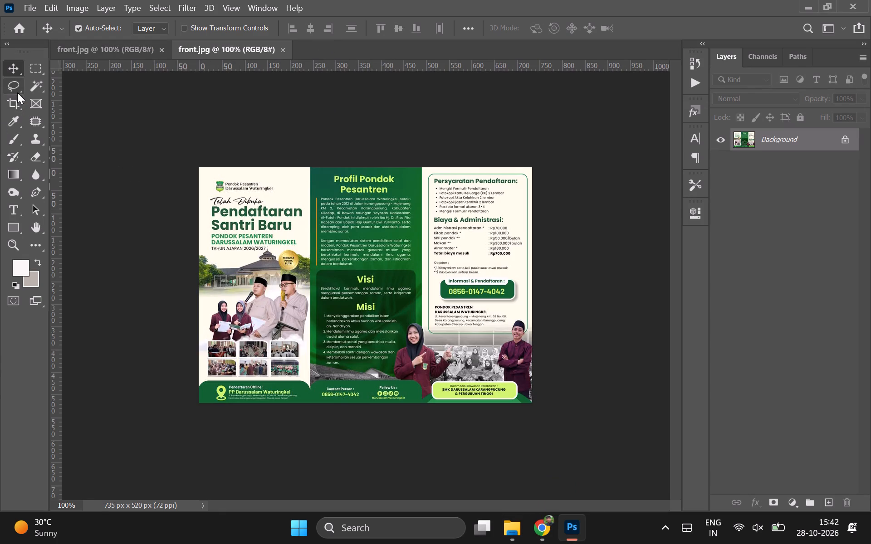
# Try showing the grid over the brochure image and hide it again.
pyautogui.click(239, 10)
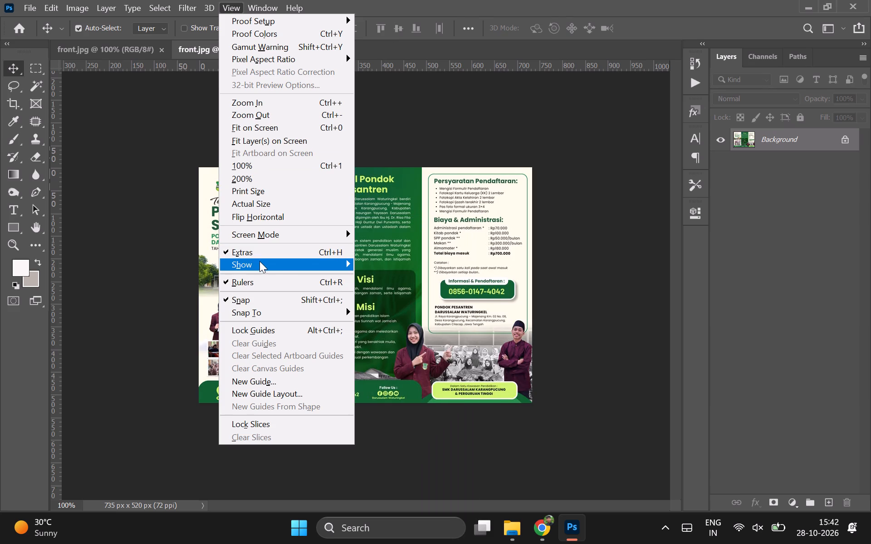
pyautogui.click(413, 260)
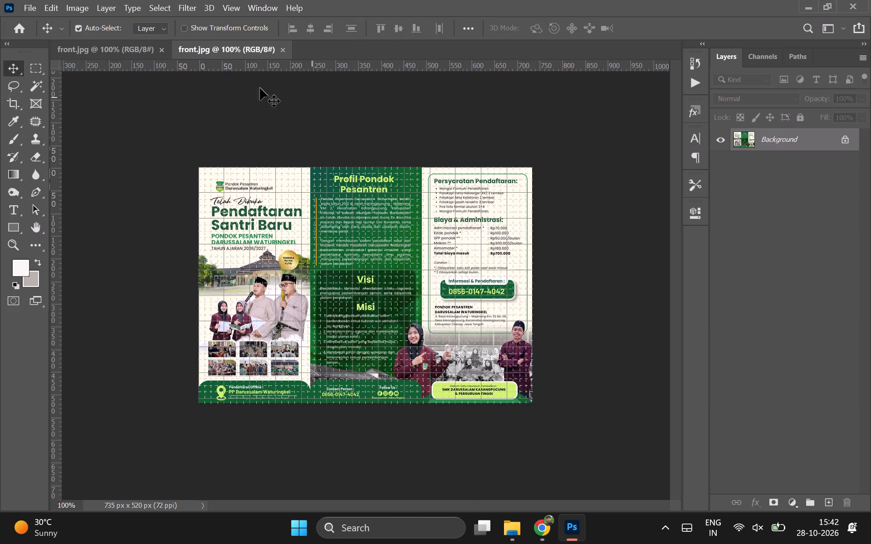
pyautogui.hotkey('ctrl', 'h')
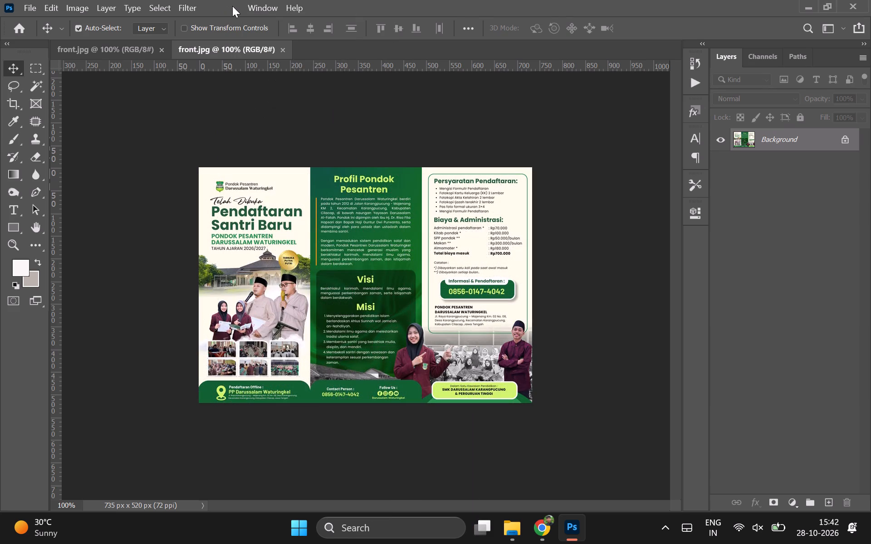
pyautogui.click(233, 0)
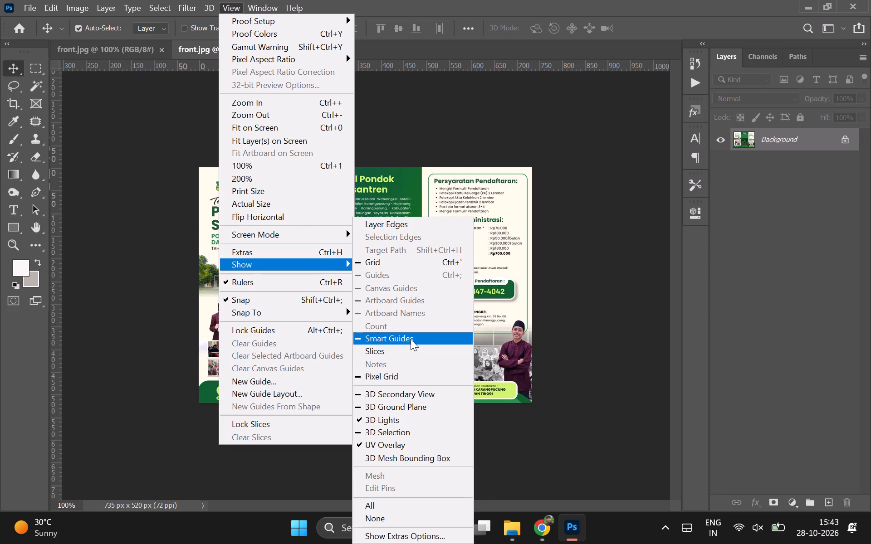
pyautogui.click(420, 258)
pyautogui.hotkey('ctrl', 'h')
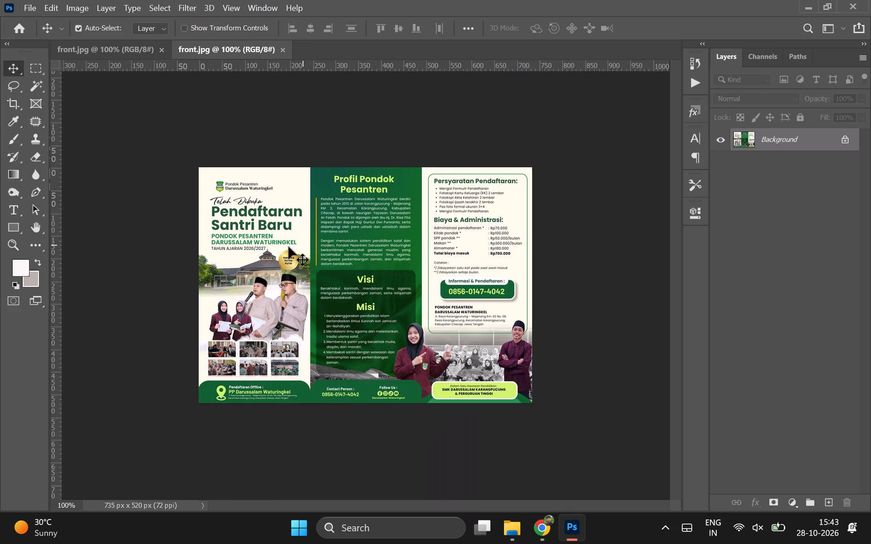
# Place a vertical guide exactly on the fold between the cream cover panel and the green middle panel.
pyautogui.moveTo(51, 243); pyautogui.dragTo(316, 242)
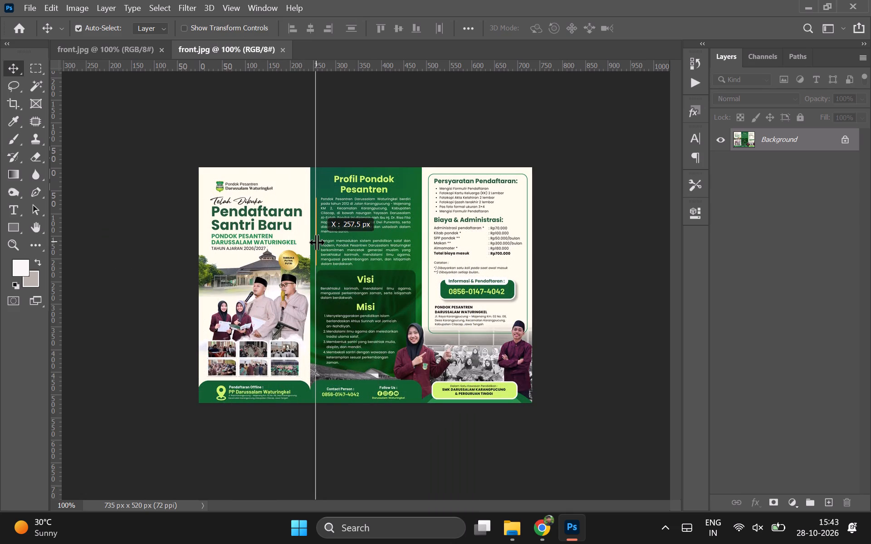
pyautogui.moveTo(316, 242); pyautogui.dragTo(314, 241)
pyautogui.keyDown('ctrl'); pyautogui.scroll(4, 314, 241); pyautogui.keyUp('ctrl')
pyautogui.scroll(2, 305, 201)
pyautogui.hotkey('ctrl', '=')
pyautogui.hotkey('ctrl', '=')
pyautogui.hotkey('ctrl', '=')
pyautogui.hotkey('ctrl', '=')
pyautogui.hotkey('ctrl', '=')
pyautogui.hotkey('ctrl', '=')
pyautogui.hotkey('ctrl', '=')
pyautogui.hotkey('ctrl', '=')
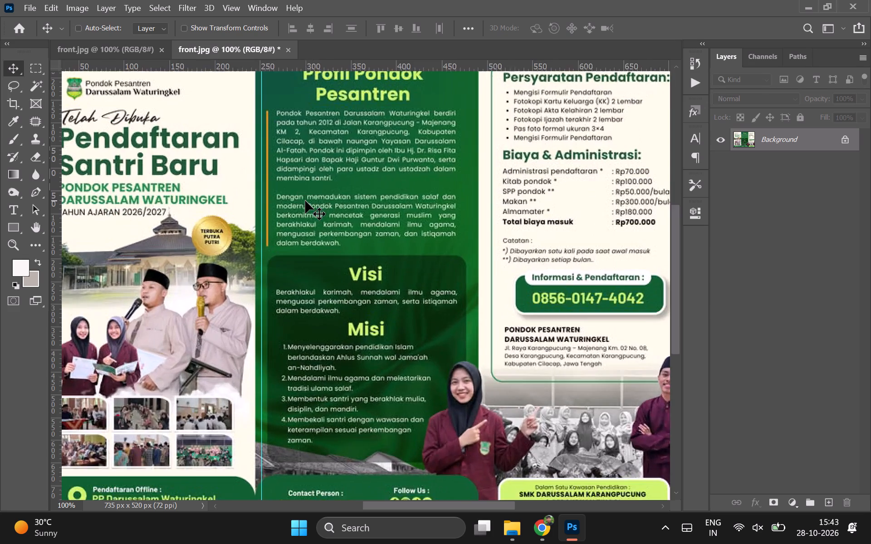
pyautogui.hscroll(2, 305, 201)
pyautogui.hscroll(-9, 305, 201)
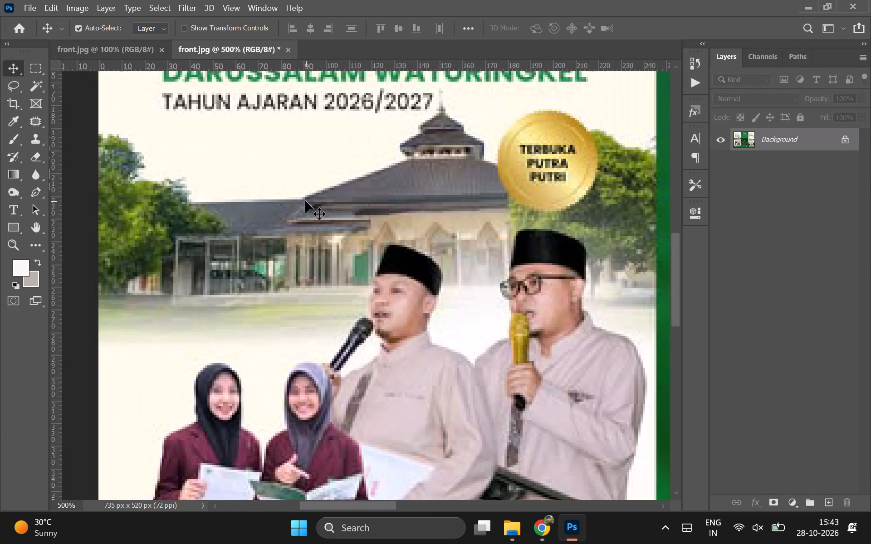
pyautogui.hscroll(3, 493, 228)
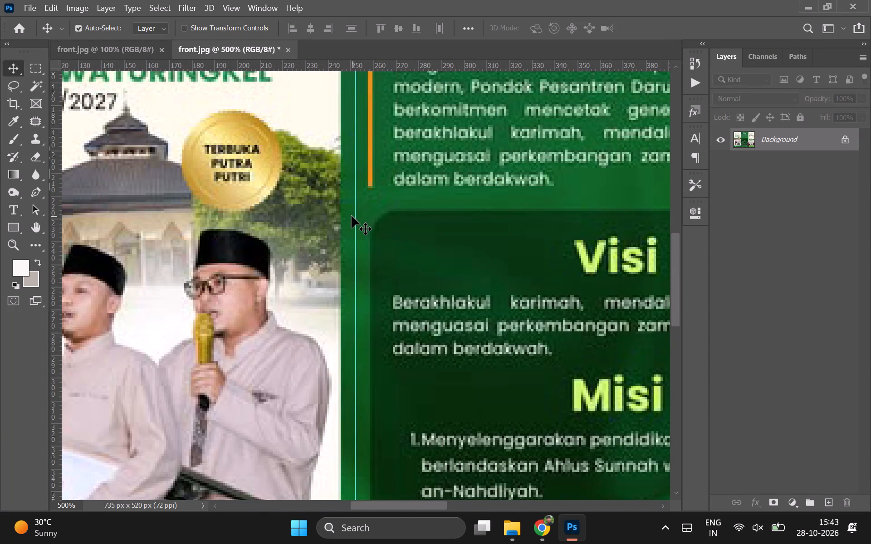
pyautogui.moveTo(357, 218); pyautogui.dragTo(341, 218)
# Resample the brochure image to a resolution of 180 pixels/inch.
pyautogui.click(256, 3)
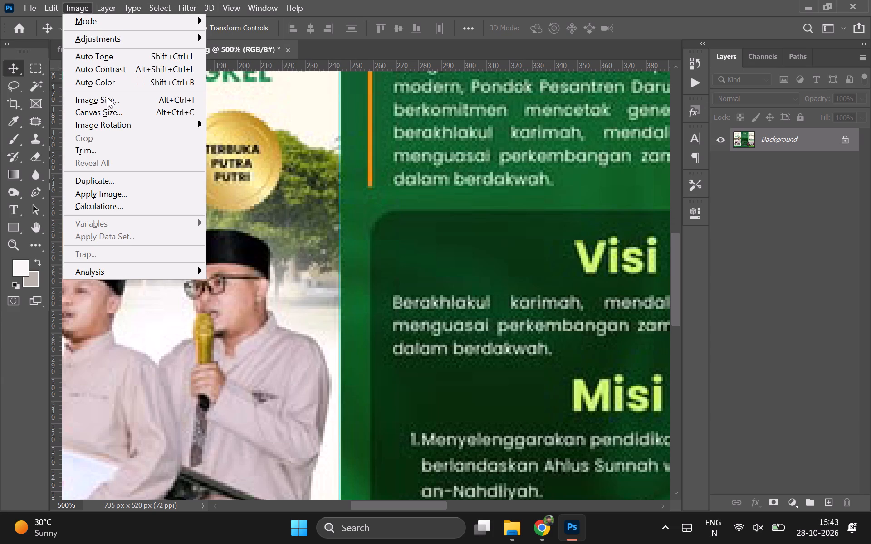
pyautogui.click(107, 102)
pyautogui.moveTo(521, 197); pyautogui.dragTo(396, 199)
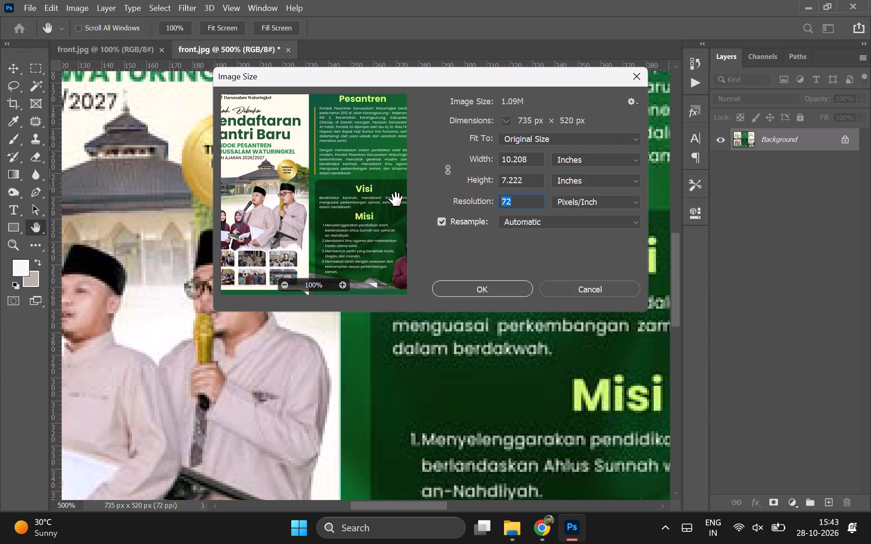
pyautogui.write('180')
pyautogui.press('Return')
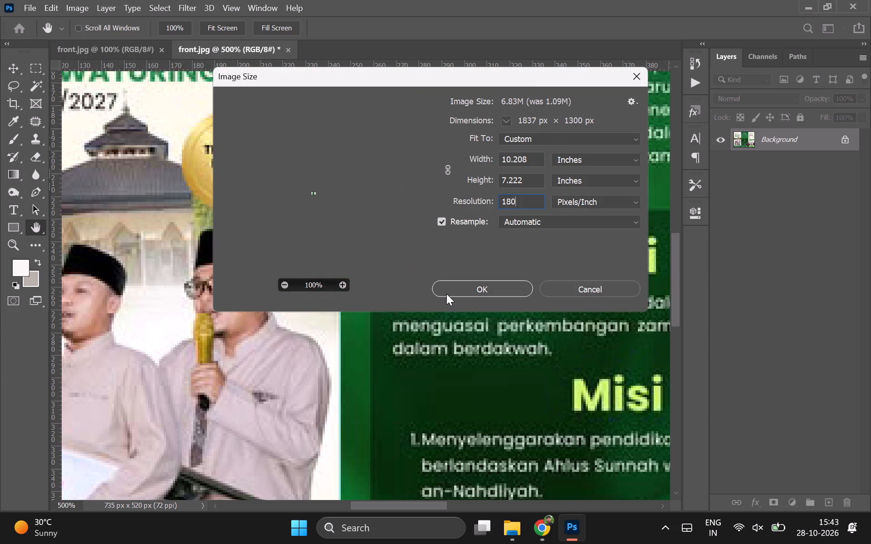
pyautogui.moveTo(446, 294); pyautogui.dragTo(465, 283)
pyautogui.click(465, 283)
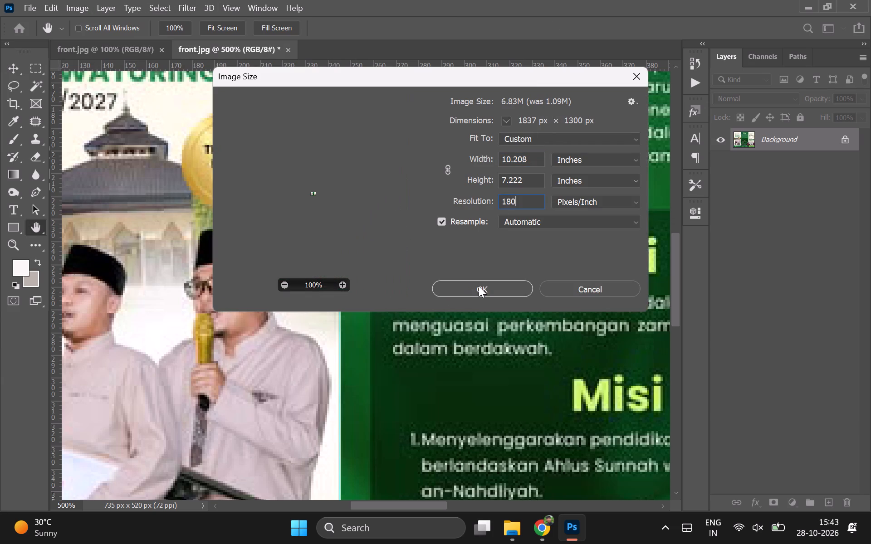
pyautogui.click(479, 286)
pyautogui.click(450, 259)
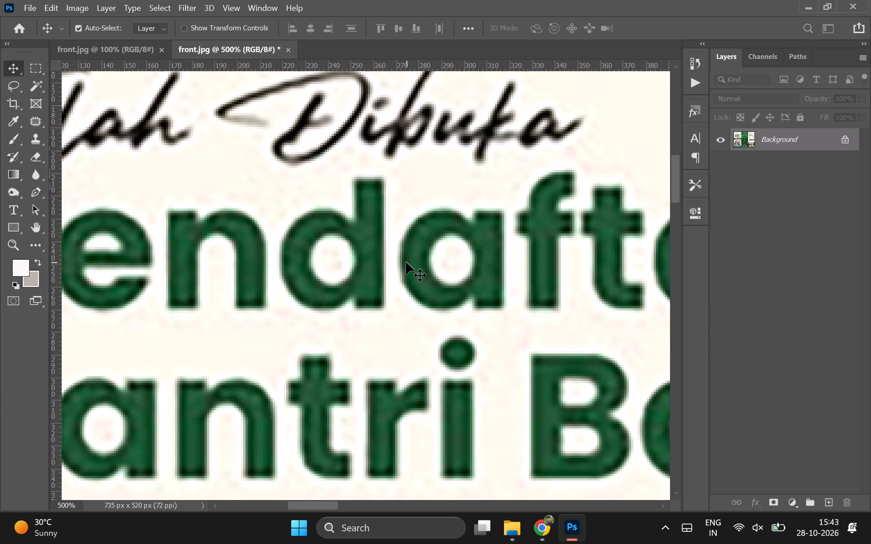
# Place a vertical guide at about 1230 px, on the fold between the green middle panel and the cream registration-requirements panel.
pyautogui.hotkey('ctrl', '0')
pyautogui.keyDown('ctrl'); pyautogui.scroll(4, 308, 207); pyautogui.keyUp('ctrl')
pyautogui.scroll(1, 275, 209)
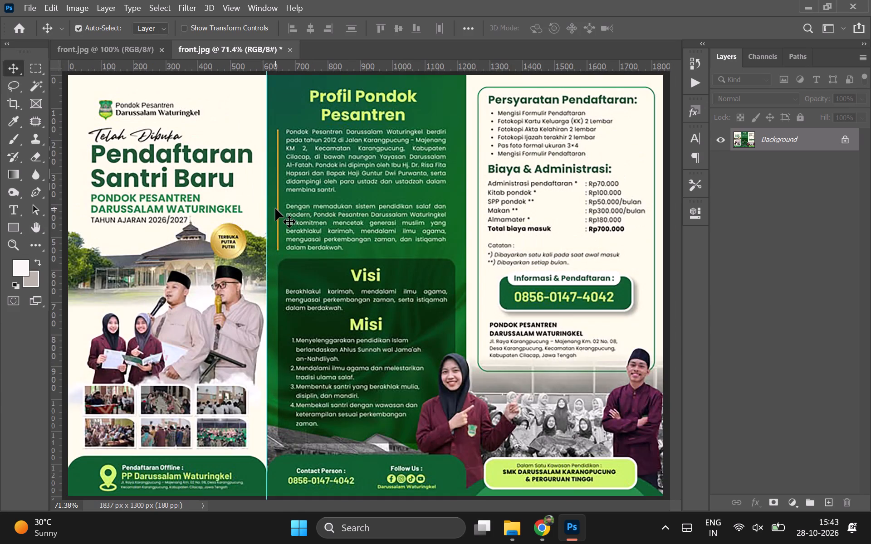
pyautogui.scroll(1, 275, 209)
pyautogui.moveTo(56, 185); pyautogui.dragTo(471, 159)
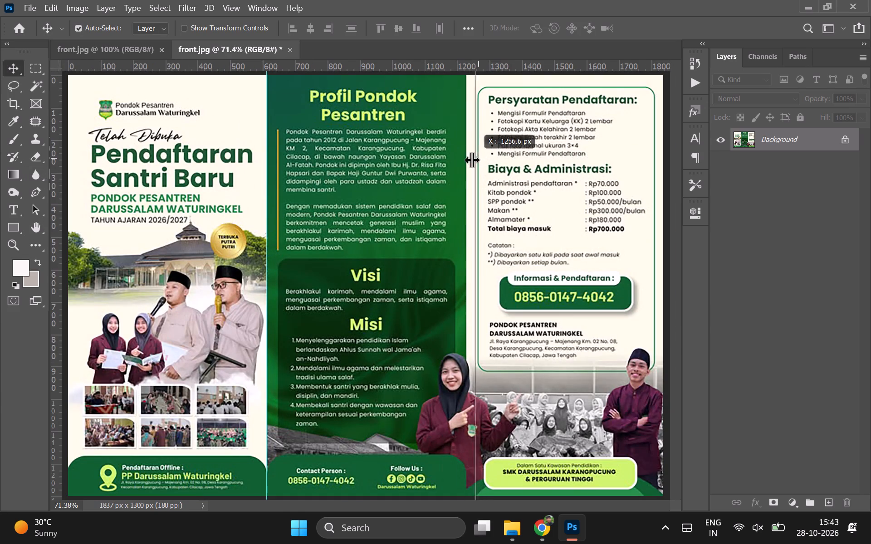
pyautogui.moveTo(471, 159); pyautogui.dragTo(466, 160)
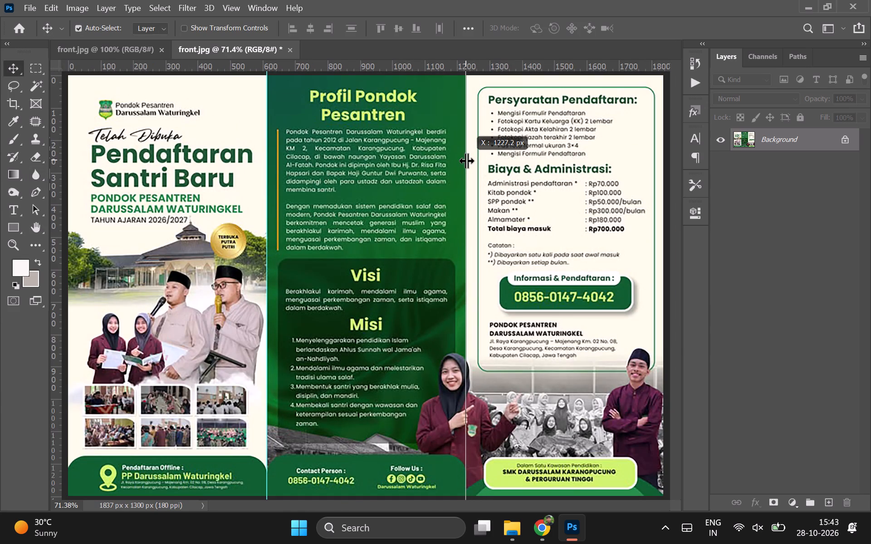
pyautogui.moveTo(466, 160); pyautogui.dragTo(467, 161)
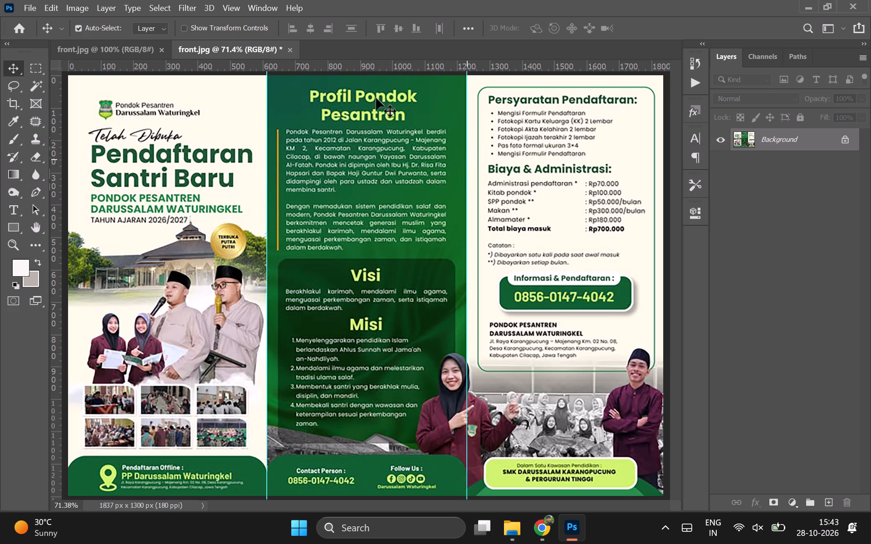
# Add two horizontal margin guides, one about 32 px below the brochure's top edge and one just above its bottom edge.
pyautogui.scroll(-3, 348, 211)
pyautogui.moveTo(352, 63); pyautogui.dragTo(355, 95)
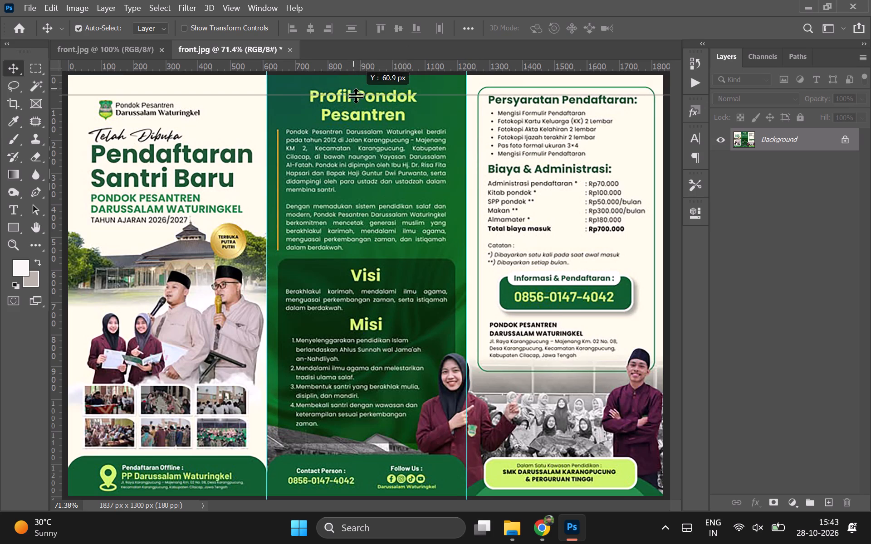
pyautogui.moveTo(355, 95); pyautogui.dragTo(354, 86)
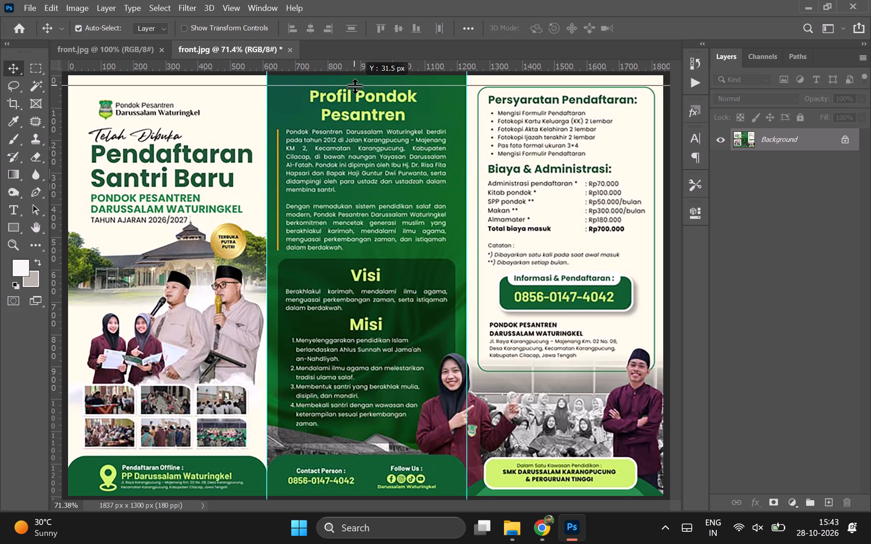
pyautogui.moveTo(354, 86); pyautogui.dragTo(354, 87)
pyautogui.moveTo(350, 67); pyautogui.dragTo(407, 488)
pyautogui.click(402, 487)
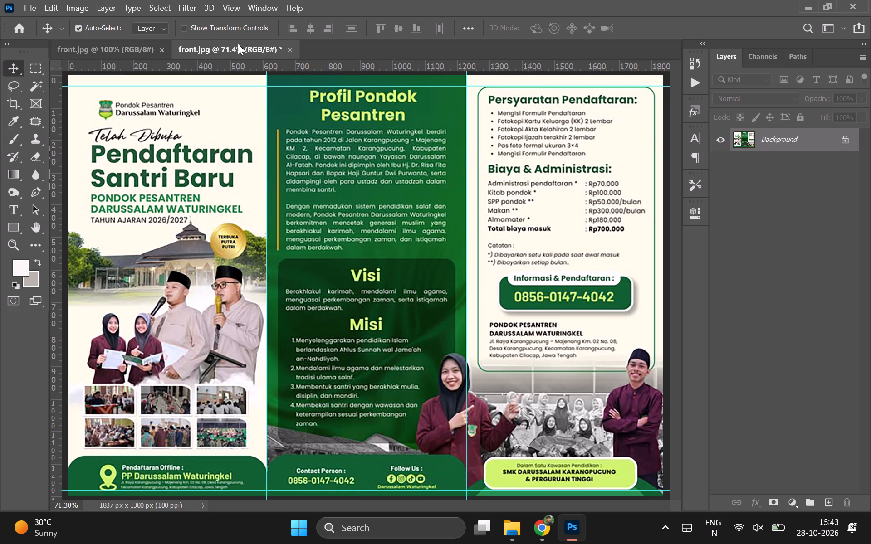
# Add two vertical margin guides inside the cream cover panel, at about 50 px and about 574 px.
pyautogui.moveTo(58, 173); pyautogui.dragTo(89, 175)
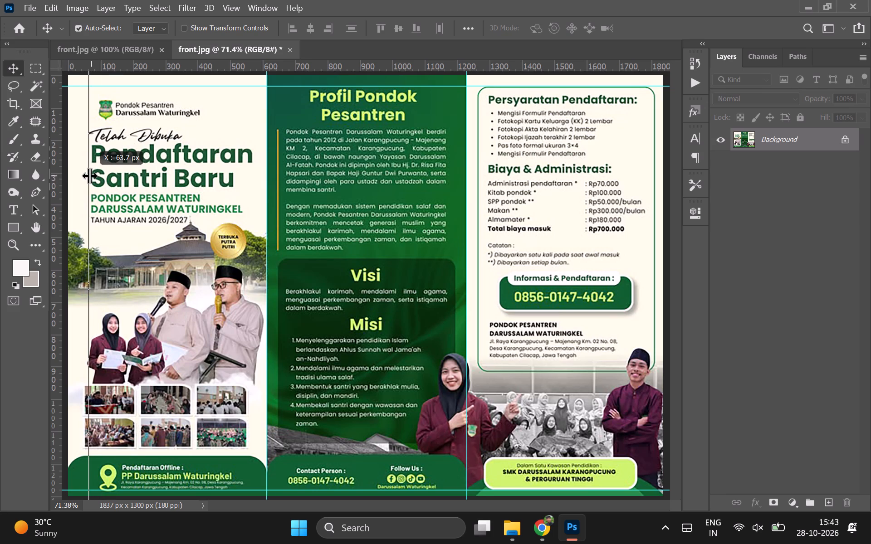
pyautogui.moveTo(89, 175); pyautogui.dragTo(84, 175)
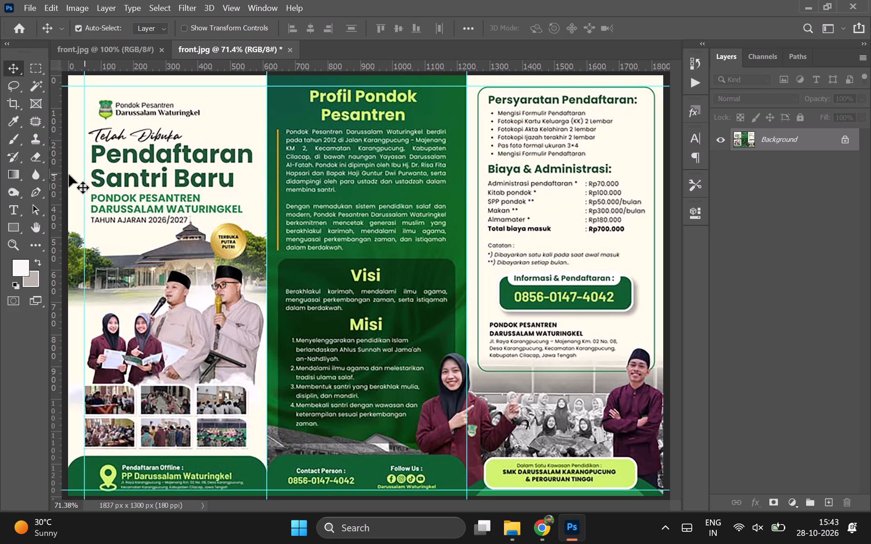
pyautogui.moveTo(56, 176); pyautogui.dragTo(252, 204)
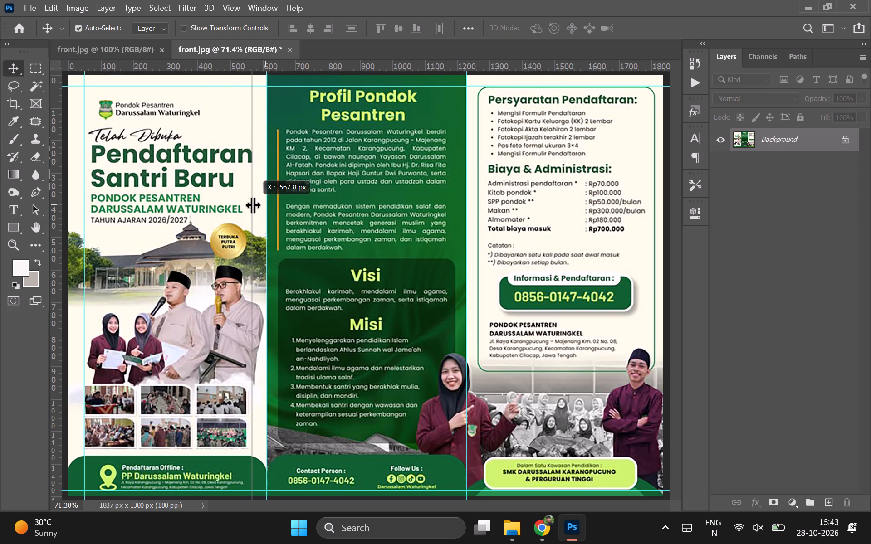
pyautogui.moveTo(252, 204); pyautogui.dragTo(258, 205)
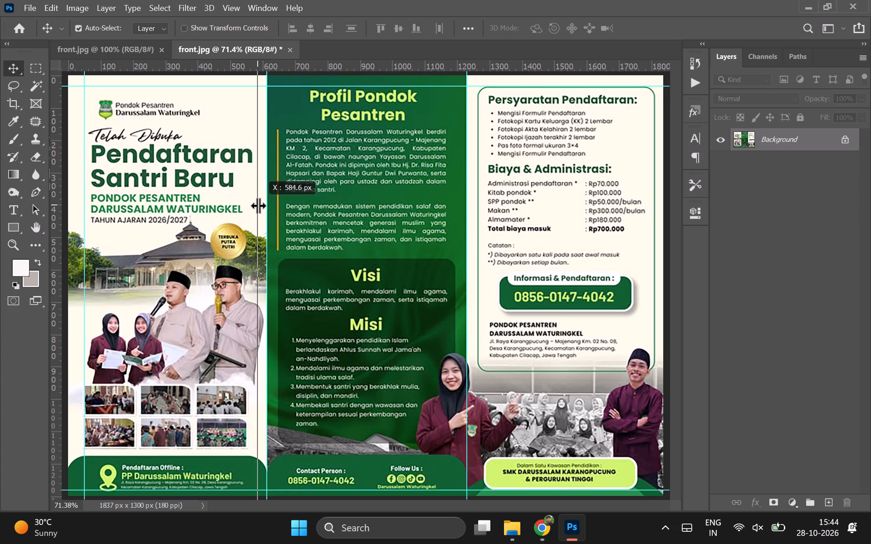
pyautogui.moveTo(258, 205); pyautogui.dragTo(258, 205)
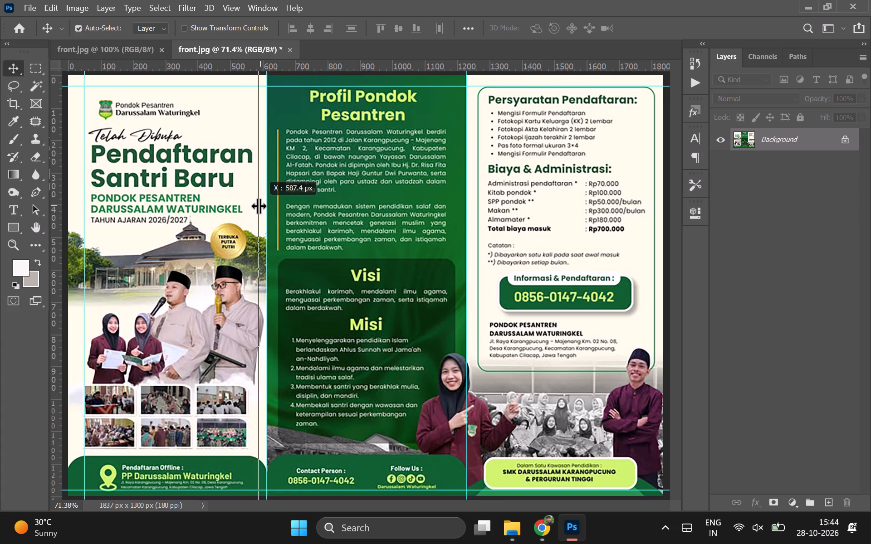
pyautogui.moveTo(258, 205); pyautogui.dragTo(254, 206)
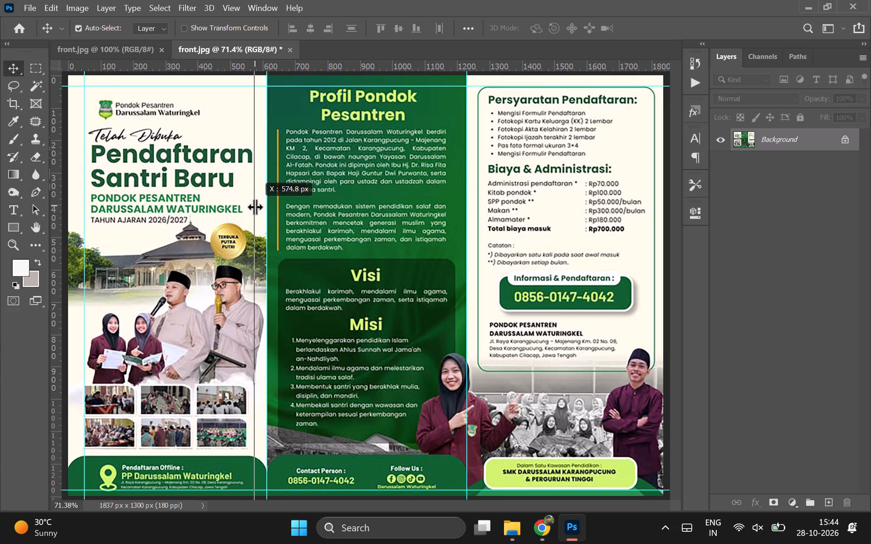
pyautogui.moveTo(254, 206); pyautogui.dragTo(254, 206)
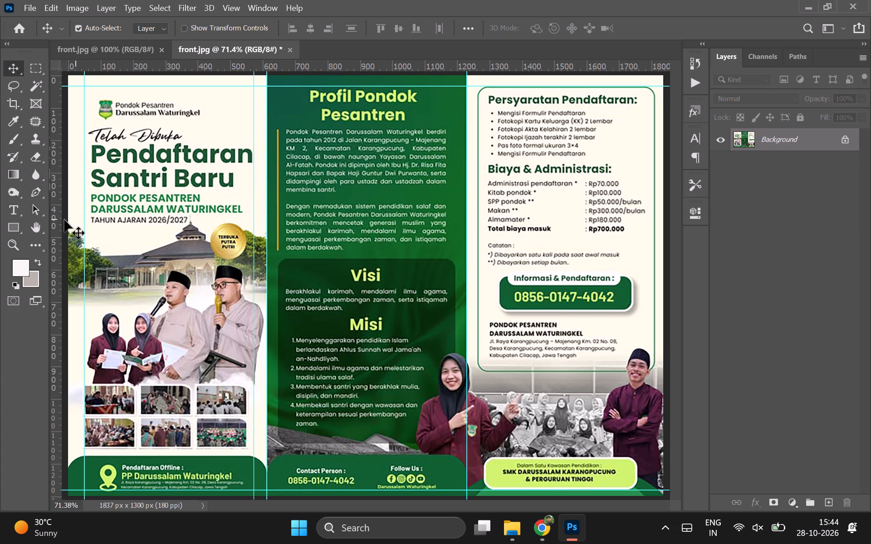
# Add two vertical margin guides inside the green middle panel, at about 670 px and about 1173 px, along its text edges.
pyautogui.moveTo(56, 213); pyautogui.dragTo(287, 219)
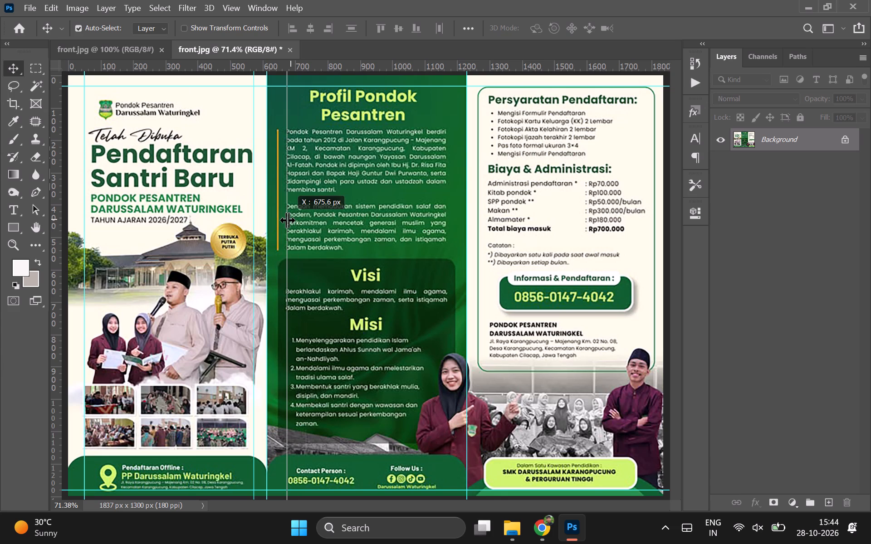
pyautogui.moveTo(287, 219); pyautogui.dragTo(285, 219)
pyautogui.moveTo(53, 201); pyautogui.dragTo(472, 197)
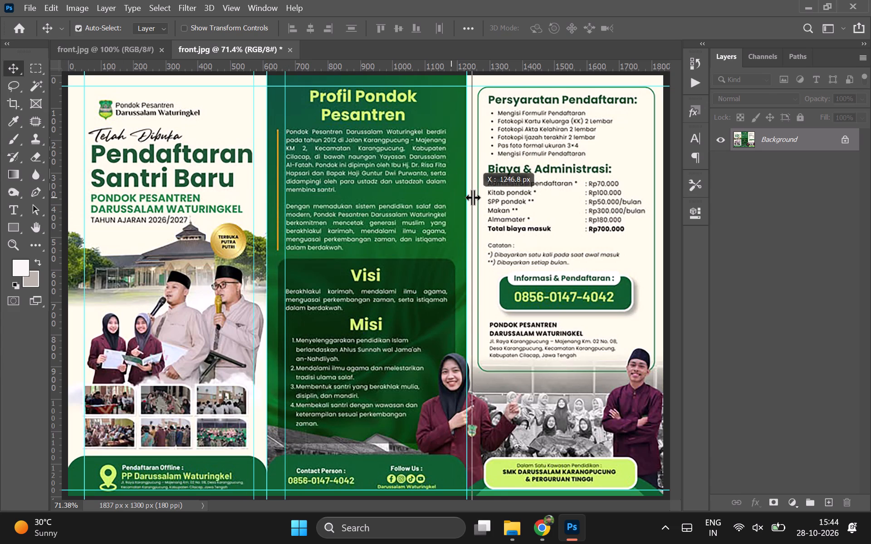
pyautogui.moveTo(472, 197); pyautogui.dragTo(450, 199)
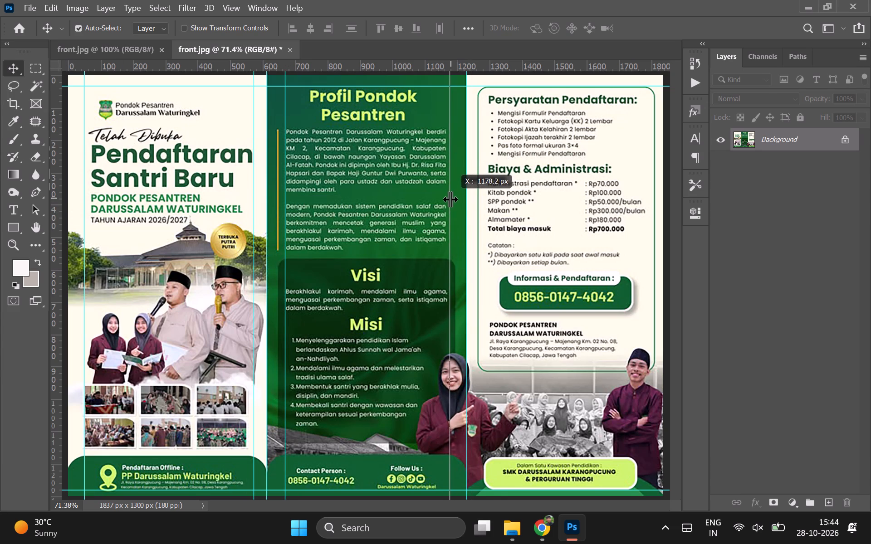
pyautogui.moveTo(450, 199); pyautogui.dragTo(449, 199)
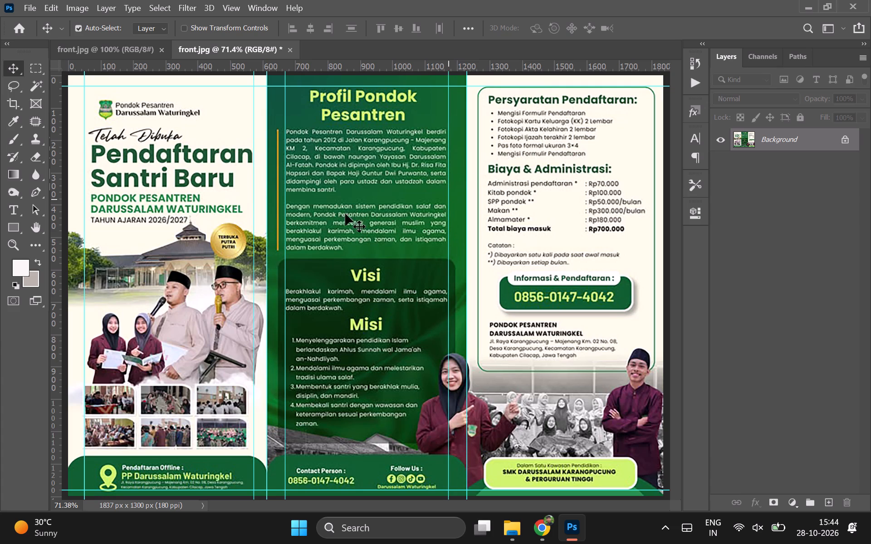
# Place a vertical margin guide along the starting edge of the text in the cream registration-requirements panel.
pyautogui.moveTo(52, 214); pyautogui.dragTo(78, 221)
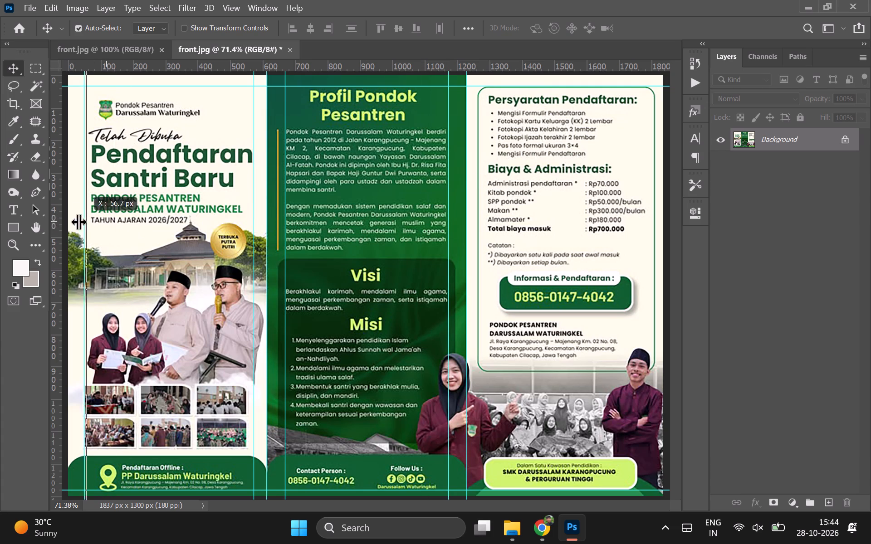
pyautogui.moveTo(78, 221); pyautogui.dragTo(40, 226)
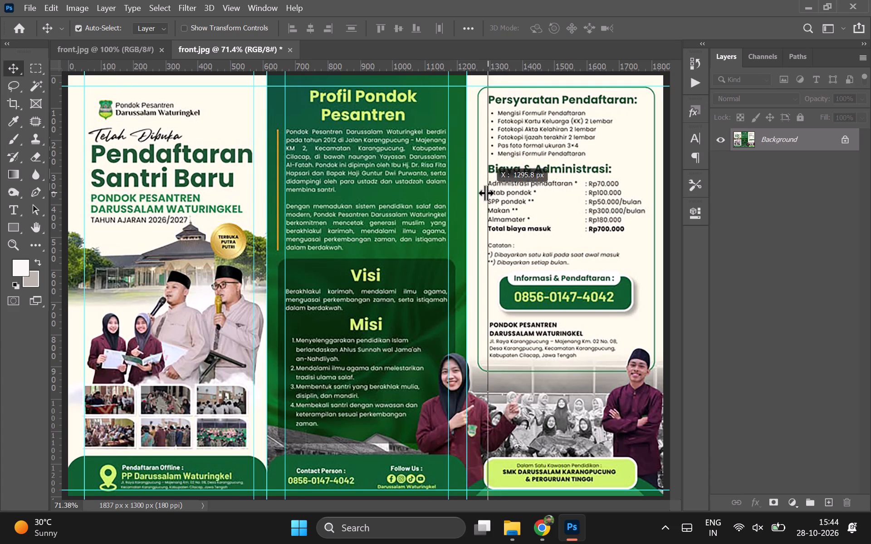
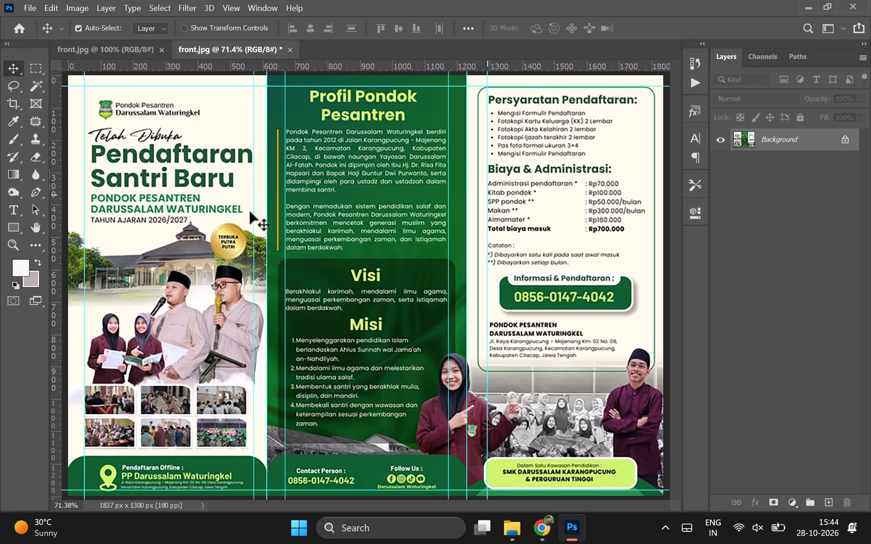
# Place a vertical margin guide at about 1785 px, along the outer edge of the text in the cream registration-requirements panel.
pyautogui.moveTo(58, 84); pyautogui.dragTo(34, 170)
pyautogui.moveTo(52, 169); pyautogui.dragTo(686, 167)
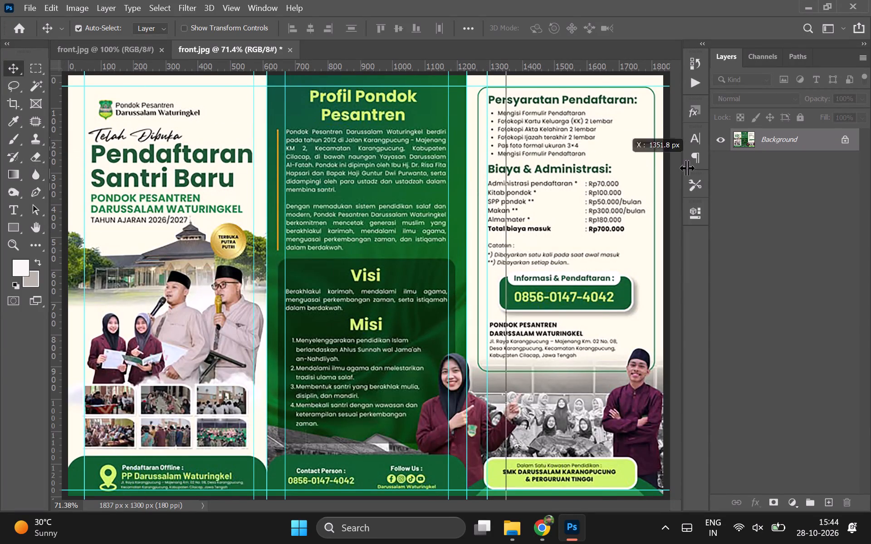
pyautogui.moveTo(686, 167); pyautogui.dragTo(643, 157)
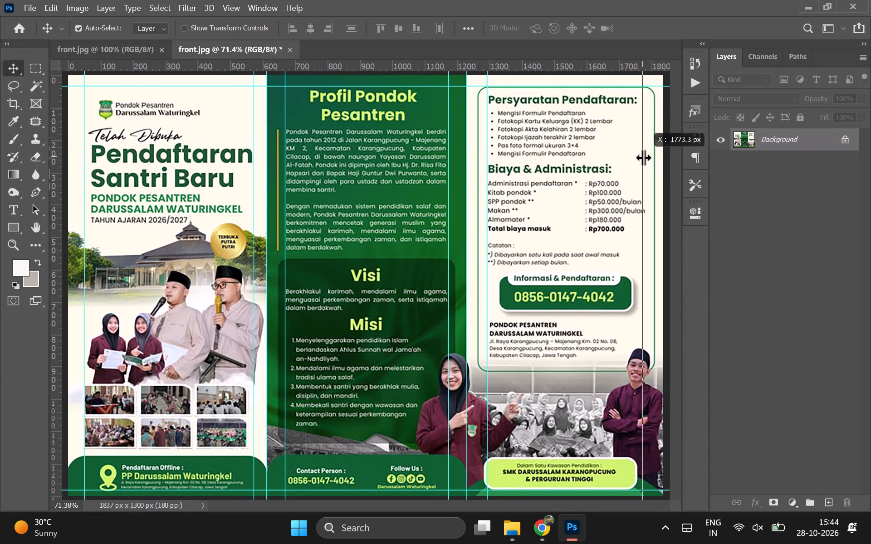
pyautogui.moveTo(643, 157); pyautogui.dragTo(647, 160)
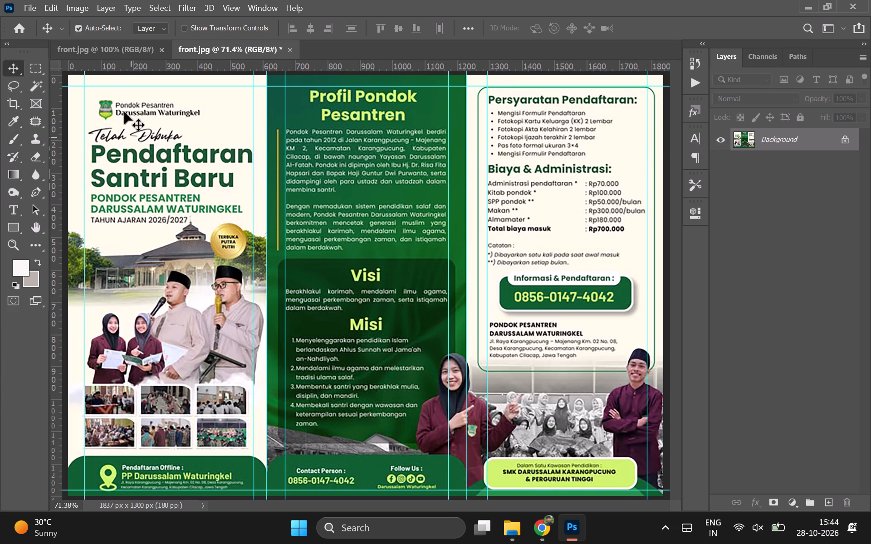
# Close the small 243 × 235 px cropped front.jpg document, keeping the full brochure with guides open.
pyautogui.click(302, 65)
pyautogui.click(93, 60)
pyautogui.click(114, 47)
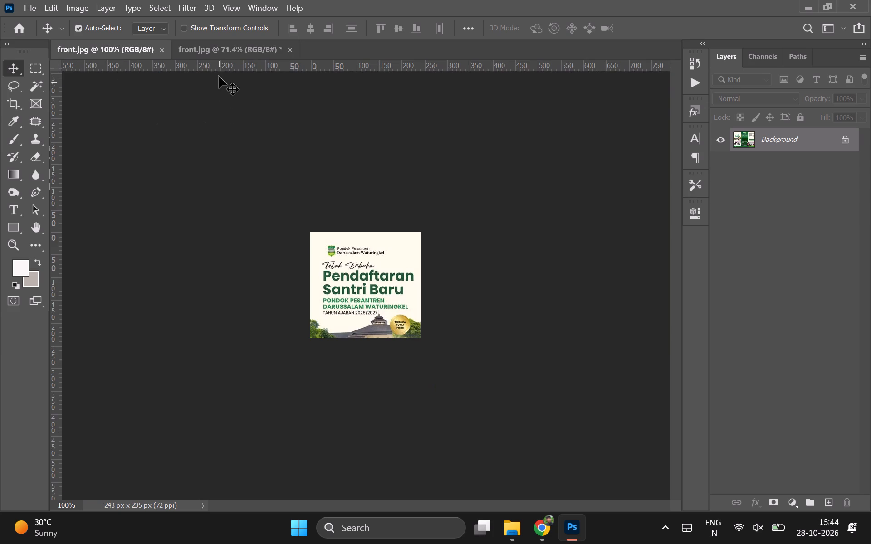
pyautogui.click(159, 48)
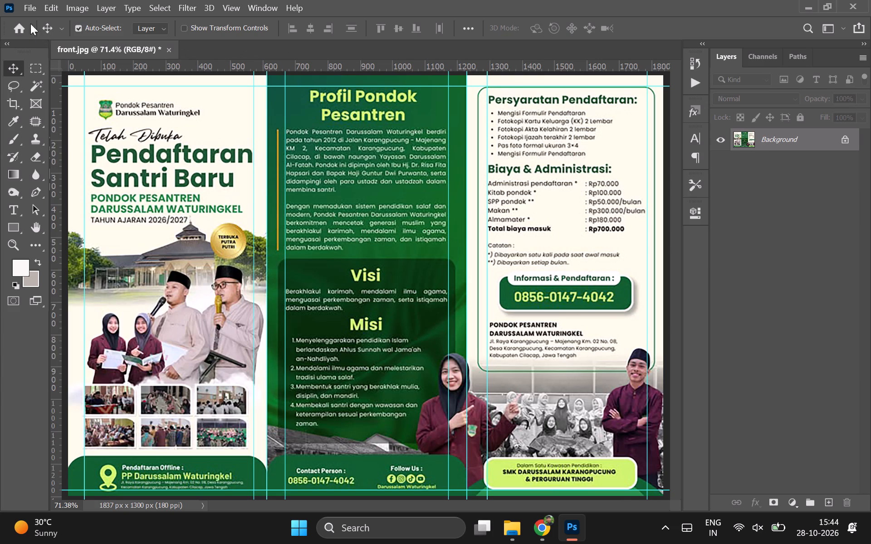
# Create a new blank document of 1080 × 1920 px at 100 ppi.
pyautogui.click(33, 0)
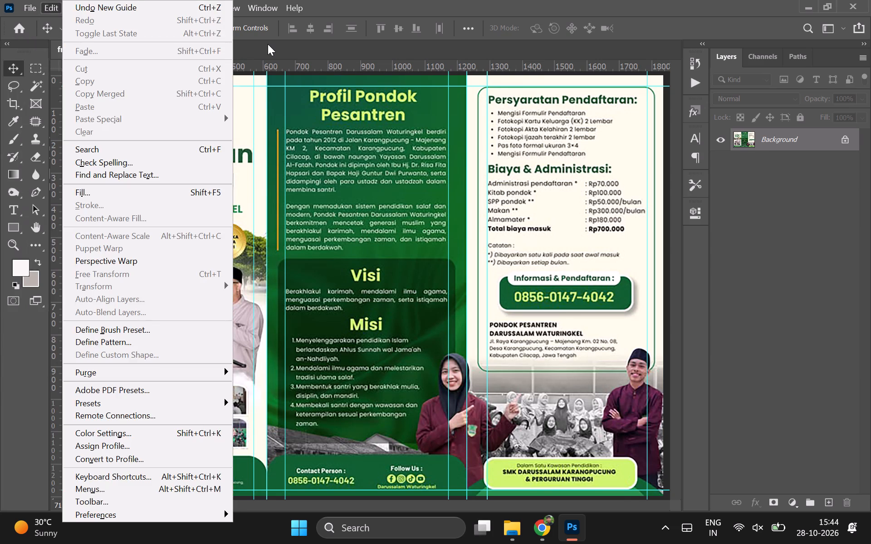
pyautogui.click(268, 44)
pyautogui.click(21, 8)
pyautogui.click(39, 23)
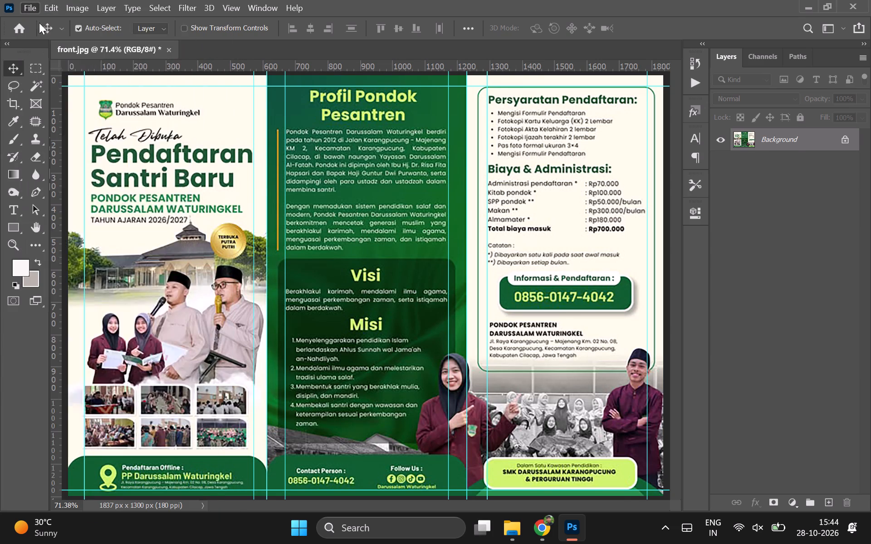
pyautogui.click(704, 466)
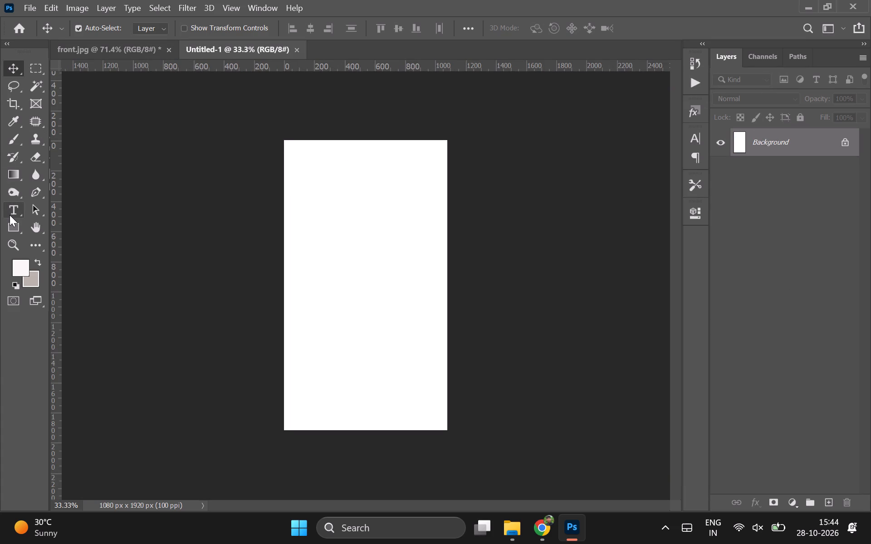
# Extend the new document's canvas sideways with the Crop tool to about 3060 × 1920 px.
pyautogui.click(10, 215)
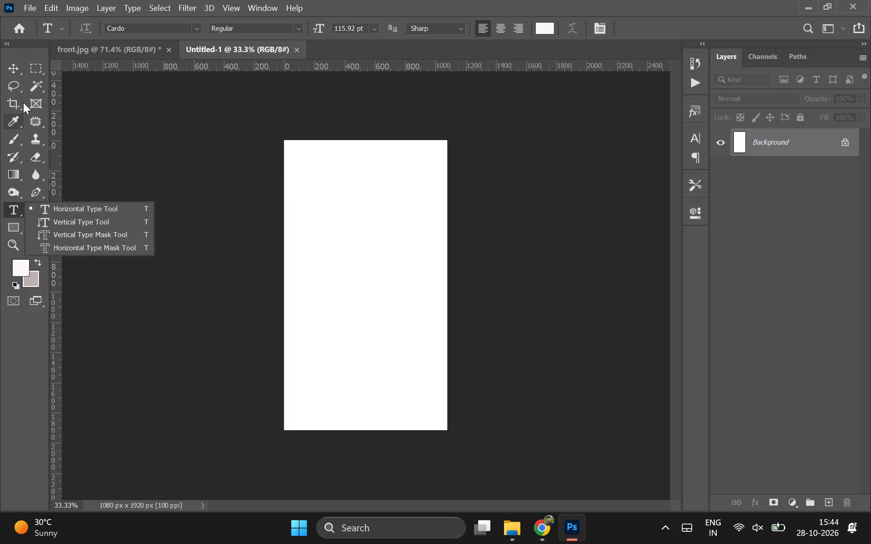
pyautogui.click(18, 107)
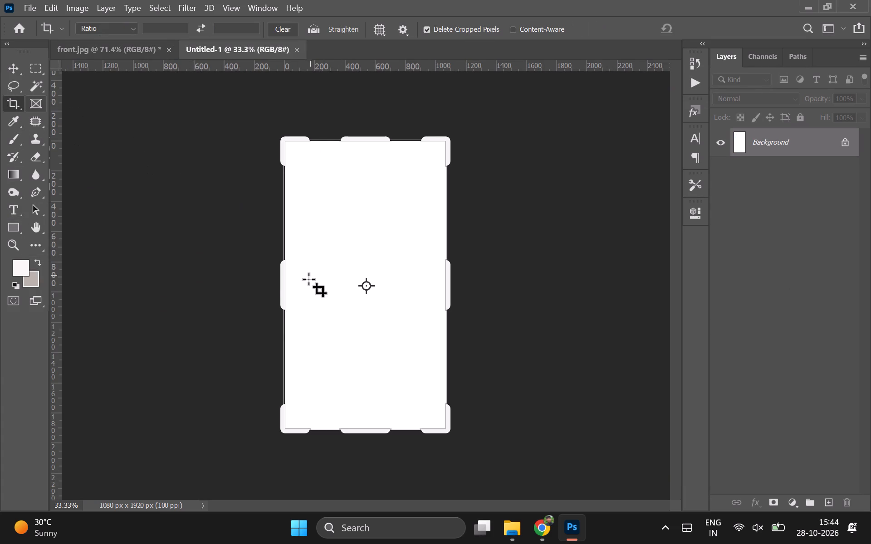
pyautogui.moveTo(278, 289); pyautogui.dragTo(128, 288)
pyautogui.doubleClick(466, 271)
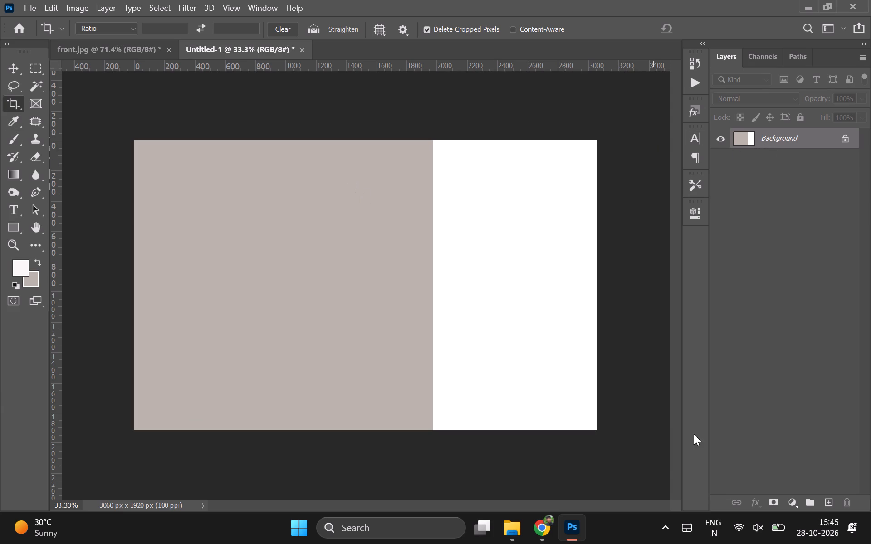
# Add a Solid Color fill layer in off-white f8f6f4 over the whole canvas.
pyautogui.click(798, 502)
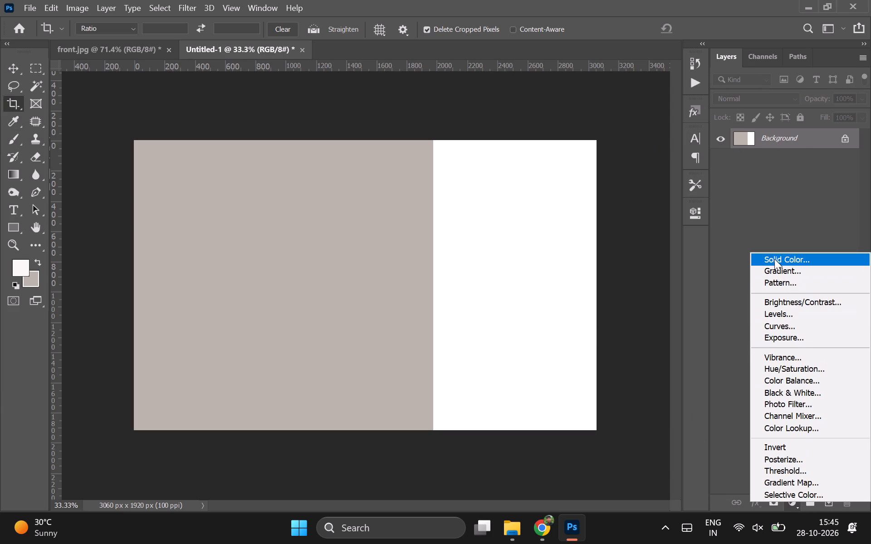
pyautogui.click(774, 259)
pyautogui.click(354, 258)
pyautogui.click(391, 243)
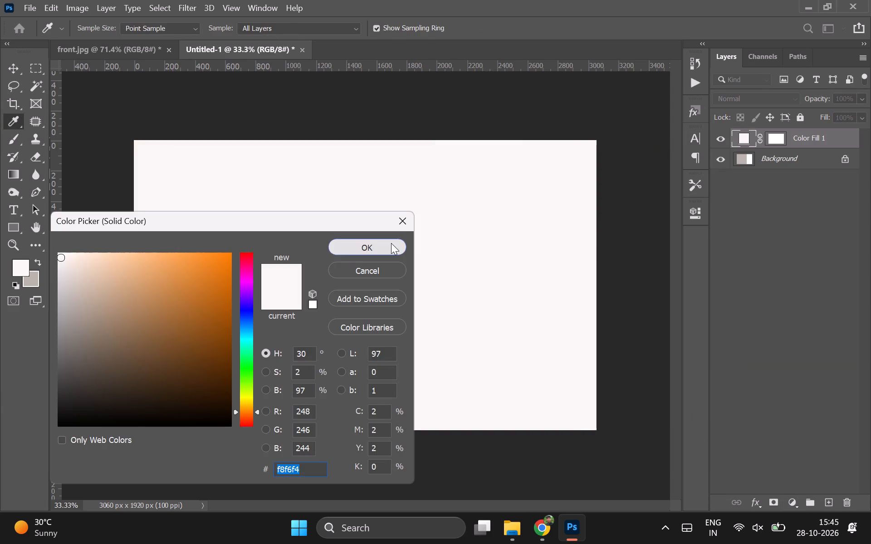
# Start a text line in the upper part of the canvas, set in Touche Bold and coloured black 000000.
pyautogui.click(15, 206)
pyautogui.click(225, 214)
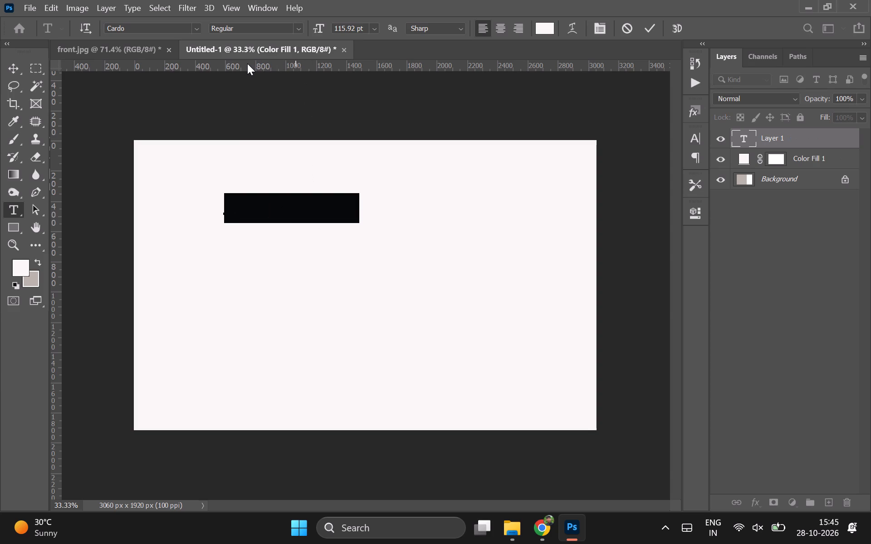
pyautogui.click(157, 24)
pyautogui.write('tou')
pyautogui.click(163, 68)
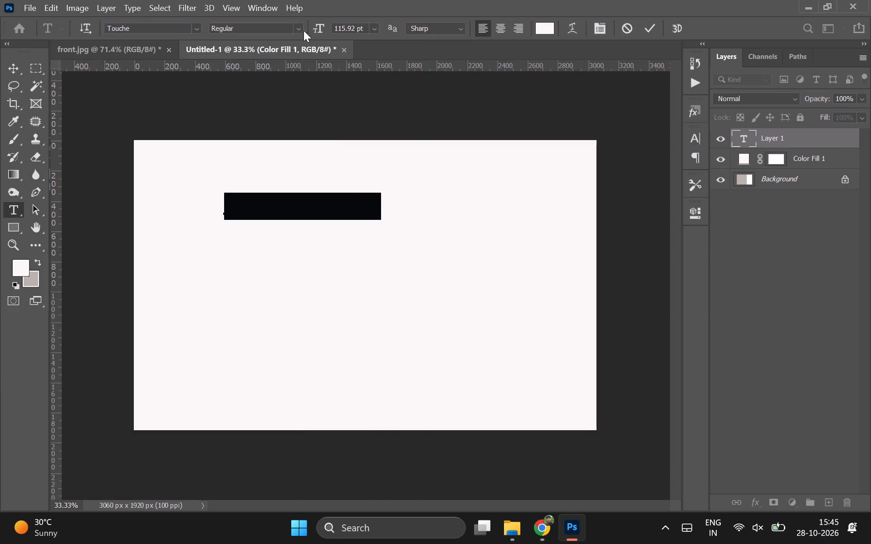
pyautogui.click(540, 25)
pyautogui.moveTo(123, 352); pyautogui.dragTo(0, 543)
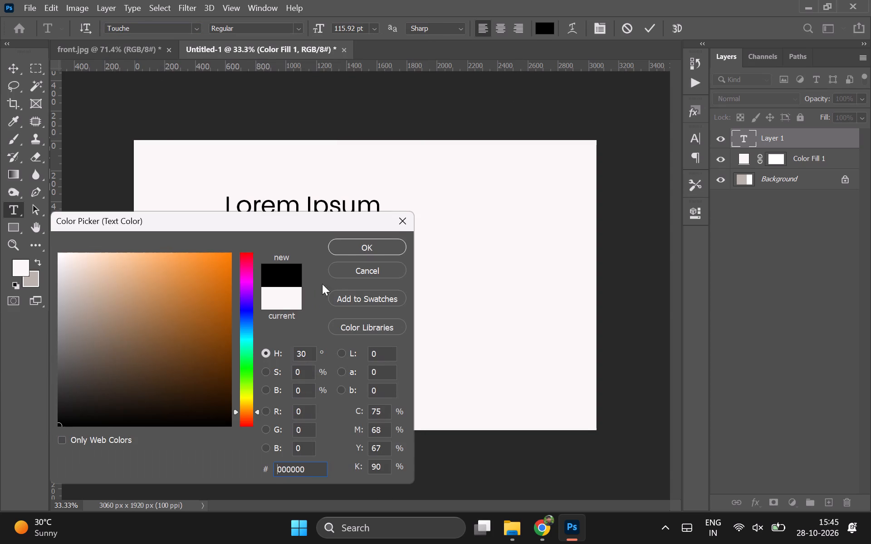
pyautogui.click(364, 248)
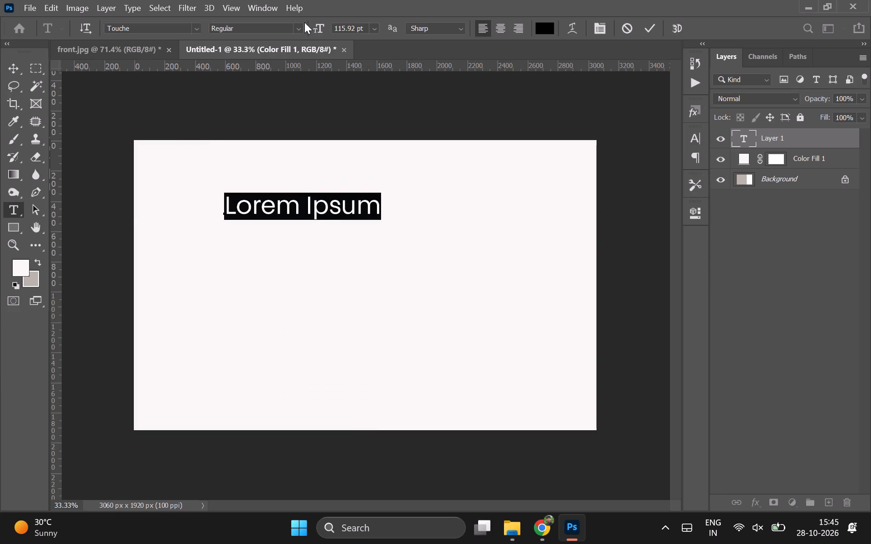
pyautogui.click(300, 26)
pyautogui.click(258, 63)
pyautogui.moveTo(301, 28); pyautogui.dragTo(233, 76)
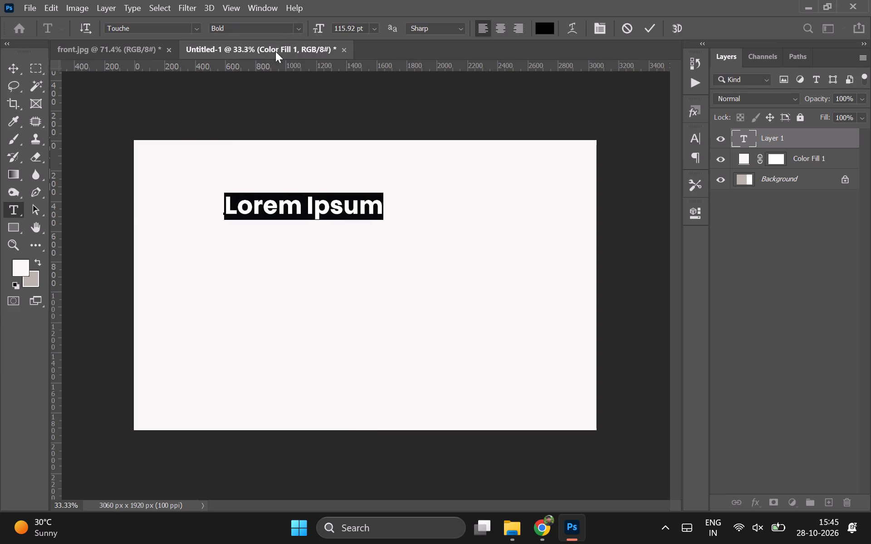
# Enter "Adarana Amma Charitable Trust" as the text and commit it.
pyautogui.write('daraa')
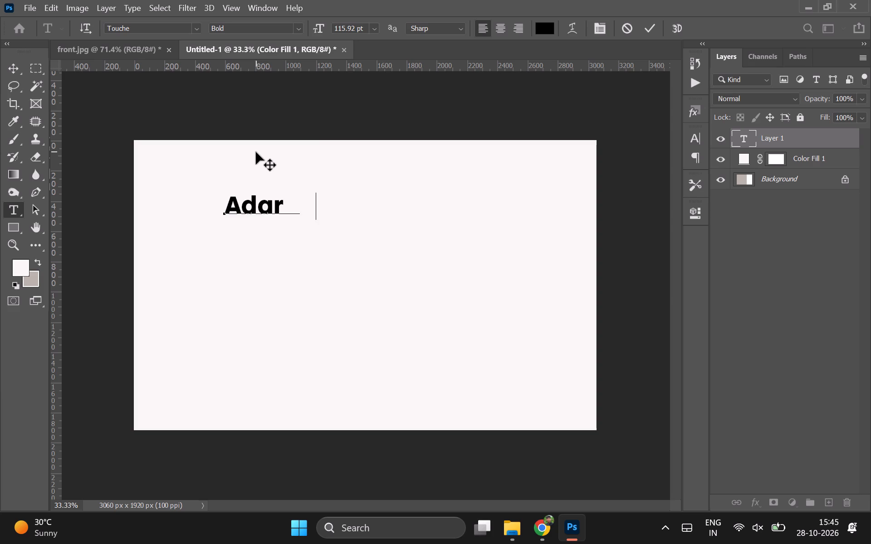
pyautogui.press('BackSpace')
pyautogui.press('BackSpace')
pyautogui.press('BackSpace')
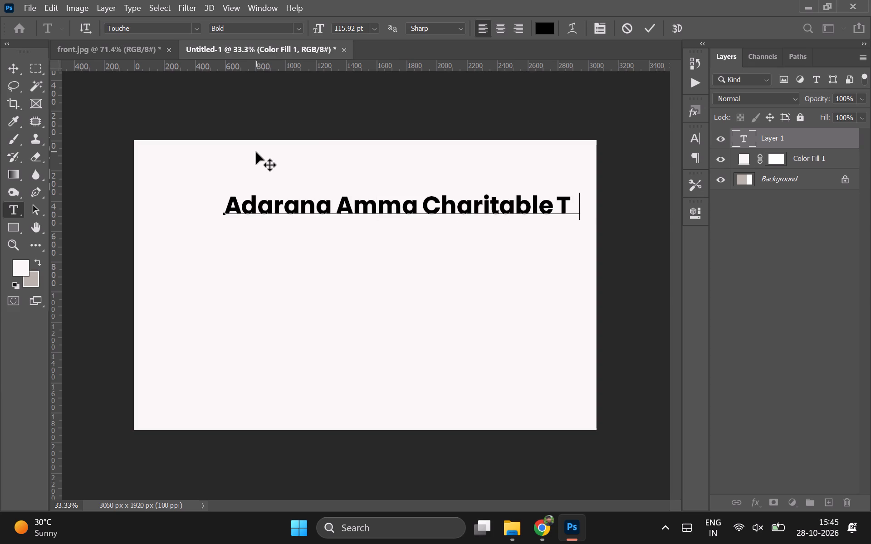
pyautogui.click(16, 60)
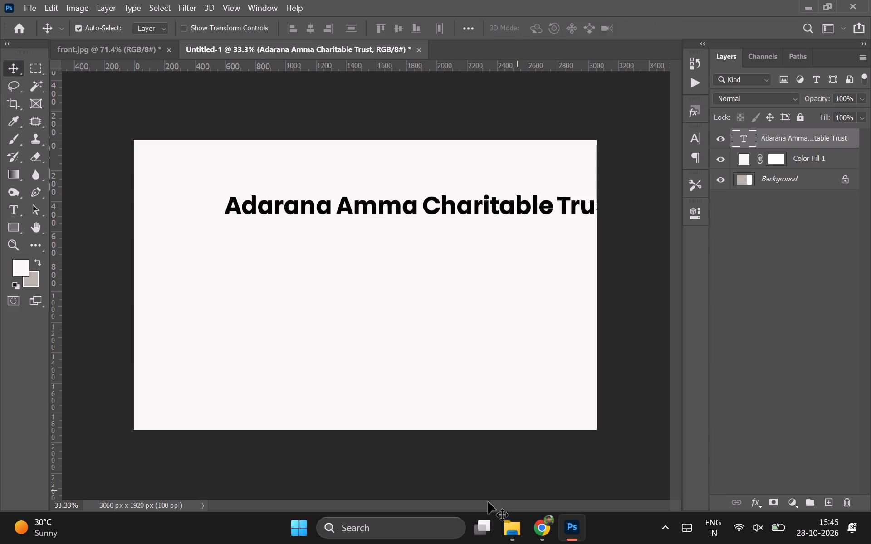
# Switch to Chrome and open Google Drive in a new tab.
pyautogui.click(538, 540)
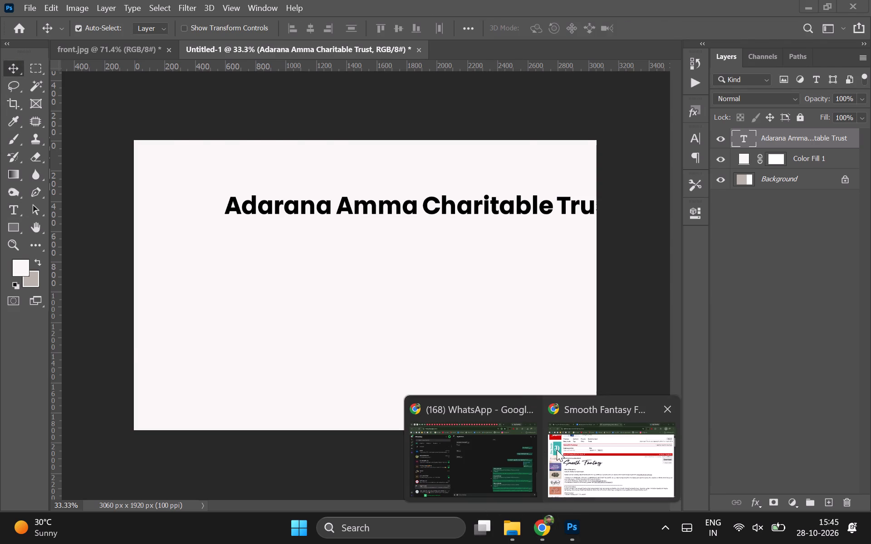
pyautogui.click(557, 450)
pyautogui.click(524, 11)
pyautogui.press('d')
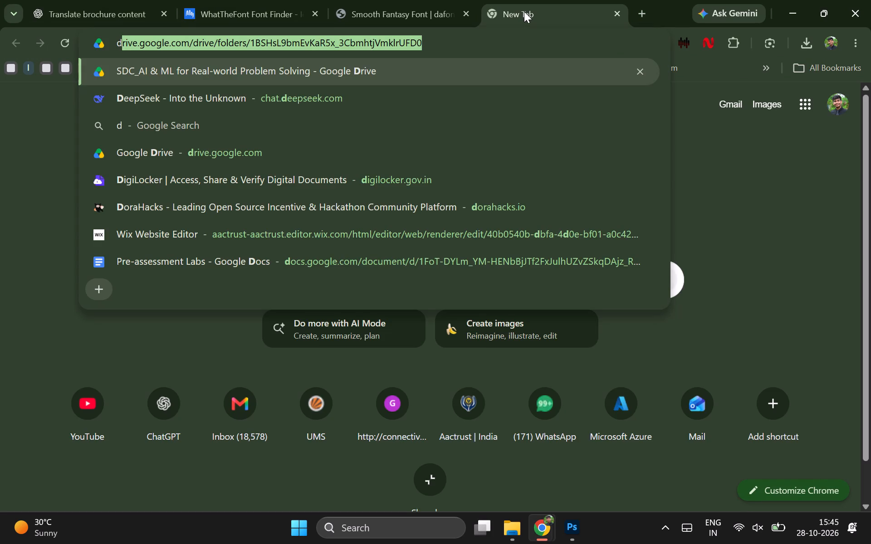
pyautogui.press('r')
pyautogui.press('Down')
pyautogui.press('Down')
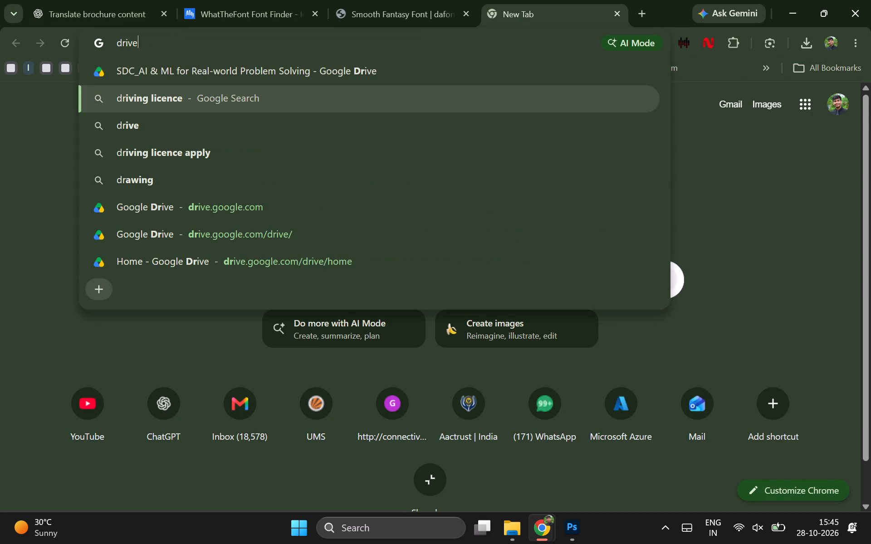
pyautogui.press('Down')
pyautogui.press('Down')
pyautogui.press('Down')
pyautogui.press('Return')
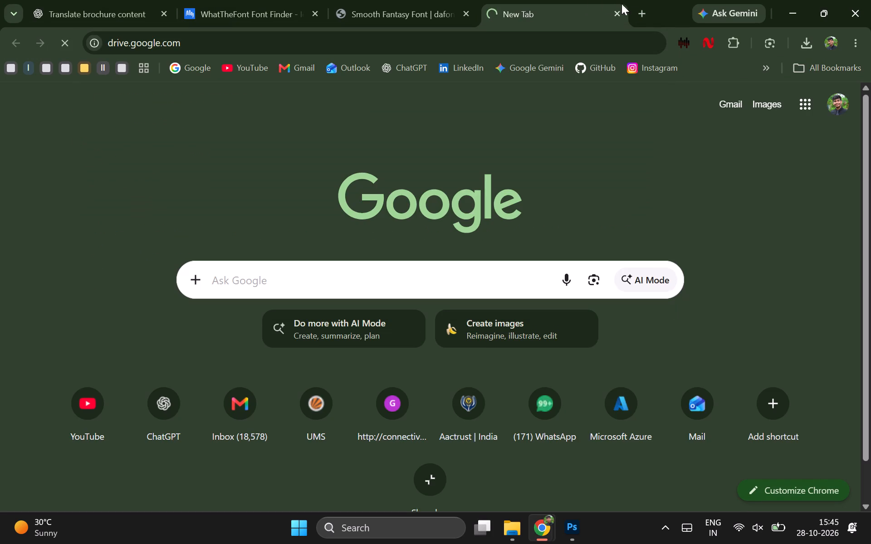
# Open the trust's website, aactrust.org.in, in another new tab.
pyautogui.click(637, 8)
pyautogui.write('aa')
pyautogui.press('Return')
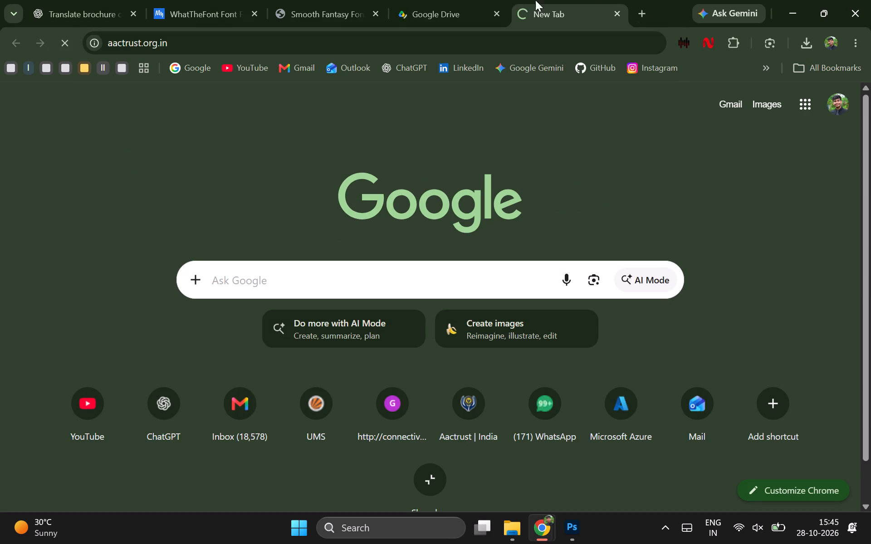
# Look through the suggested files on the Google Drive home page.
pyautogui.click(470, 0)
pyautogui.scroll(-3, 432, 295)
pyautogui.scroll(2, 432, 295)
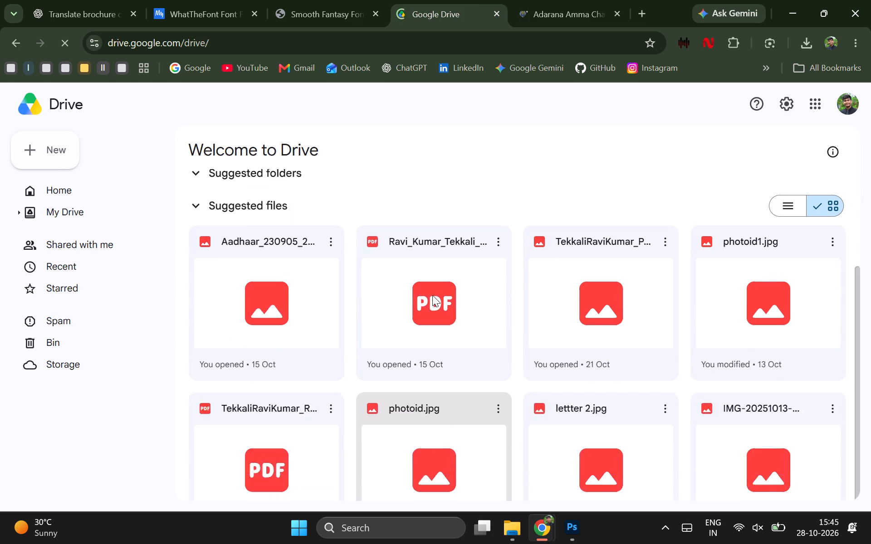
pyautogui.scroll(1, 432, 295)
pyautogui.scroll(-2, 432, 295)
pyautogui.scroll(3, 432, 295)
# Open the hands logo image from the trust website's header in its own tab, closing the extra homepage tab.
pyautogui.click(548, 0)
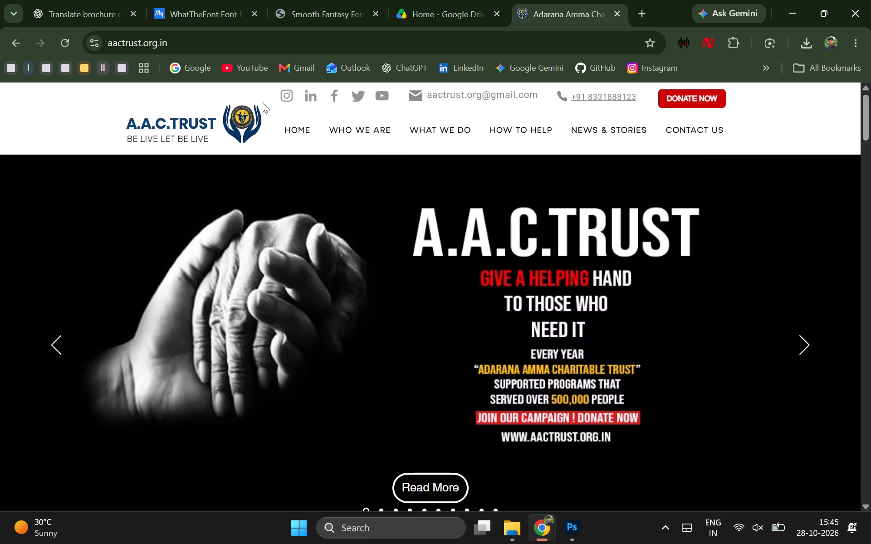
pyautogui.rightClick(229, 128)
pyautogui.click(251, 145)
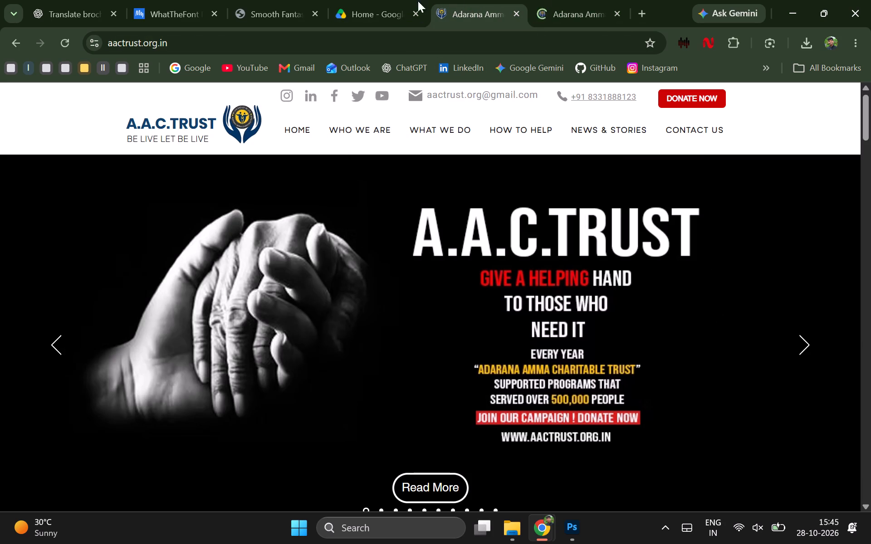
pyautogui.rightClick(253, 112)
pyautogui.click(292, 305)
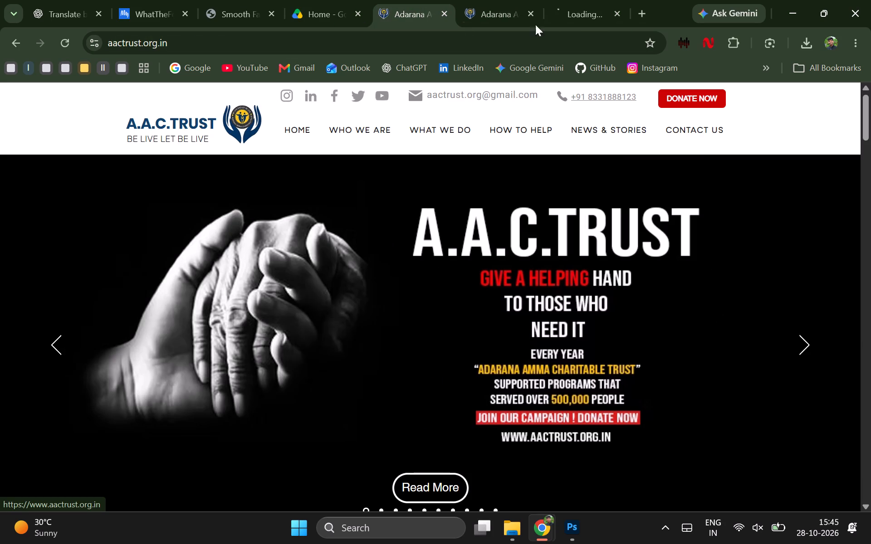
pyautogui.click(527, 15)
pyautogui.click(498, 0)
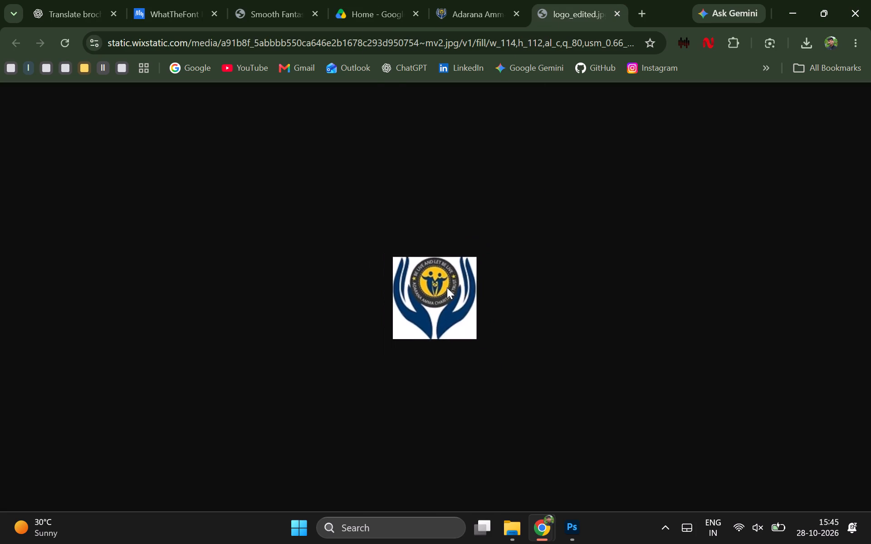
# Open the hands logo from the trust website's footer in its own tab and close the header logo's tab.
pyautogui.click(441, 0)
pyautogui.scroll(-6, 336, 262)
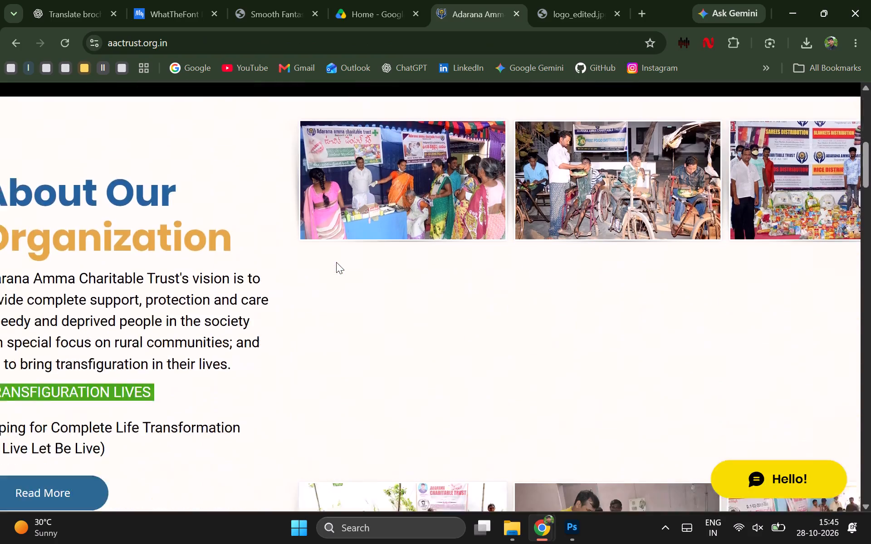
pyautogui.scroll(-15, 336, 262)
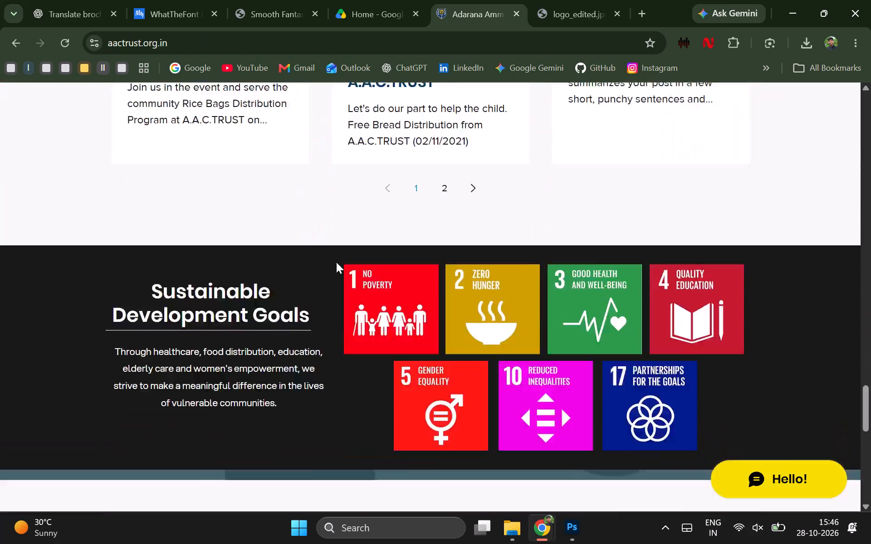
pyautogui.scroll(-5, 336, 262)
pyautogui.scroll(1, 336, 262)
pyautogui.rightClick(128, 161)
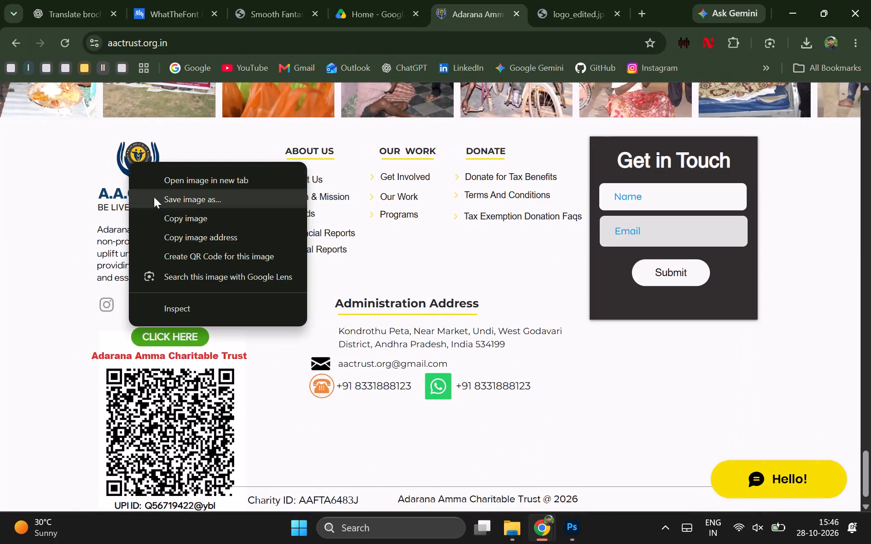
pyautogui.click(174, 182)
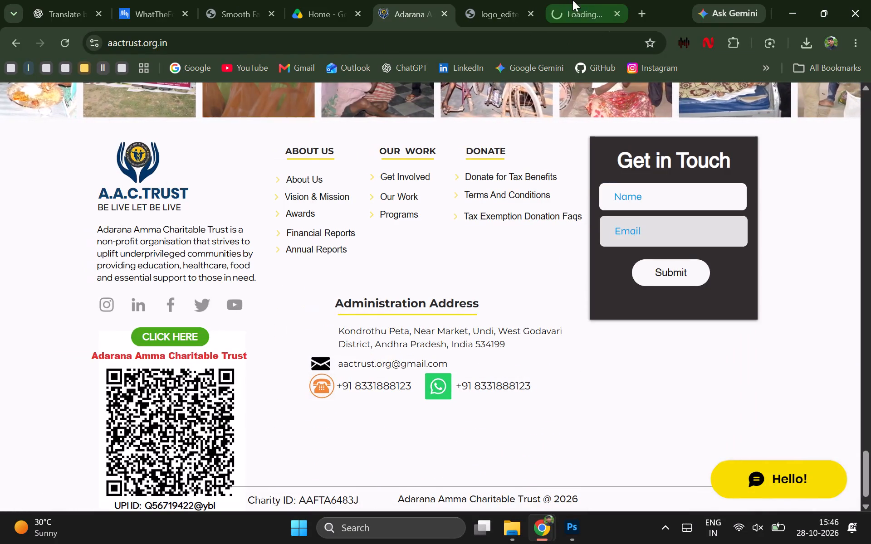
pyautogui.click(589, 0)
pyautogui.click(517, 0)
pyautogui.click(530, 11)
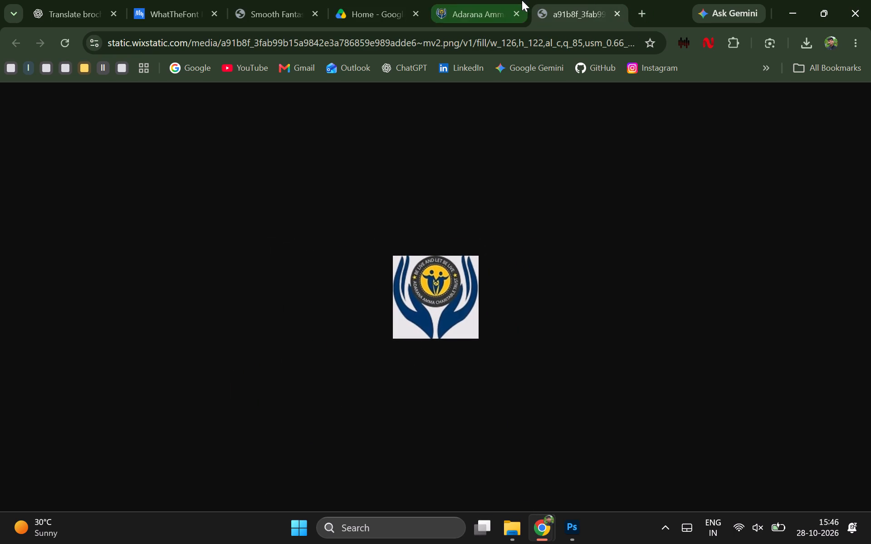
# Search Google Images in a new tab for "adarana amma charitable trust logo".
pyautogui.click(646, 0)
pyautogui.write('adarsn')
pyautogui.hotkey('ctrl', 'a')
pyautogui.write('adarana amma charti')
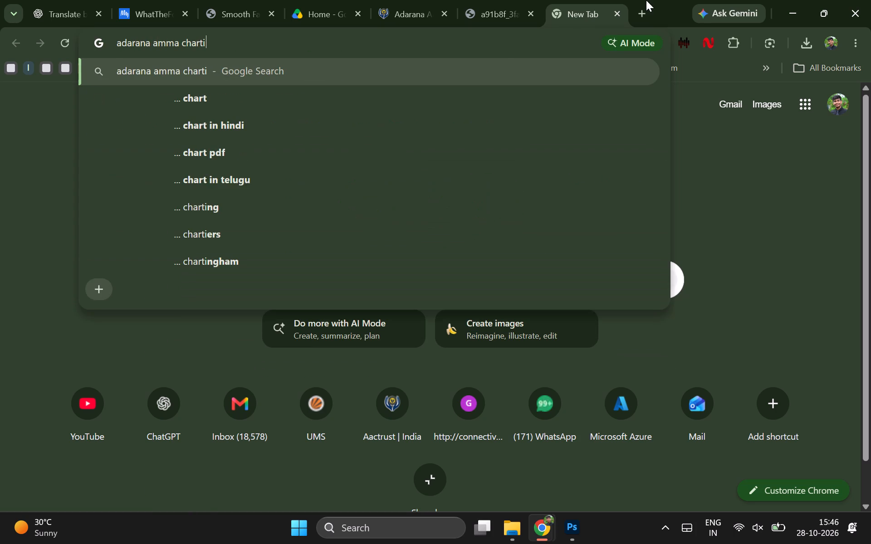
pyautogui.hotkey('ctrl', 'BackSpace')
pyautogui.write('charitabke trsyt kogi')
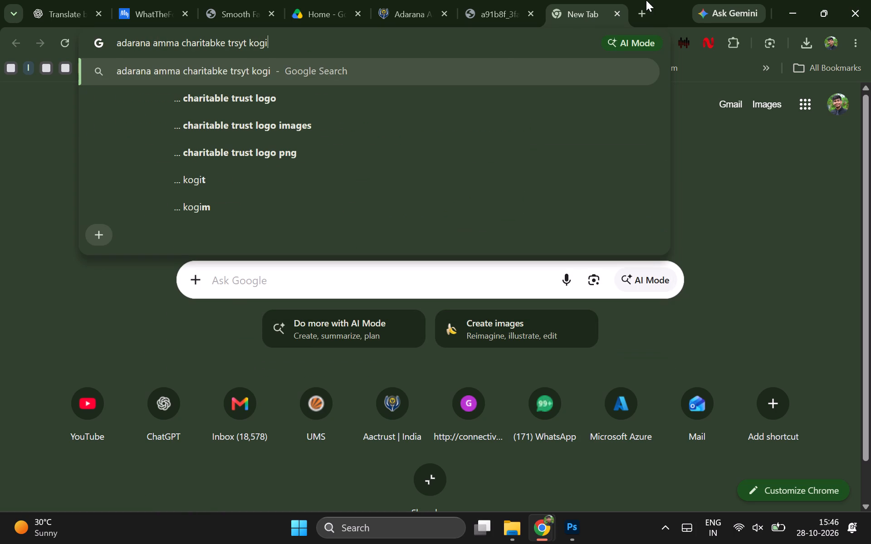
pyautogui.press('Down')
pyautogui.press('Return')
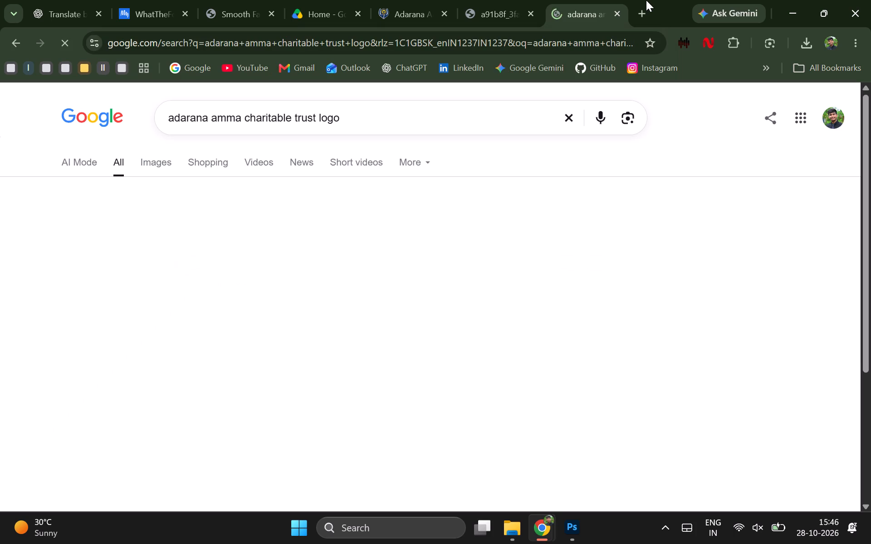
pyautogui.click(149, 155)
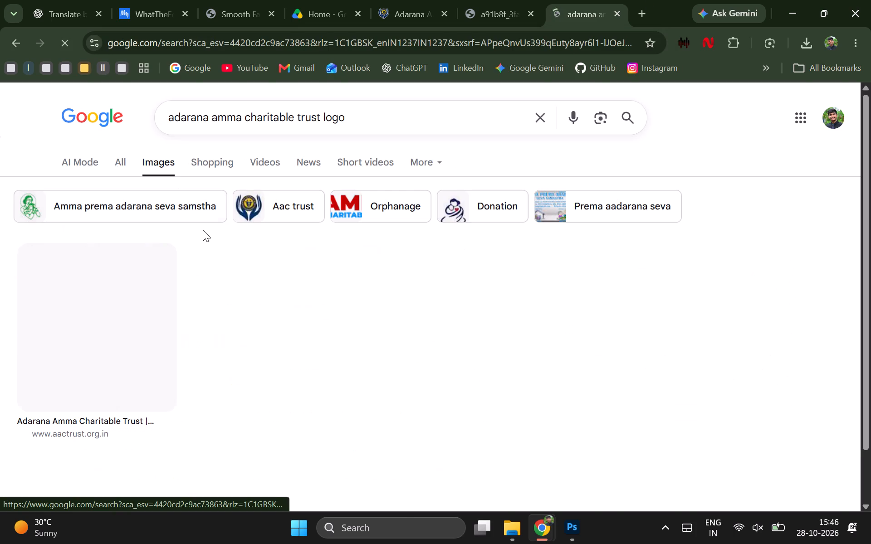
# Open the hands logo result from aactrust.org.in in its own tab, save it to Downloads as images, and close that tab.
pyautogui.scroll(-1, 221, 301)
pyautogui.click(111, 288)
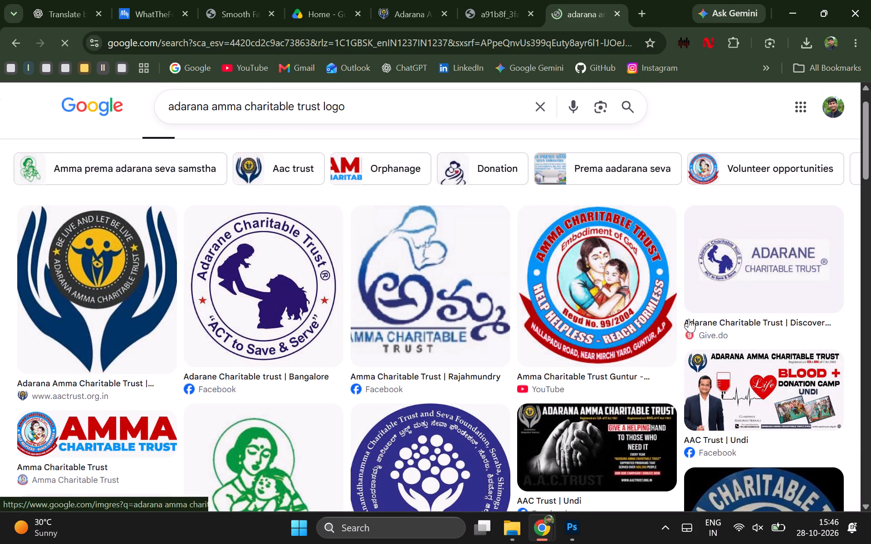
pyautogui.rightClick(644, 281)
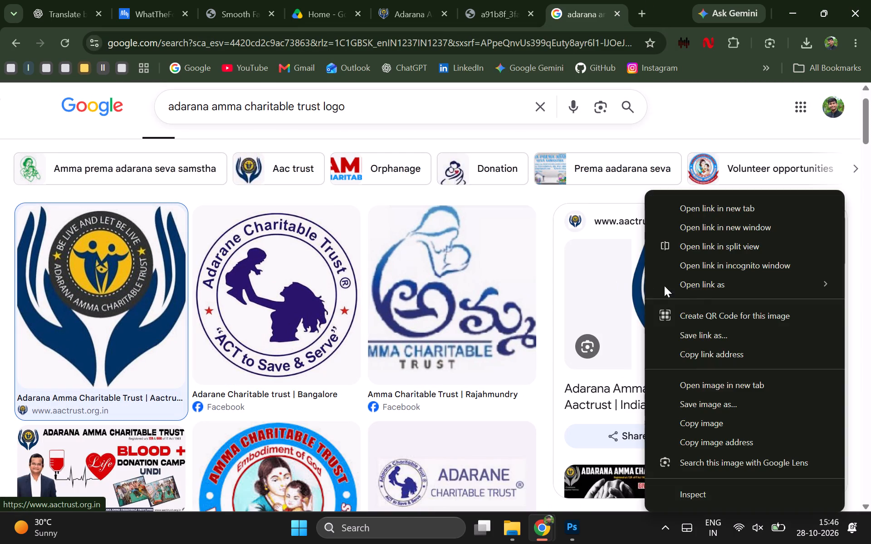
pyautogui.click(688, 376)
pyautogui.click(625, 0)
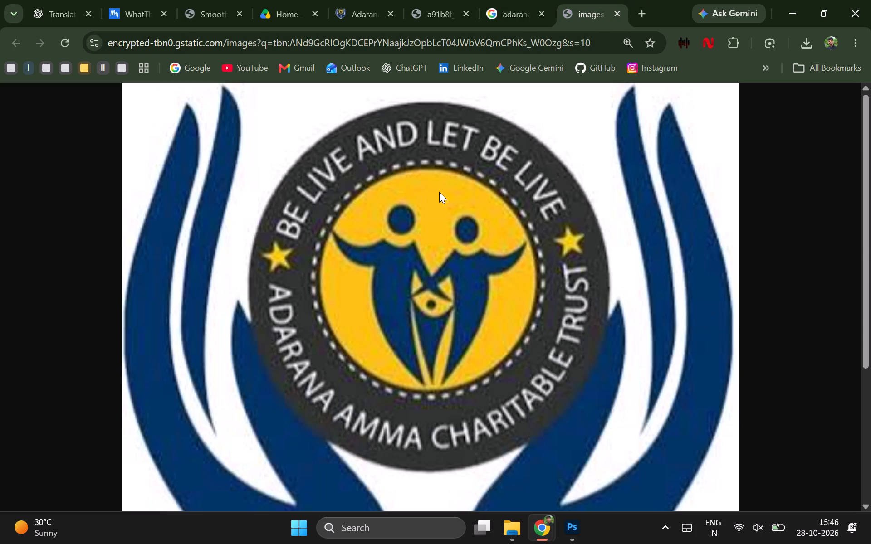
pyautogui.rightClick(439, 192)
pyautogui.click(479, 230)
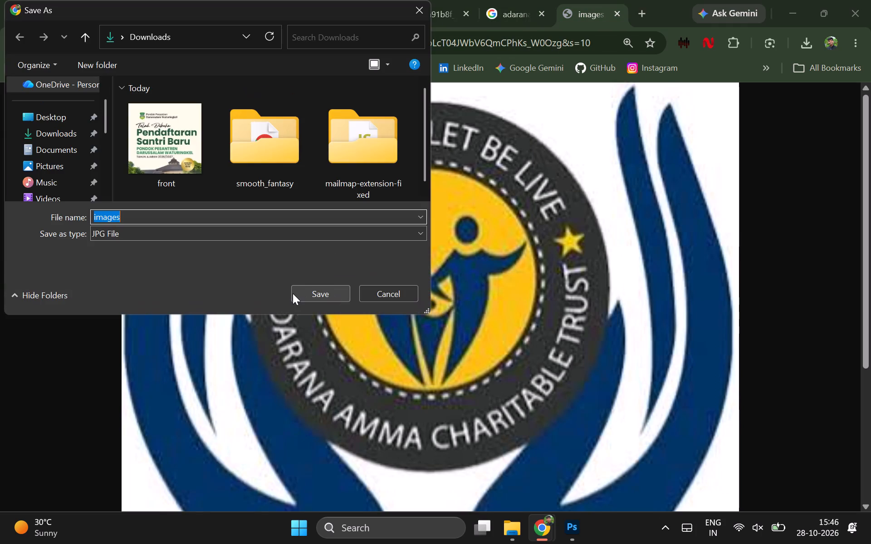
pyautogui.click(293, 293)
pyautogui.click(616, 15)
# Reopen the closed logo search tab and compare it with the footer logo and trust website tabs.
pyautogui.click(616, 15)
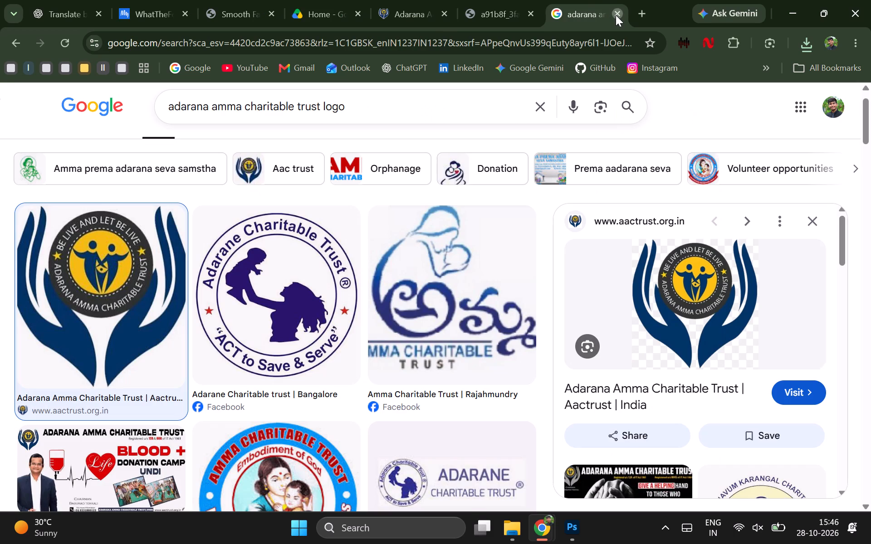
pyautogui.hotkey('ctrl', 'shift', 't')
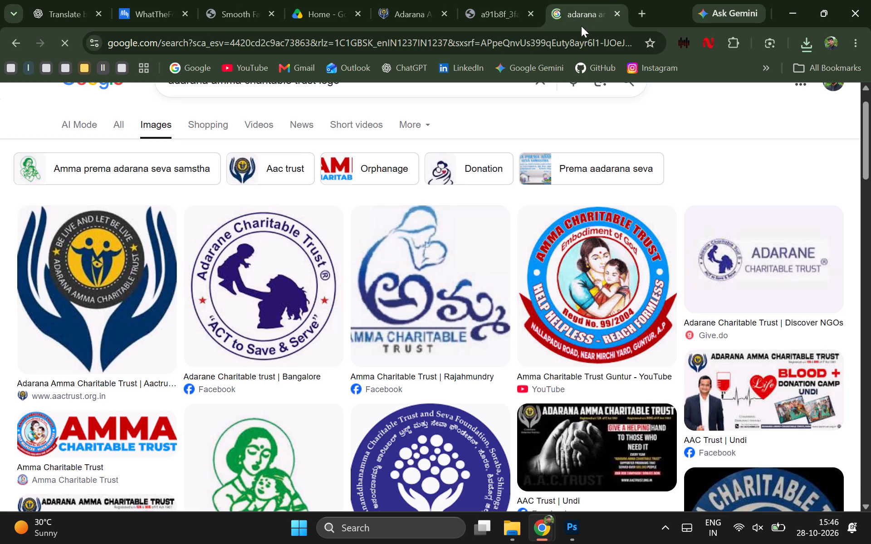
pyautogui.click(578, 0)
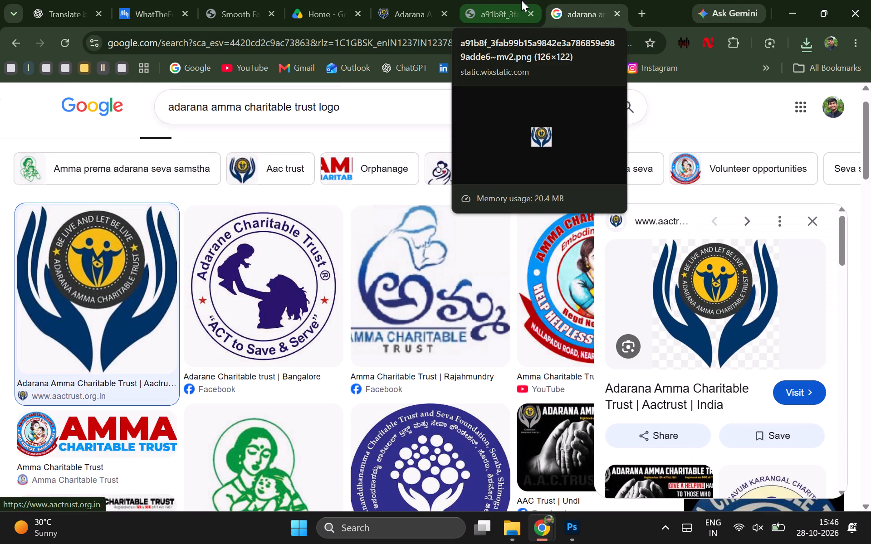
pyautogui.click(521, 0)
pyautogui.click(564, 0)
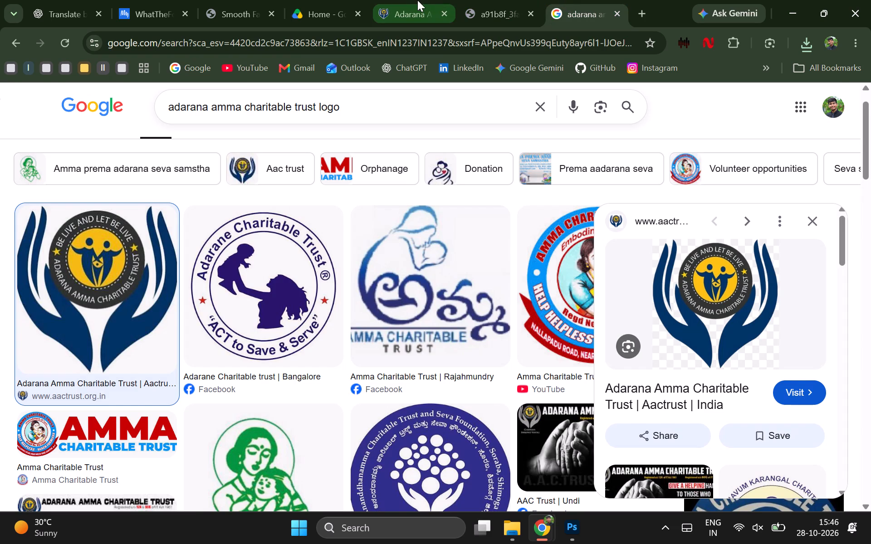
pyautogui.click(417, 0)
# Place the images logo file from the Downloads folder into the Untitled-1 document in Photoshop.
pyautogui.click(504, 536)
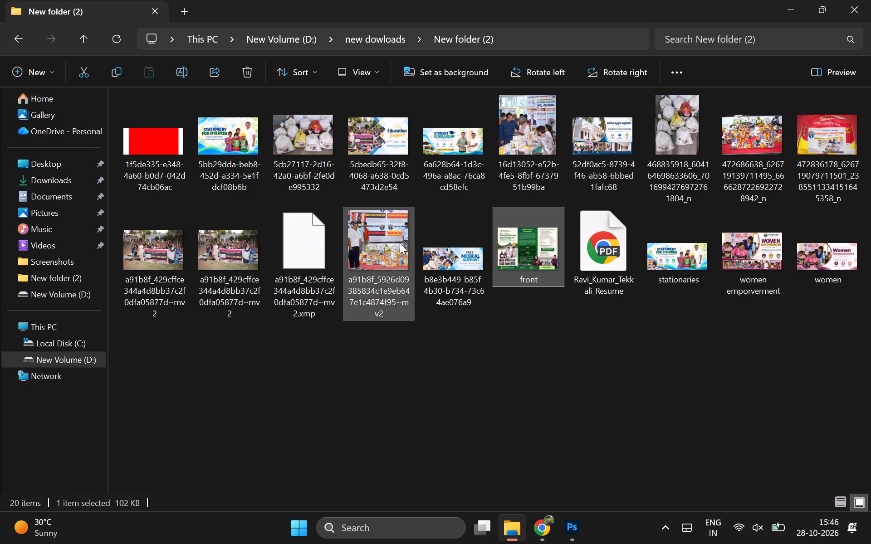
pyautogui.click(24, 180)
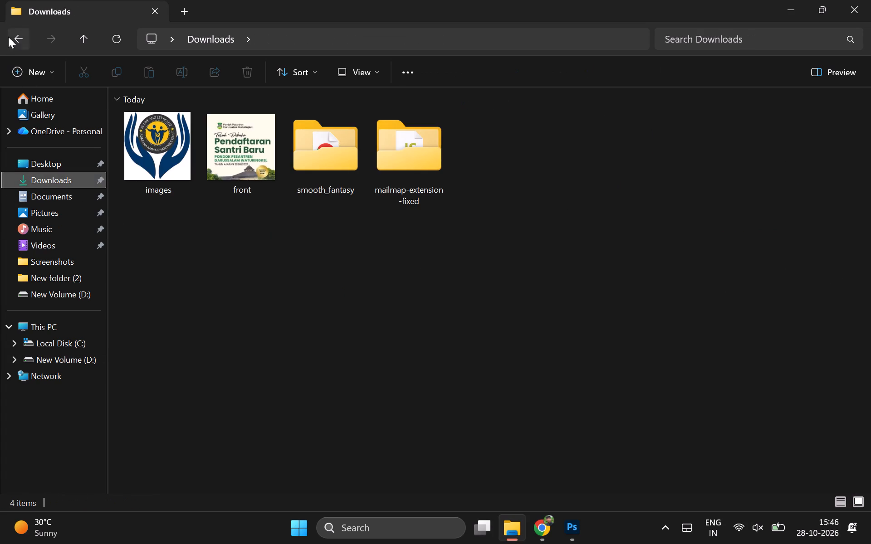
pyautogui.click(6, 40)
pyautogui.click(14, 39)
pyautogui.click(35, 175)
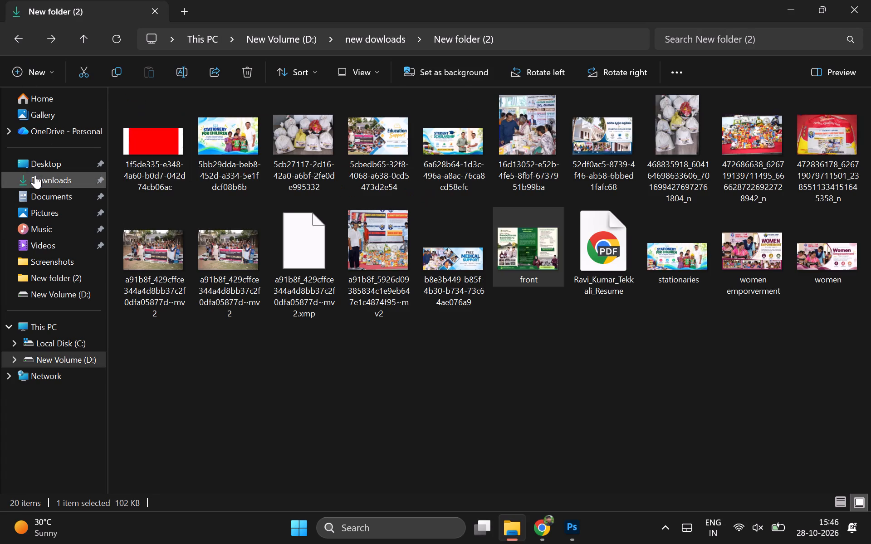
pyautogui.moveTo(127, 135); pyautogui.dragTo(331, 258)
pyautogui.hotkey('alt', 'Tab')
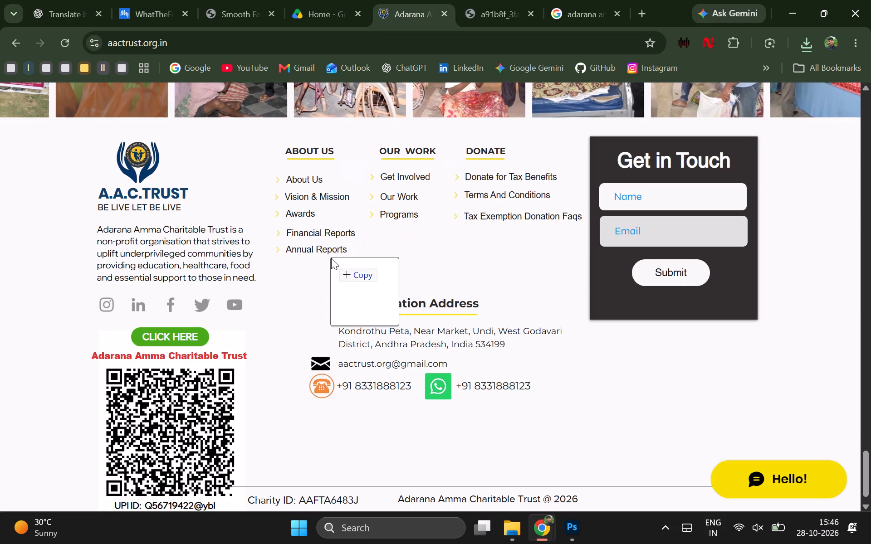
pyautogui.moveTo(331, 258); pyautogui.dragTo(261, 259)
pyautogui.hotkey('alt', 'Tab')
pyautogui.hotkey('alt', 'Tab')
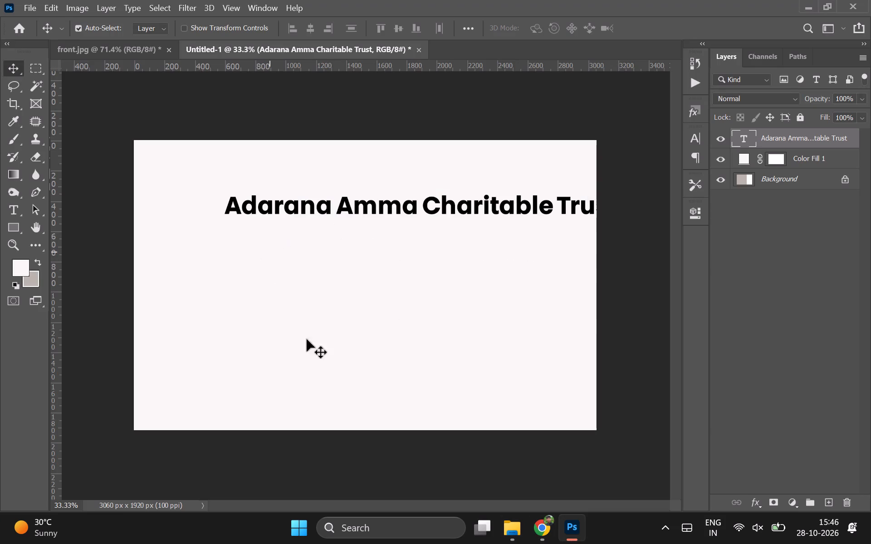
pyautogui.doubleClick(343, 266)
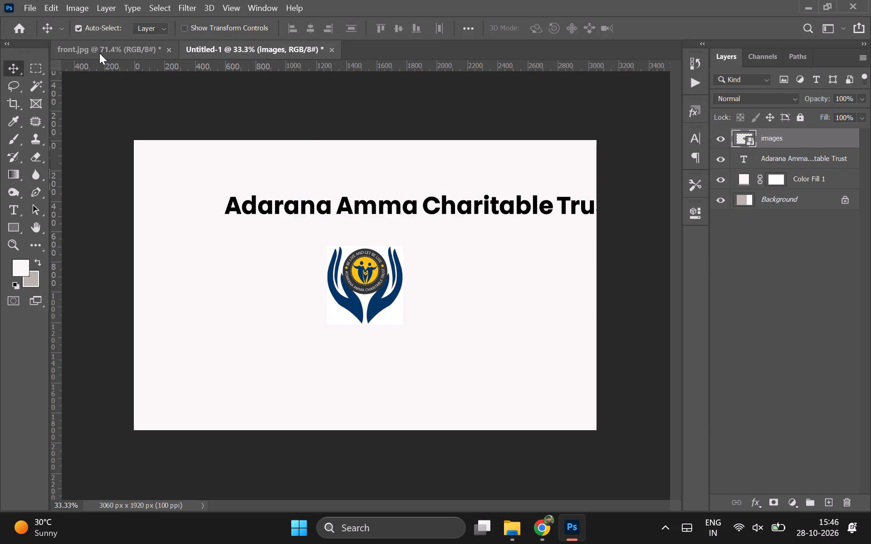
# Glance at the front.jpg reference, switch to Chrome, and close the Google Drive, trust website, footer logo and logo search tabs.
pyautogui.click(115, 52)
pyautogui.click(240, 51)
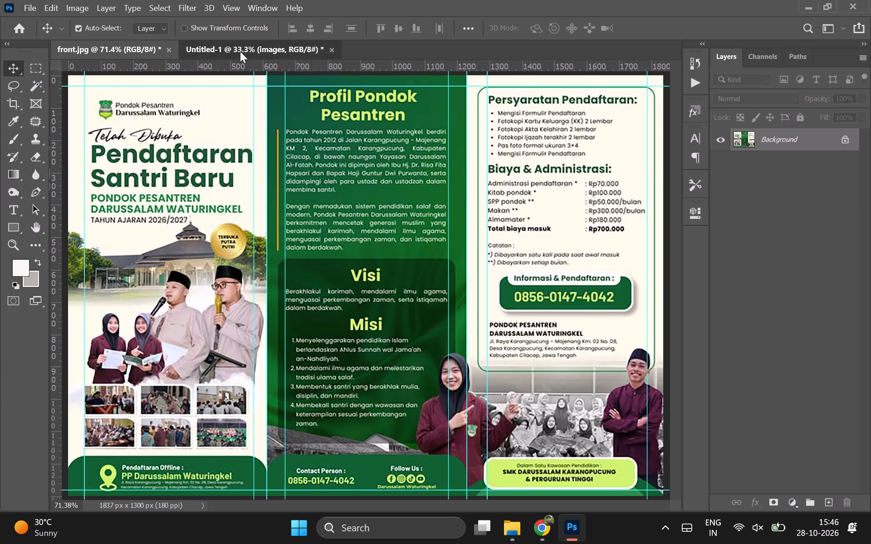
pyautogui.click(525, 539)
pyautogui.click(544, 541)
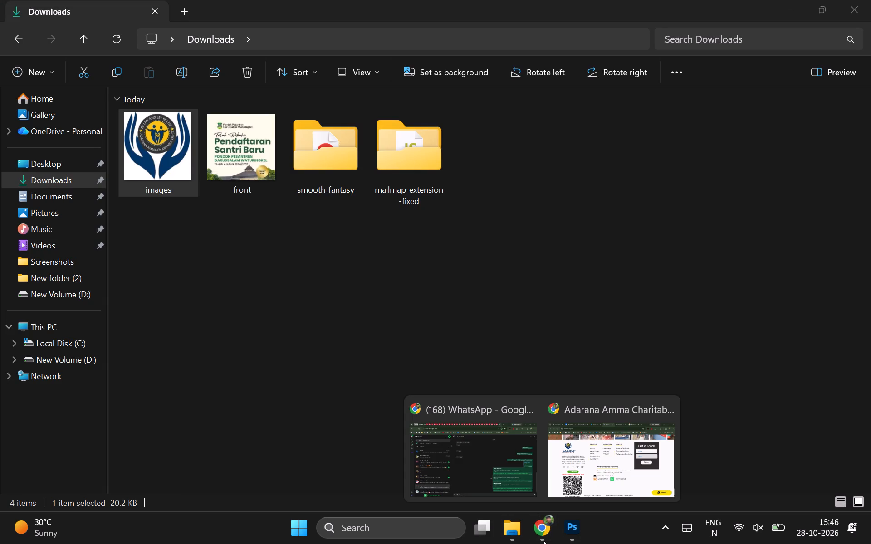
pyautogui.click(575, 451)
pyautogui.click(185, 0)
pyautogui.click(225, 0)
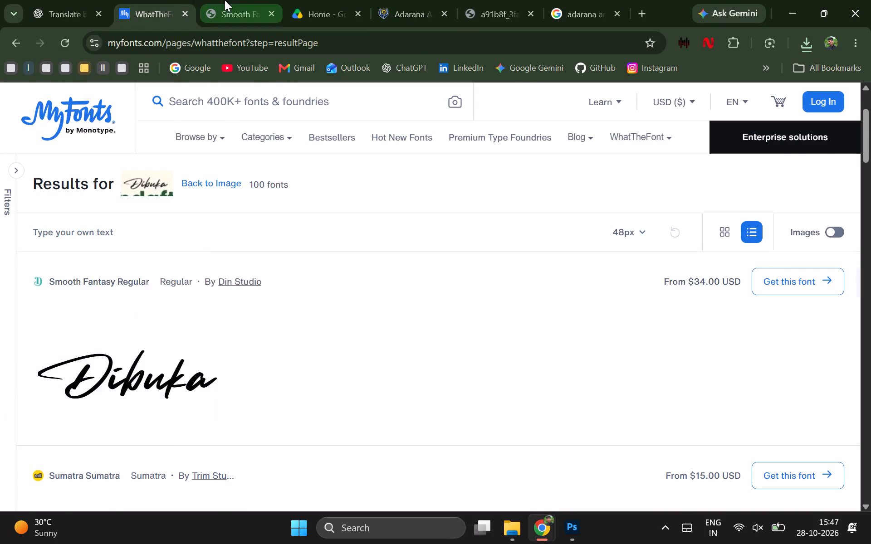
pyautogui.click(302, 7)
pyautogui.click(357, 9)
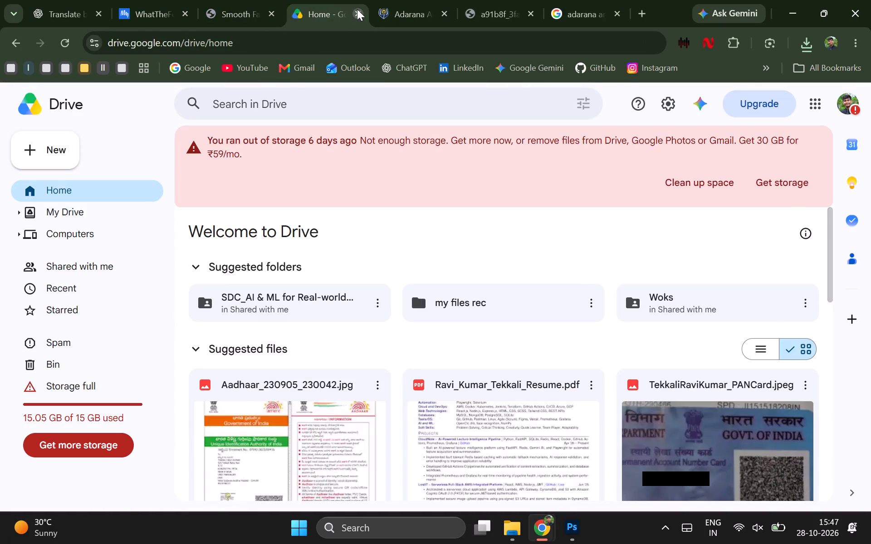
pyautogui.click(355, 10)
pyautogui.click(355, 10)
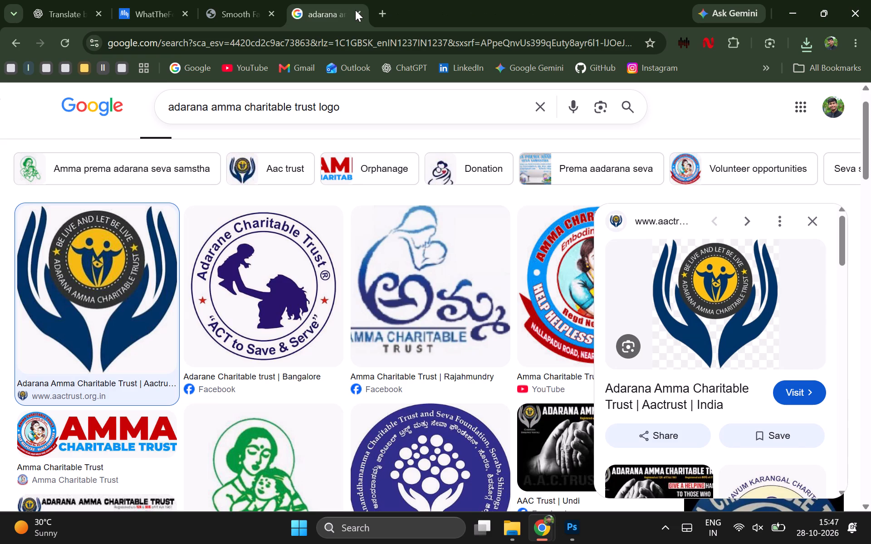
pyautogui.click(355, 10)
# Check the tagline on the brochure mockup in the ChatGPT conversation and return to the Untitled-1 document in Photoshop.
pyautogui.click(210, 0)
pyautogui.click(93, 0)
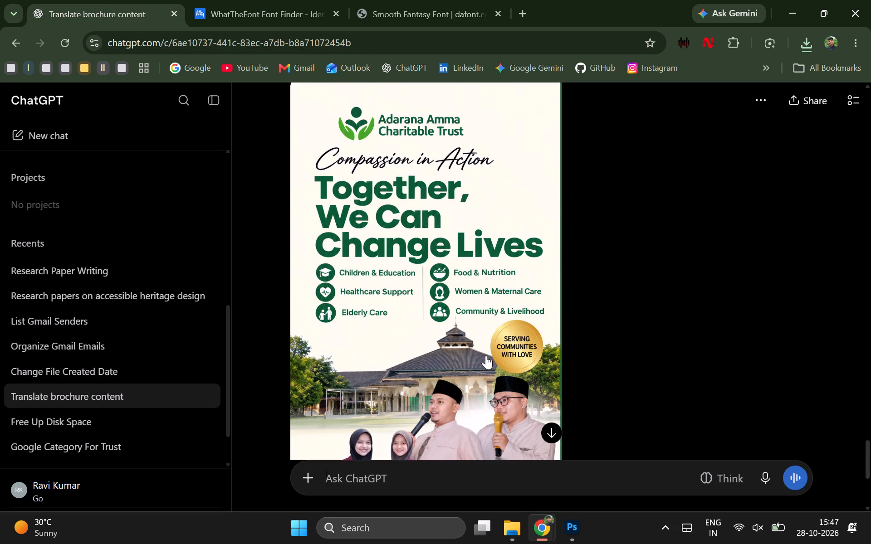
pyautogui.hotkey('alt', 'Tab')
pyautogui.hotkey('alt', 'Tab')
pyautogui.hotkey('alt', 'Tab')
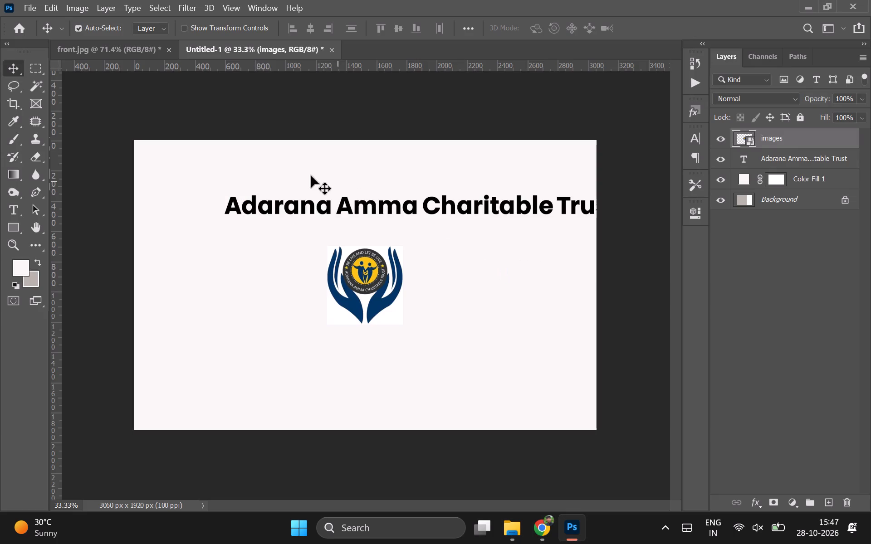
# Move the "Adarana Amma Charitable Trust" title so that its full width fits on the canvas.
pyautogui.moveTo(333, 205); pyautogui.dragTo(271, 213)
# Add the tagline text "Compassion in Action" and position it below the logo in the Untitled-1 document.
pyautogui.click(5, 206)
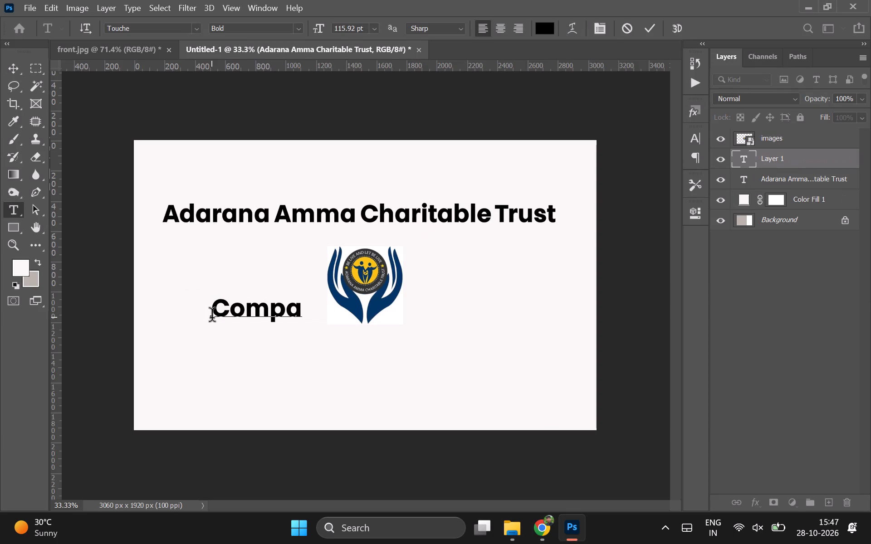
pyautogui.write('ssion in action')
pyautogui.hotkey('ctrl', 'Left')
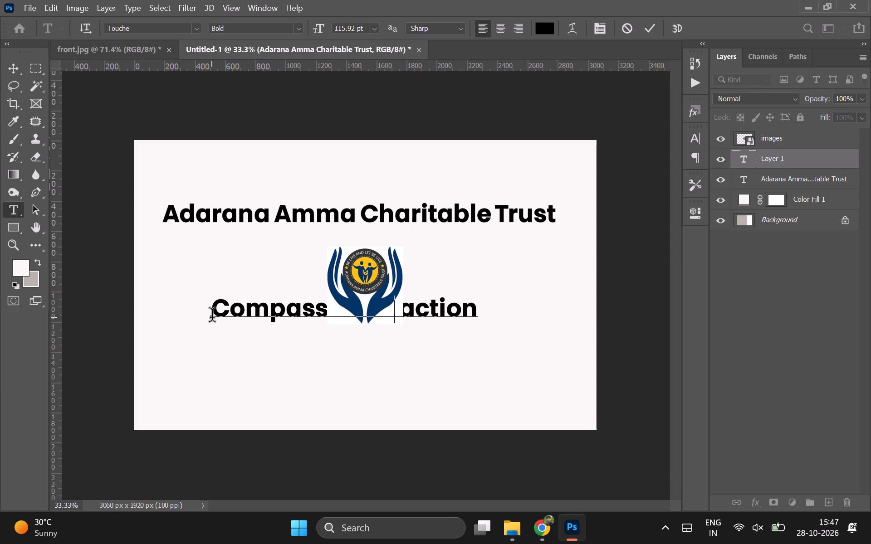
pyautogui.hotkey('ctrl', 'a')
pyautogui.moveTo(303, 375); pyautogui.dragTo(313, 413)
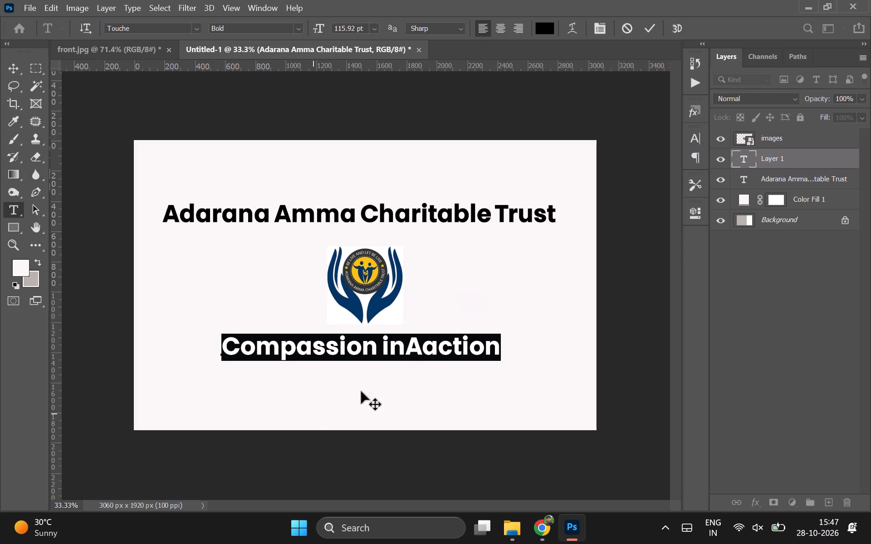
pyautogui.click(405, 344)
pyautogui.press('space')
pyautogui.press('Right')
pyautogui.press('Right')
pyautogui.press('BackSpace')
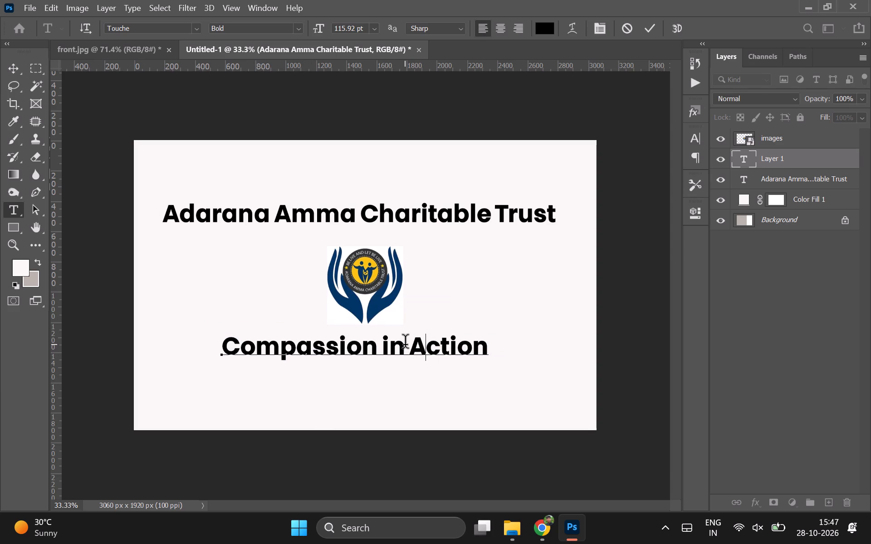
pyautogui.press('Left')
pyautogui.press('space')
# Check the handwritten font's name on its dafont page in Chrome and set the tagline's font to Smooth Fantasy Personal Use Onl Regular in Photoshop.
pyautogui.hotkey('ctrl', 'a')
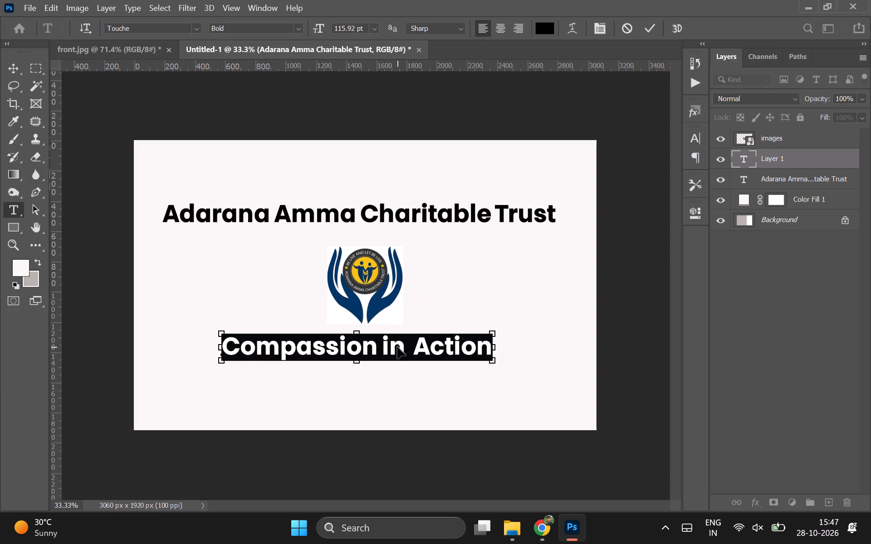
pyautogui.hotkey('ctrl', 'c')
pyautogui.click(171, 32)
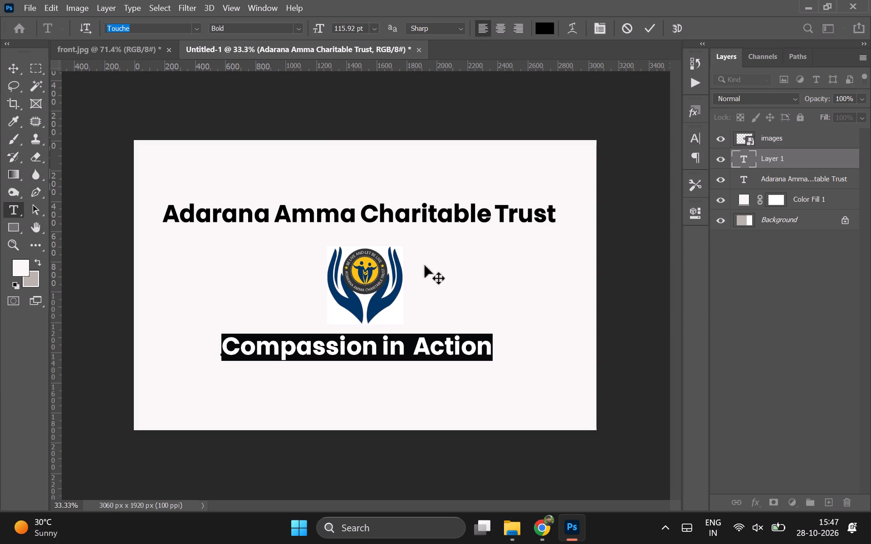
pyautogui.click(541, 532)
pyautogui.click(578, 465)
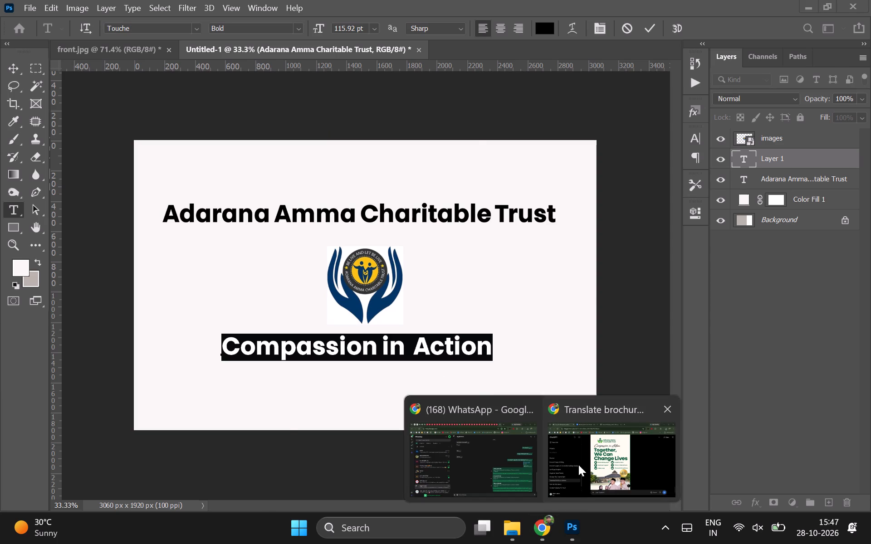
pyautogui.click(404, 0)
pyautogui.click(255, 0)
pyautogui.click(418, 0)
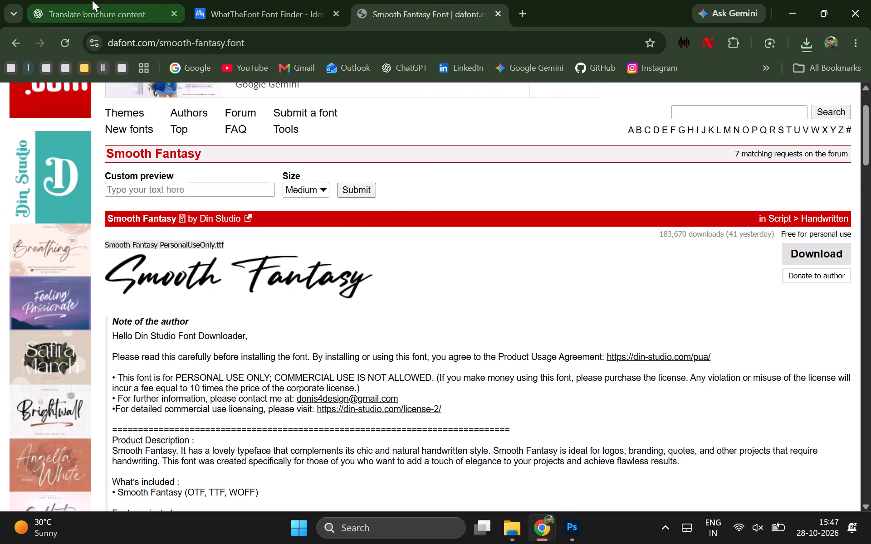
pyautogui.click(92, 0)
pyautogui.hotkey('alt', 'Tab')
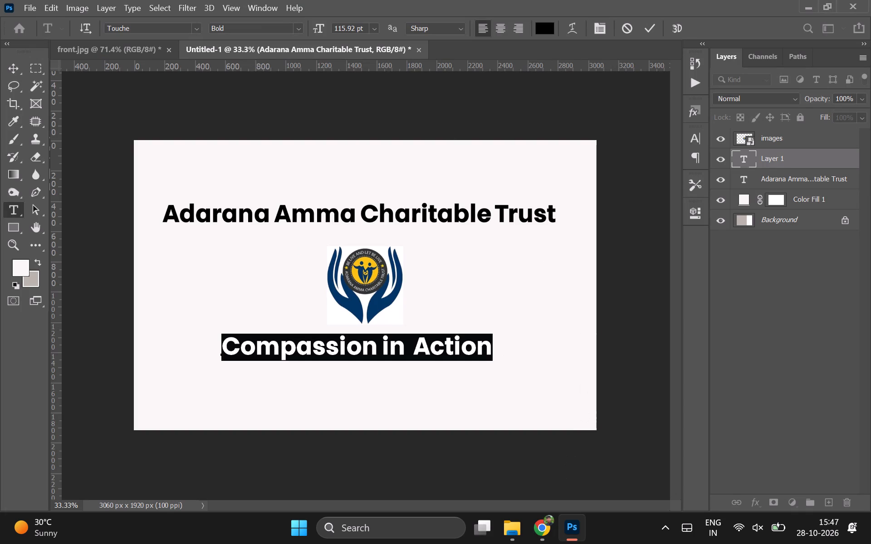
pyautogui.click(141, 30)
pyautogui.write('smoo')
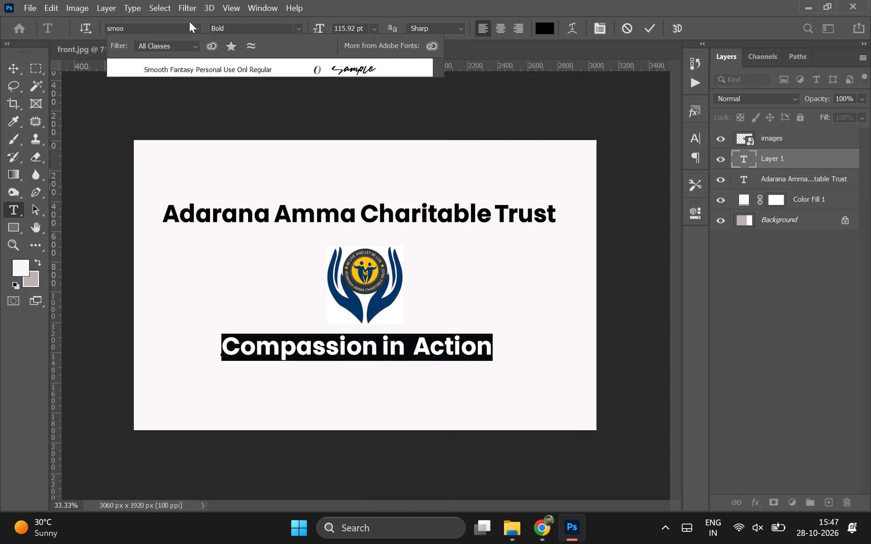
pyautogui.click(210, 66)
pyautogui.click(9, 72)
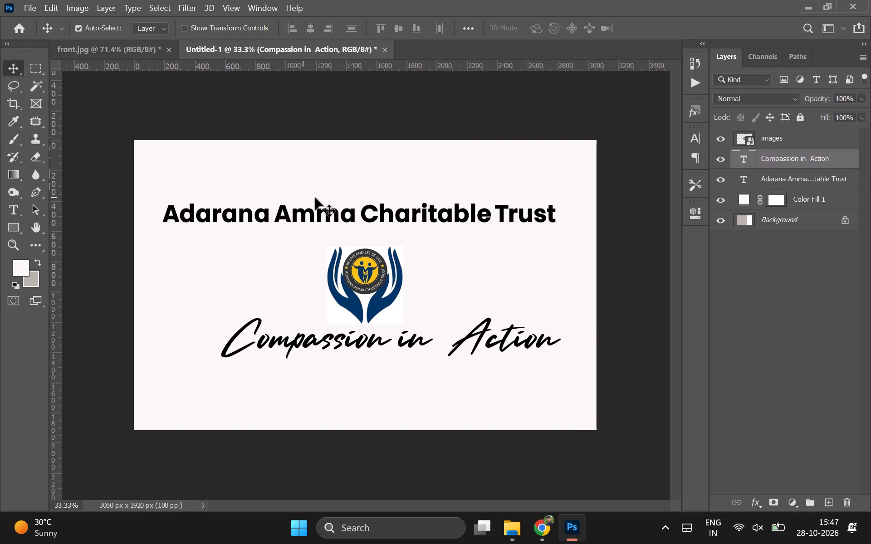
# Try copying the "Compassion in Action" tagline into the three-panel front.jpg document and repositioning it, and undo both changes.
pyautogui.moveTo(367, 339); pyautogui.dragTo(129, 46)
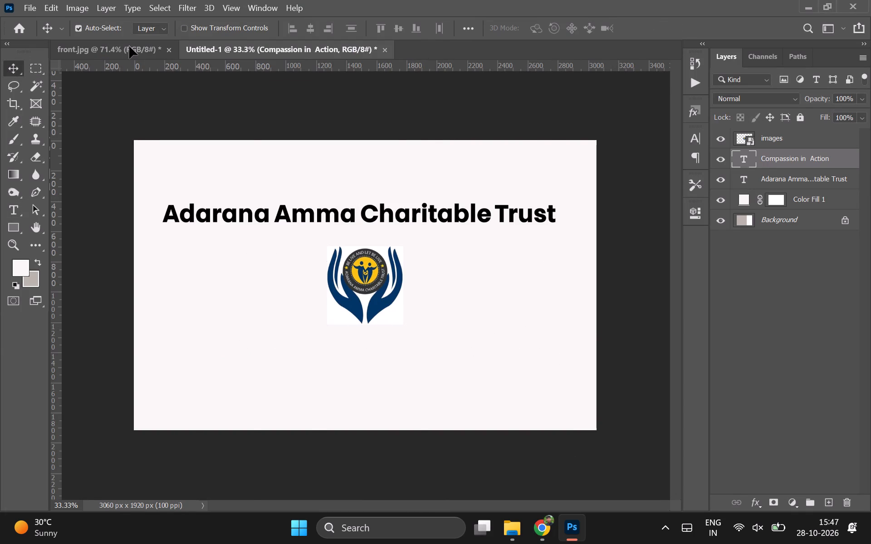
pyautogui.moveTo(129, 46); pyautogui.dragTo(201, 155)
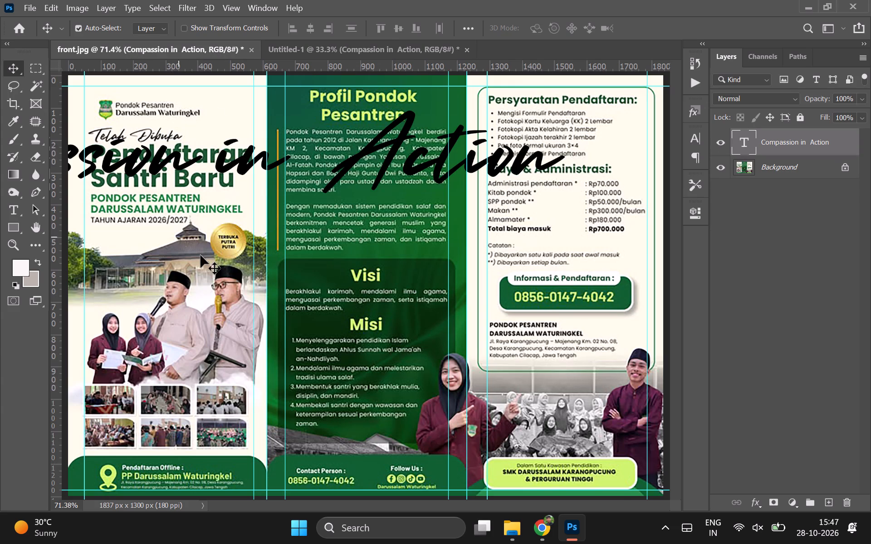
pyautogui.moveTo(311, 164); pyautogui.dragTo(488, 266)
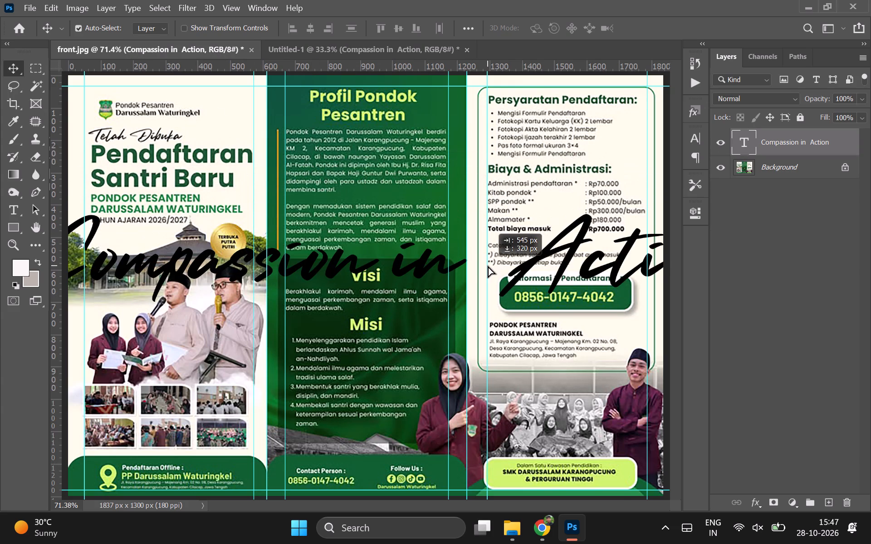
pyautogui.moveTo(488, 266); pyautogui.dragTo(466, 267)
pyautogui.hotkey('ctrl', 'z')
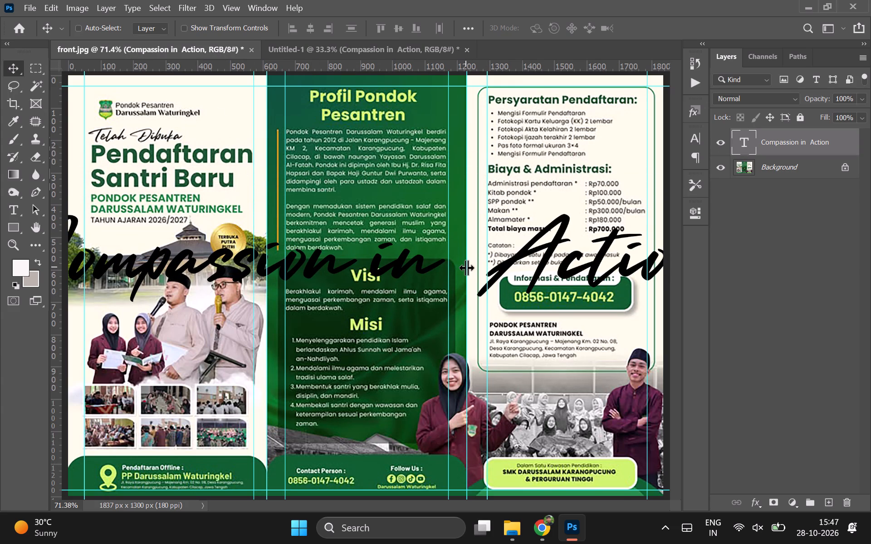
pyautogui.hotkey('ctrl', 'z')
# Crop front.jpg to its first cover panel, 614 px wide by 1300 px high.
pyautogui.click(16, 103)
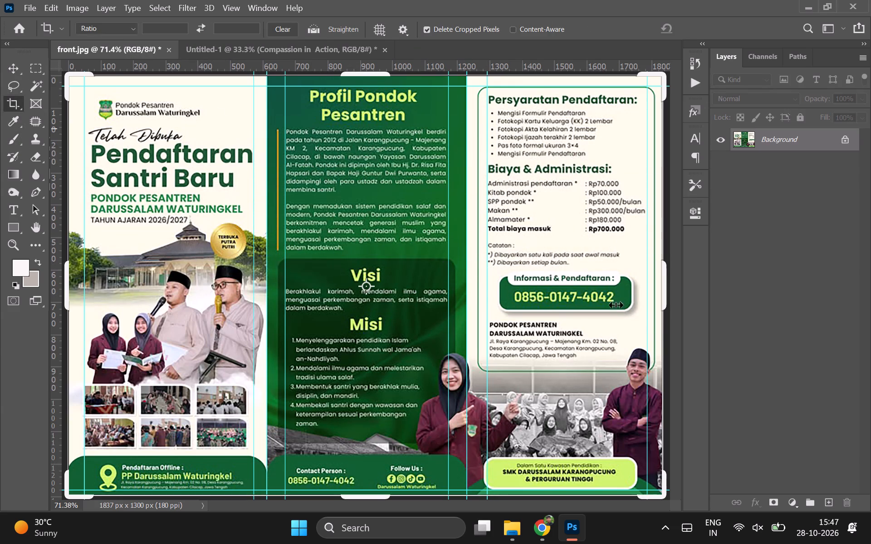
pyautogui.moveTo(661, 288); pyautogui.dragTo(438, 289)
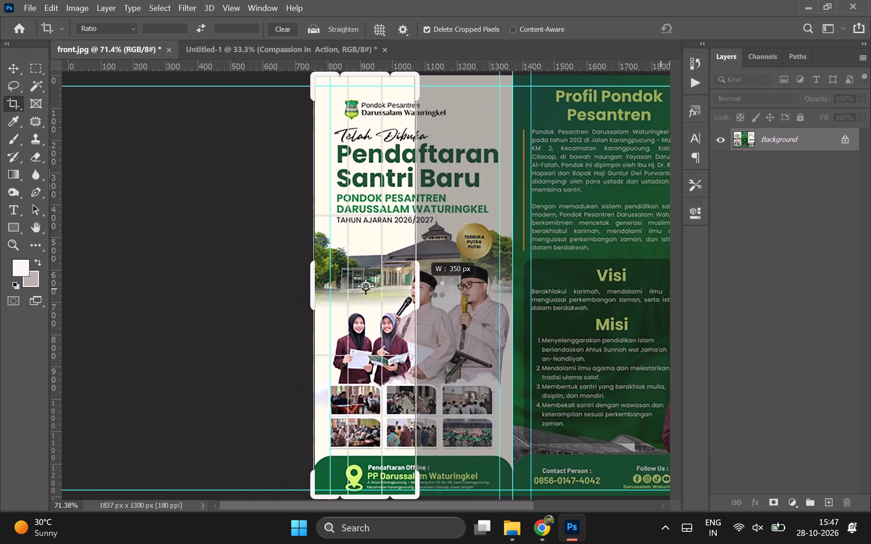
pyautogui.moveTo(438, 289); pyautogui.dragTo(462, 292)
pyautogui.doubleClick(422, 294)
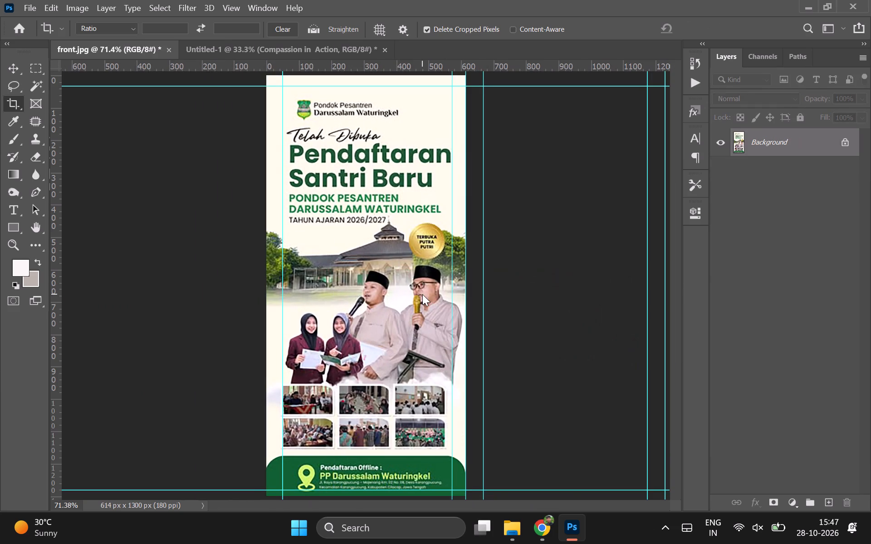
# Hide front.jpg's Background layer and add an off-white Solid Color fill layer covering the cropped panel.
pyautogui.click(724, 143)
pyautogui.click(828, 503)
pyautogui.click(722, 172)
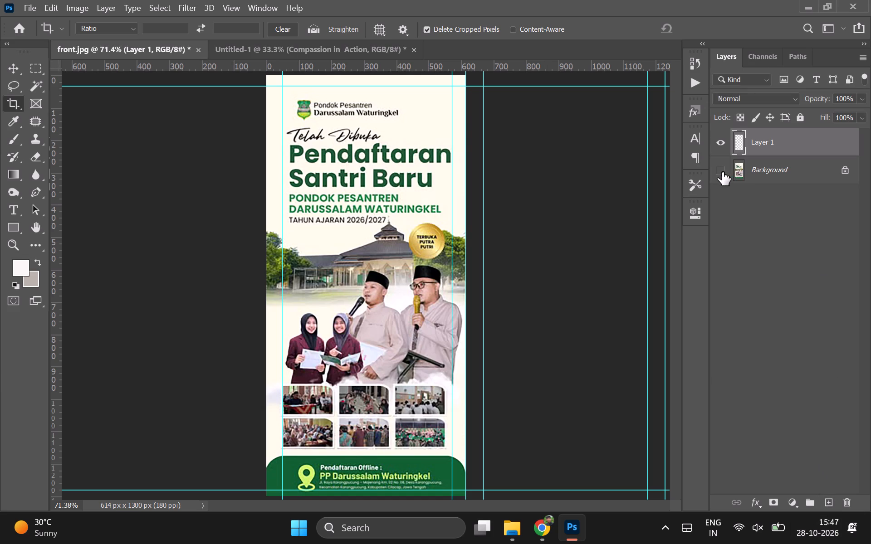
pyautogui.click(793, 504)
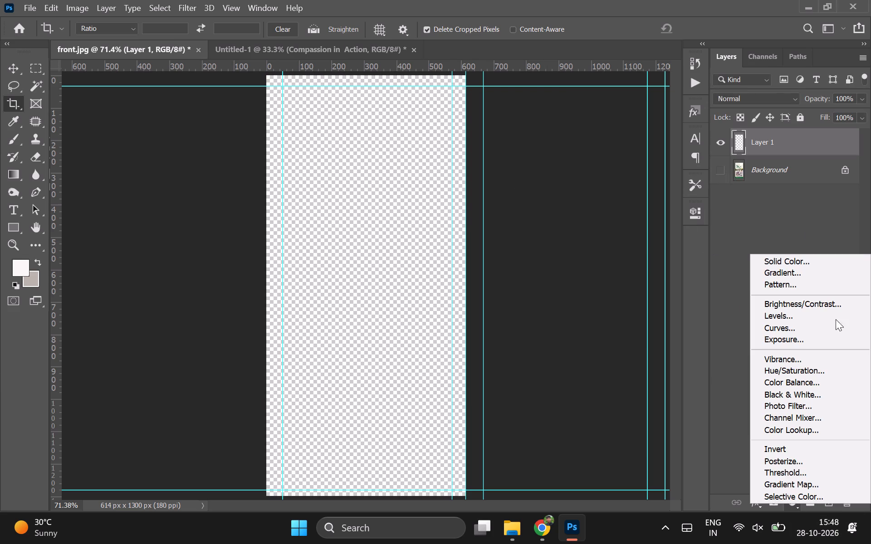
pyautogui.click(797, 258)
pyautogui.click(353, 245)
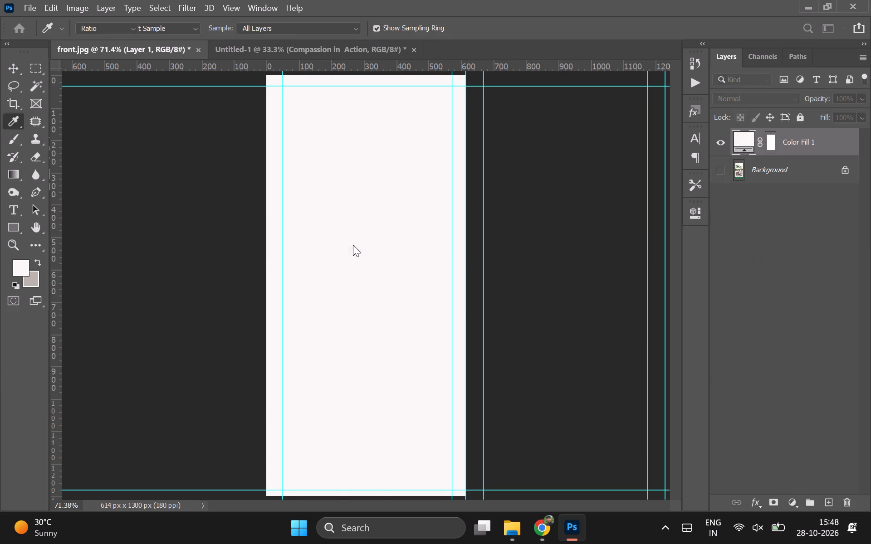
# Shift the panel's left margin guide slightly toward the outer edge and the bottom margin guide slightly upward.
pyautogui.click(11, 69)
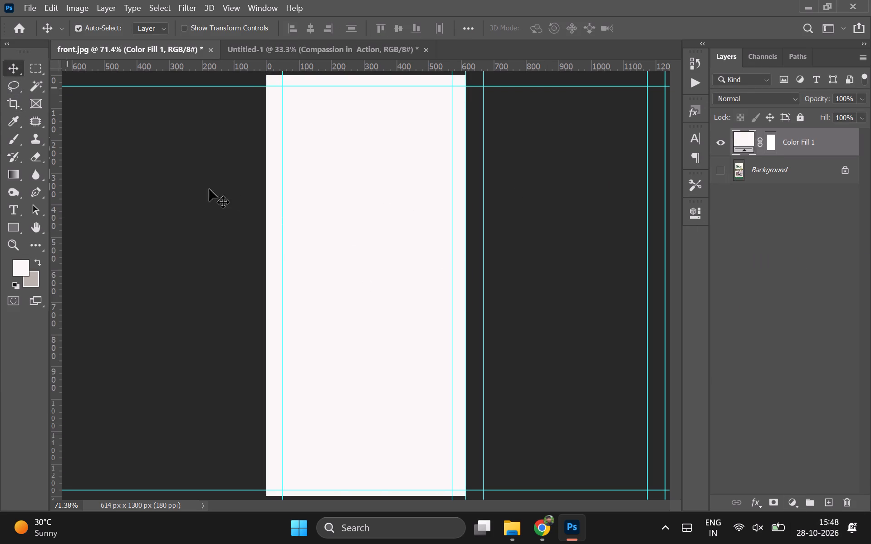
pyautogui.moveTo(284, 232); pyautogui.dragTo(283, 232)
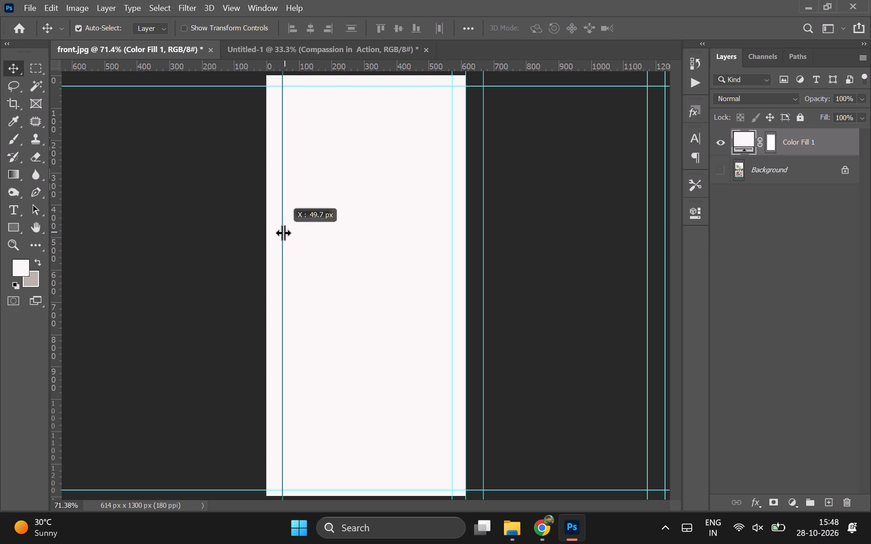
pyautogui.moveTo(283, 232); pyautogui.dragTo(280, 232)
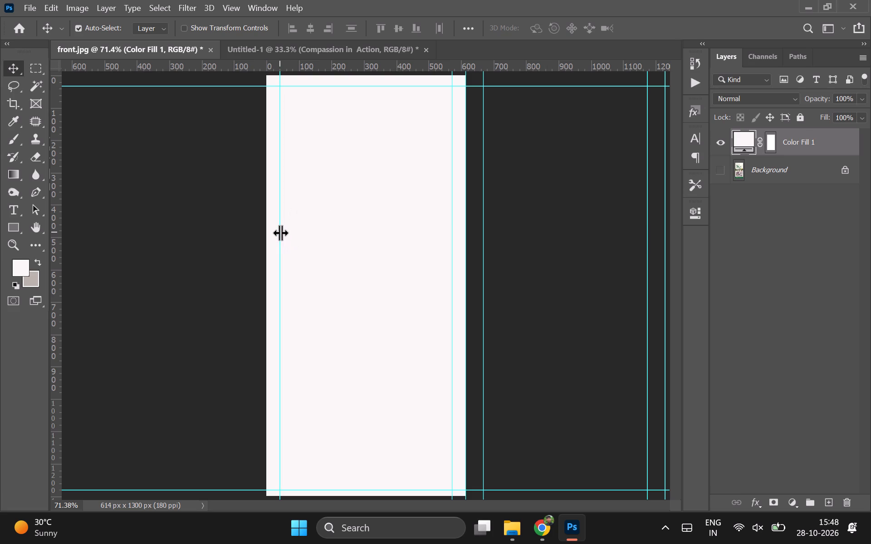
pyautogui.moveTo(334, 491); pyautogui.dragTo(334, 490)
pyautogui.moveTo(334, 490); pyautogui.dragTo(334, 485)
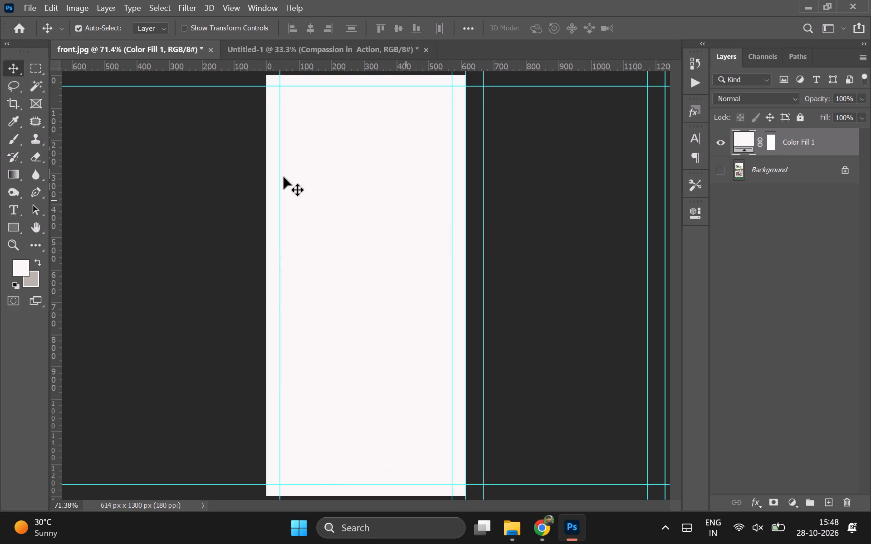
# Copy the "Compassion in Action" tagline from the Untitled-1 document into the cropped front.jpg document.
pyautogui.click(236, 51)
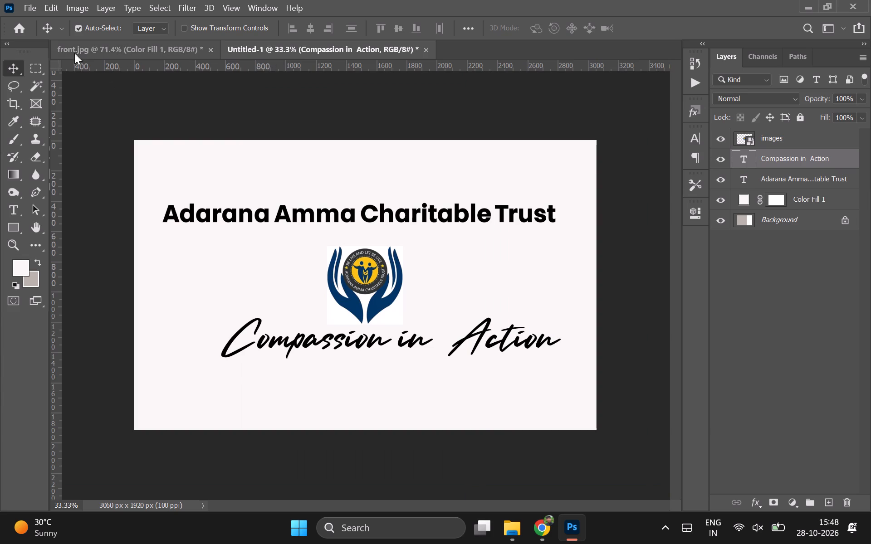
pyautogui.click(11, 68)
pyautogui.moveTo(320, 340); pyautogui.dragTo(198, 93)
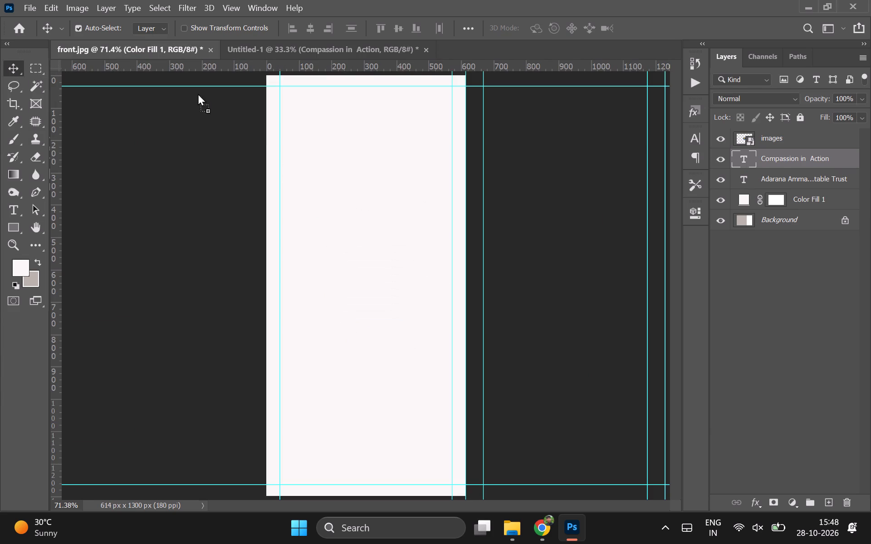
pyautogui.moveTo(198, 93); pyautogui.dragTo(346, 226)
# Scale the tagline to about 11.4% and place it against the left margin guide near the top of the panel.
pyautogui.hotkey('ctrl', 't')
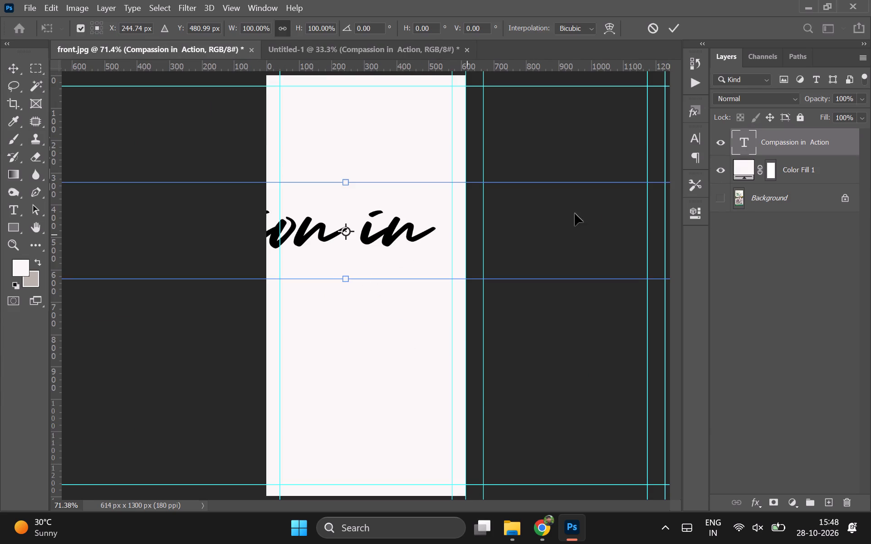
pyautogui.moveTo(345, 184); pyautogui.dragTo(372, 254)
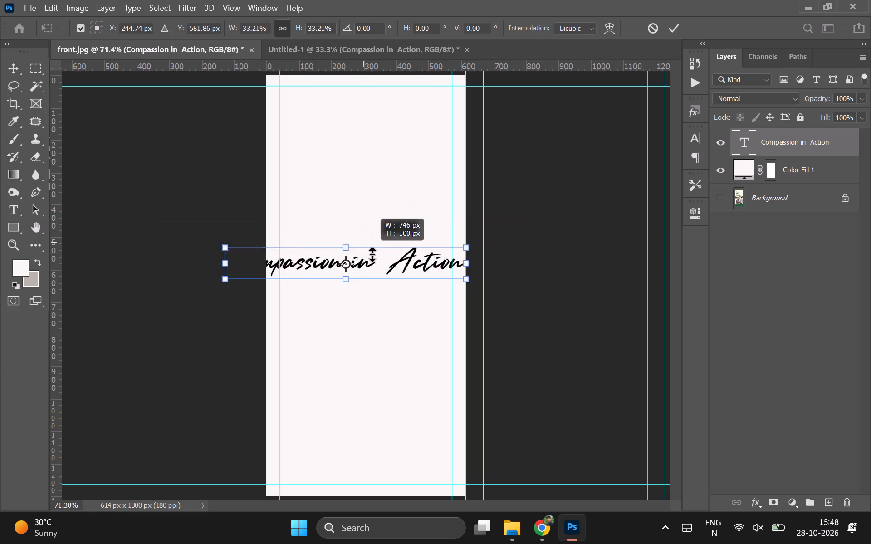
pyautogui.moveTo(372, 254); pyautogui.dragTo(379, 270)
pyautogui.moveTo(371, 272); pyautogui.dragTo(346, 142)
pyautogui.doubleClick(346, 142)
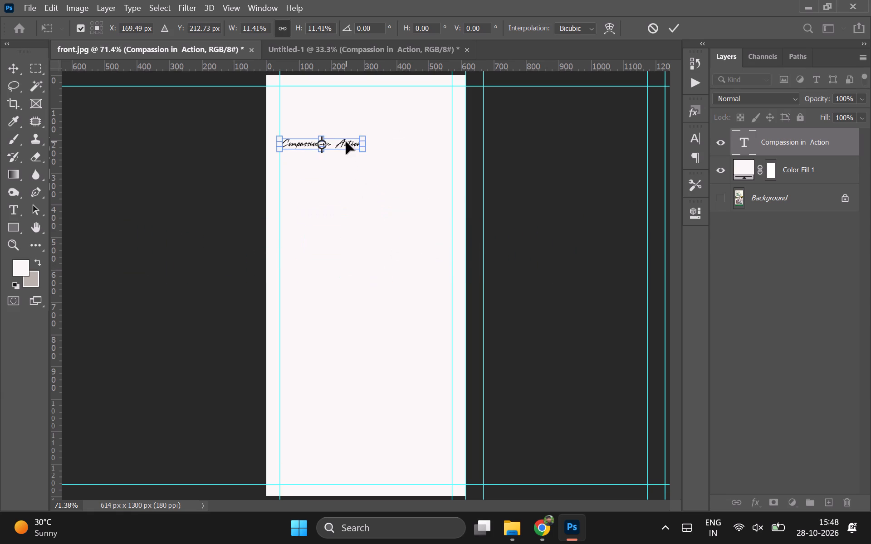
# Hide the tagline and Color Fill 1 layers and show the Background layer to compare with the original cover panel.
pyautogui.click(719, 149)
pyautogui.click(719, 215)
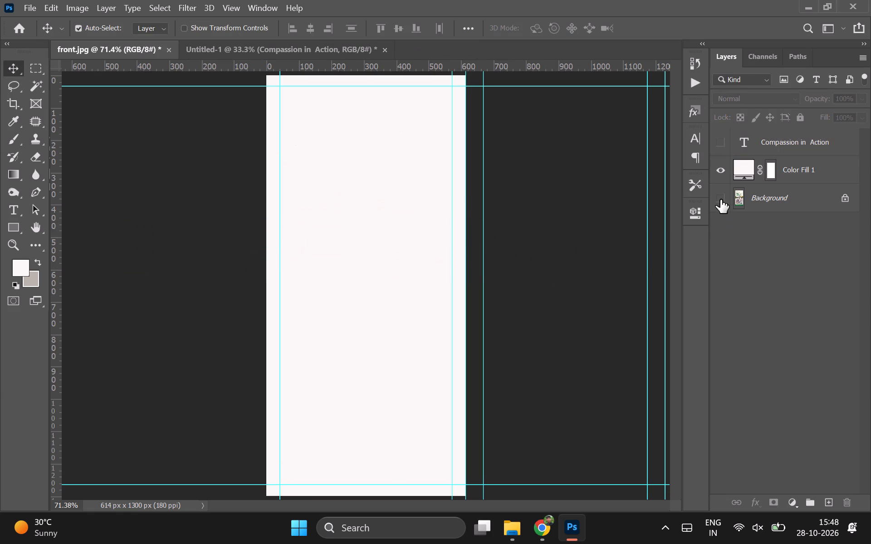
pyautogui.click(720, 199)
pyautogui.click(721, 171)
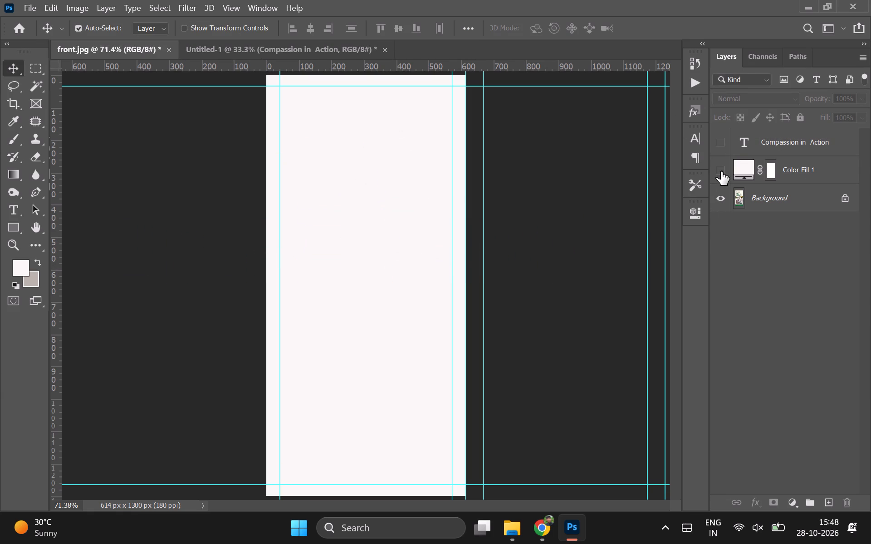
# Sample the cream background of the original cover panel as the foreground colour.
pyautogui.click(721, 171)
pyautogui.click(10, 115)
pyautogui.click(719, 170)
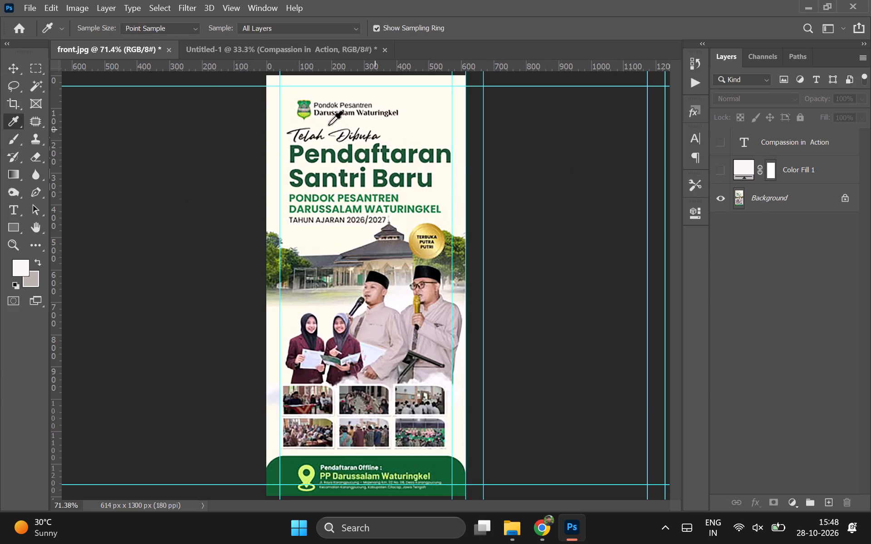
pyautogui.click(410, 121)
pyautogui.click(12, 144)
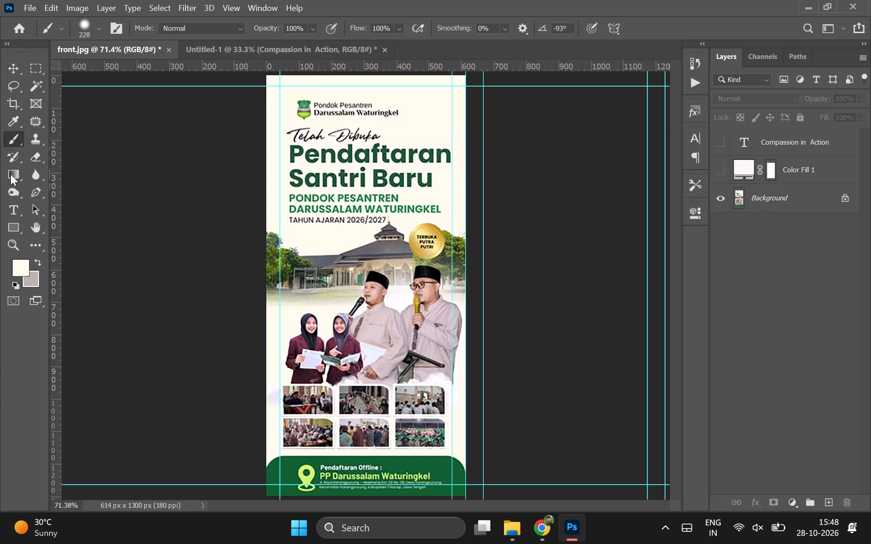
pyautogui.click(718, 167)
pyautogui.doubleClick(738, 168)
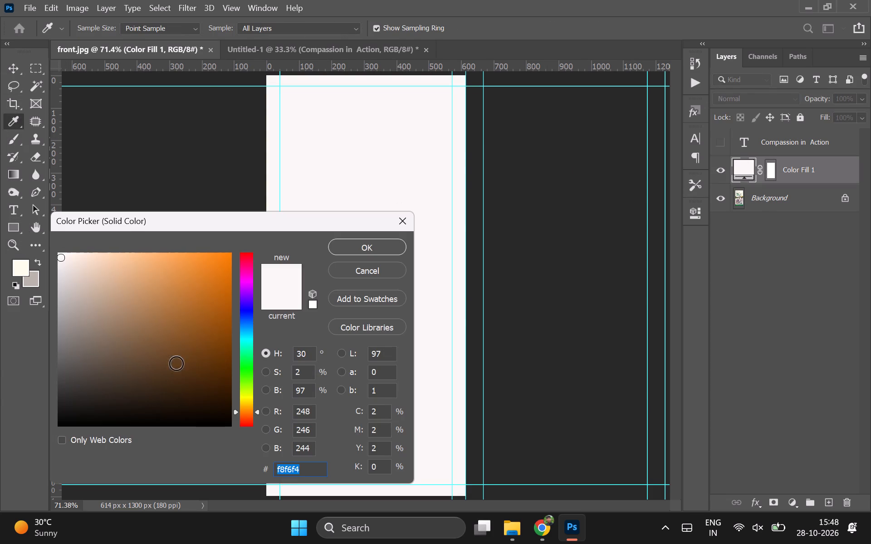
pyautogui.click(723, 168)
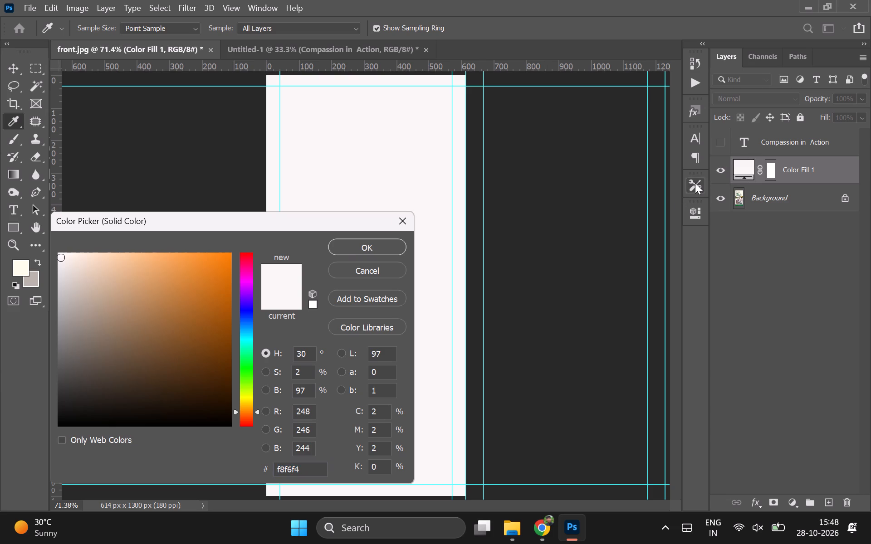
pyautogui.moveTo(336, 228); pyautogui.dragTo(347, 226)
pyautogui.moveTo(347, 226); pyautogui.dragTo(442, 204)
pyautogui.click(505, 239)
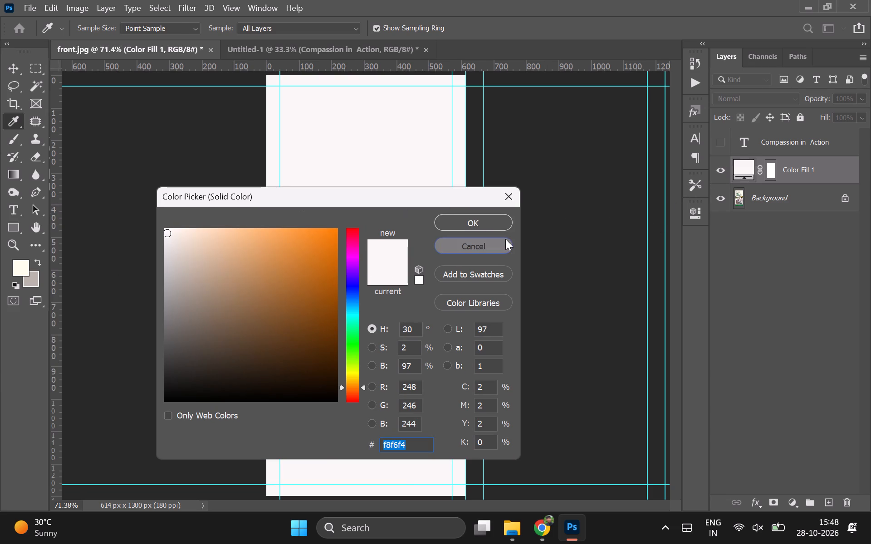
# Recolour the Color Fill 1 layer with the cream sampled from the original cover's background, comparing it against the reference.
pyautogui.click(720, 172)
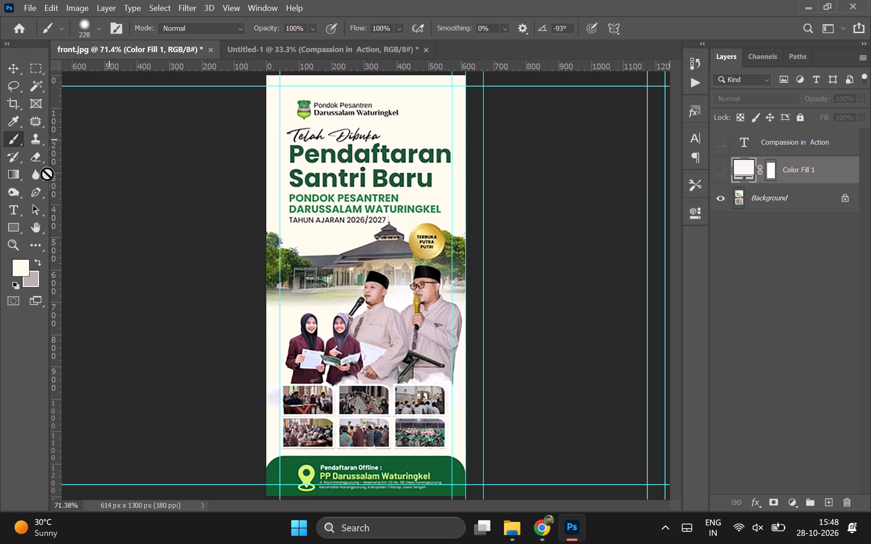
pyautogui.doubleClick(738, 161)
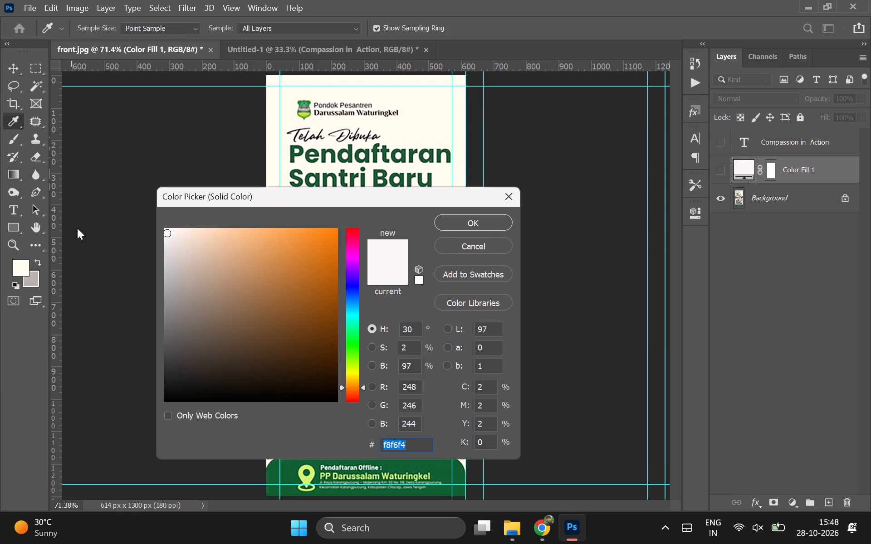
pyautogui.click(420, 125)
pyautogui.click(460, 227)
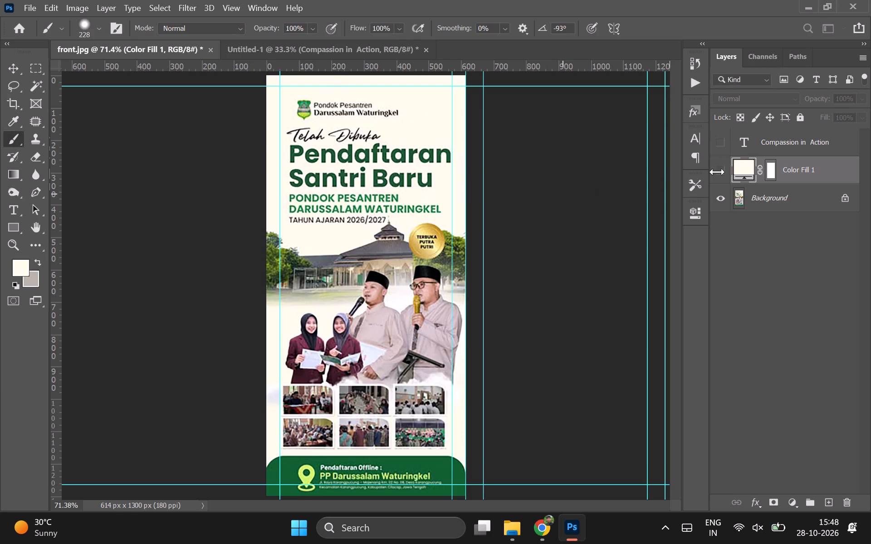
pyautogui.click(724, 172)
pyautogui.click(24, 68)
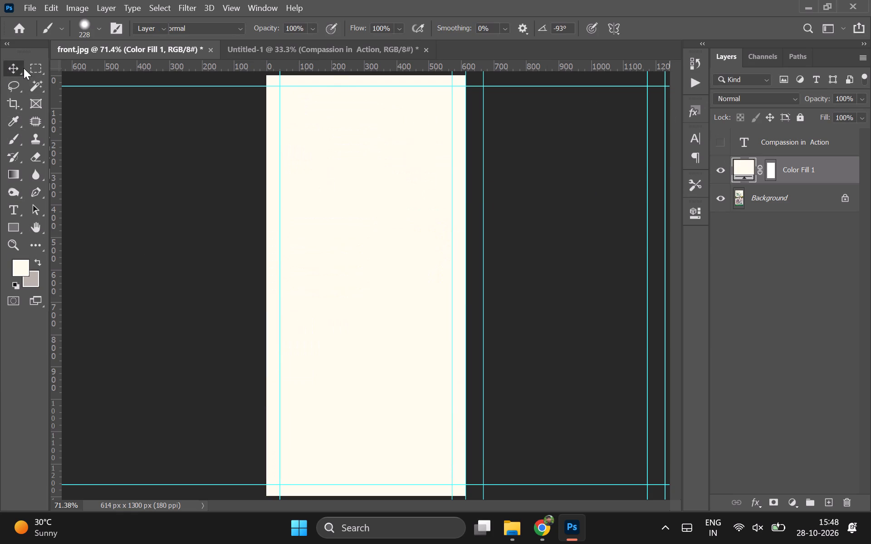
pyautogui.click(725, 161)
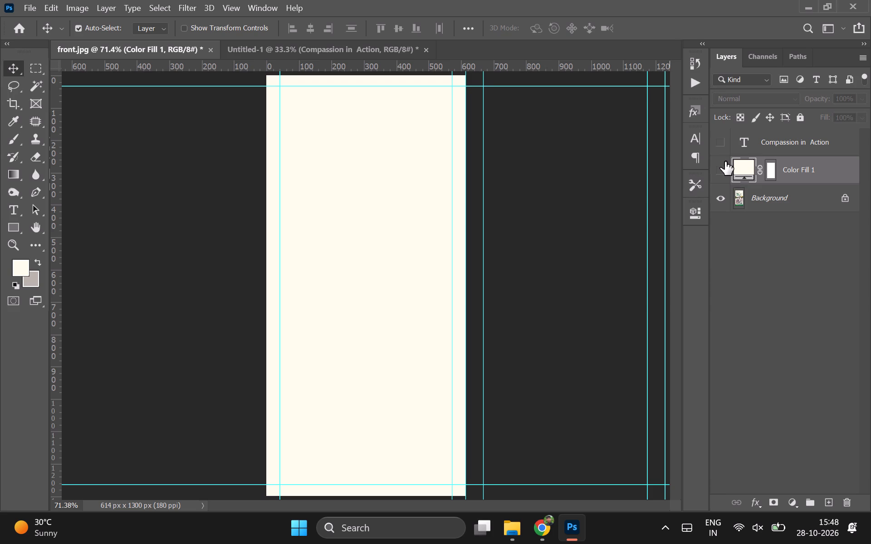
pyautogui.click(725, 161)
pyautogui.click(725, 161)
pyautogui.click(725, 161)
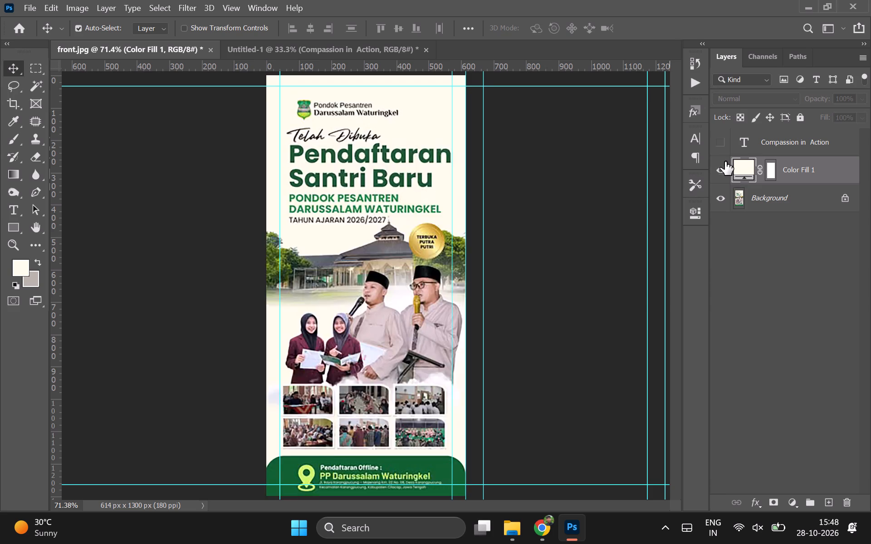
# Draw a rectangle about 739 × 352 px across the lower part of the panel with 85 px corner radii.
pyautogui.click(20, 226)
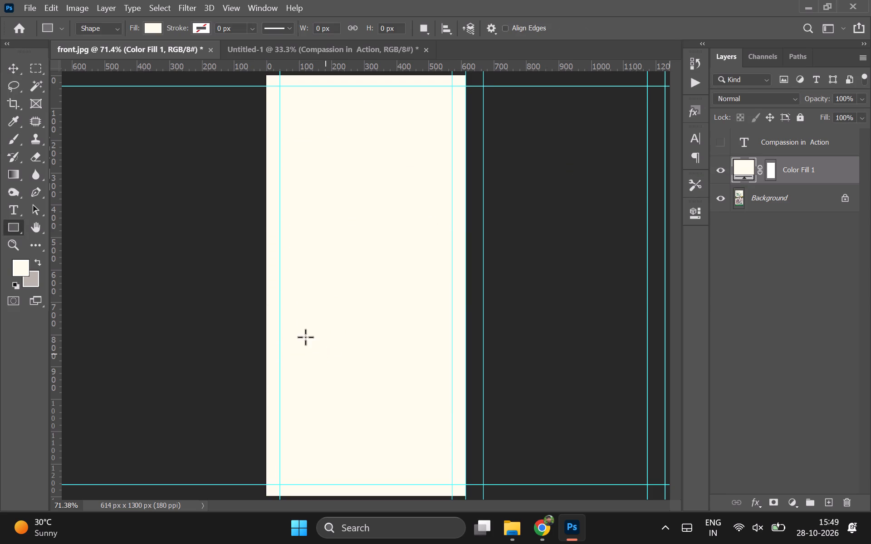
pyautogui.moveTo(259, 314); pyautogui.dragTo(498, 427)
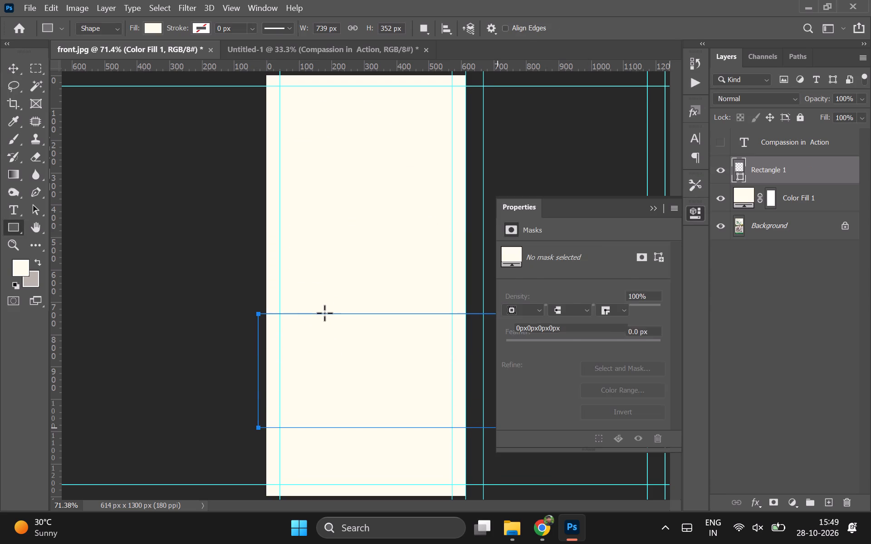
pyautogui.moveTo(508, 344); pyautogui.dragTo(532, 344)
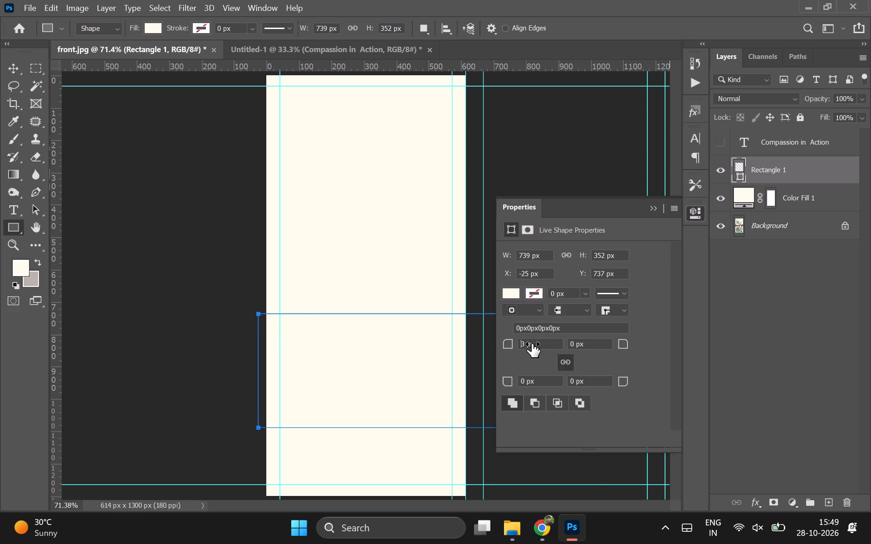
pyautogui.moveTo(532, 344); pyautogui.dragTo(566, 345)
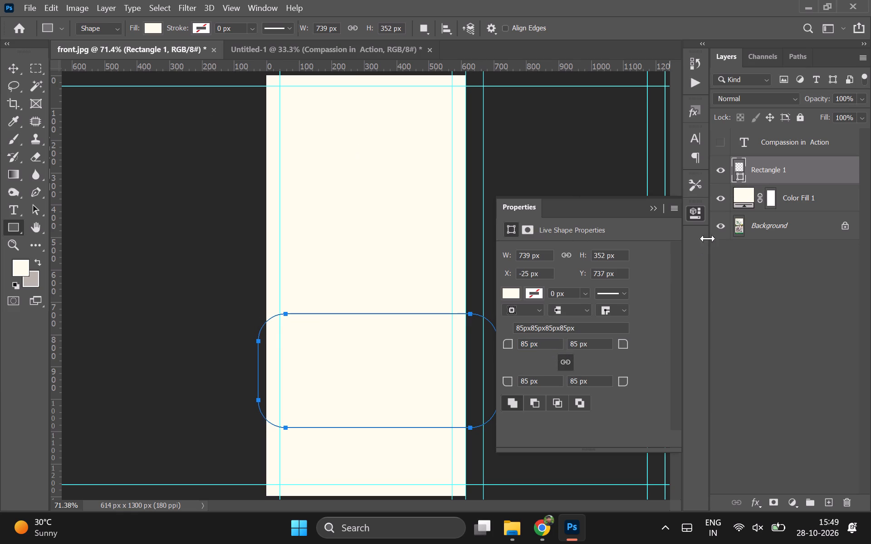
# Hide Color Fill 1 and fill the rectangle with the dark green sampled from the reference cover's bottom band.
pyautogui.click(728, 198)
pyautogui.click(511, 295)
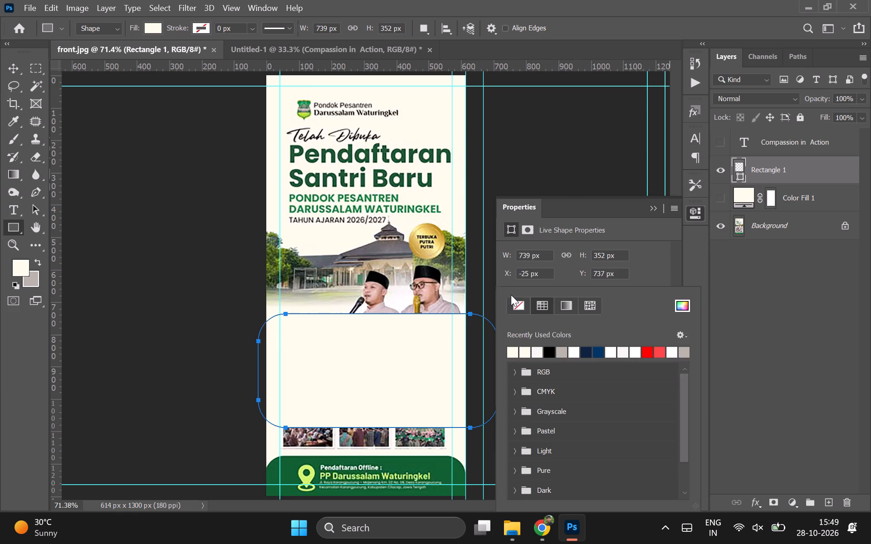
pyautogui.click(685, 309)
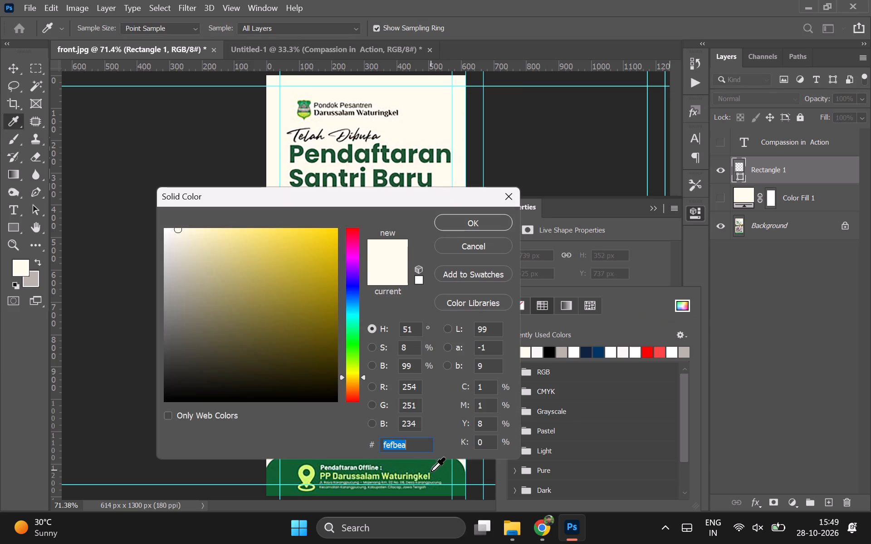
pyautogui.click(447, 469)
pyautogui.click(456, 221)
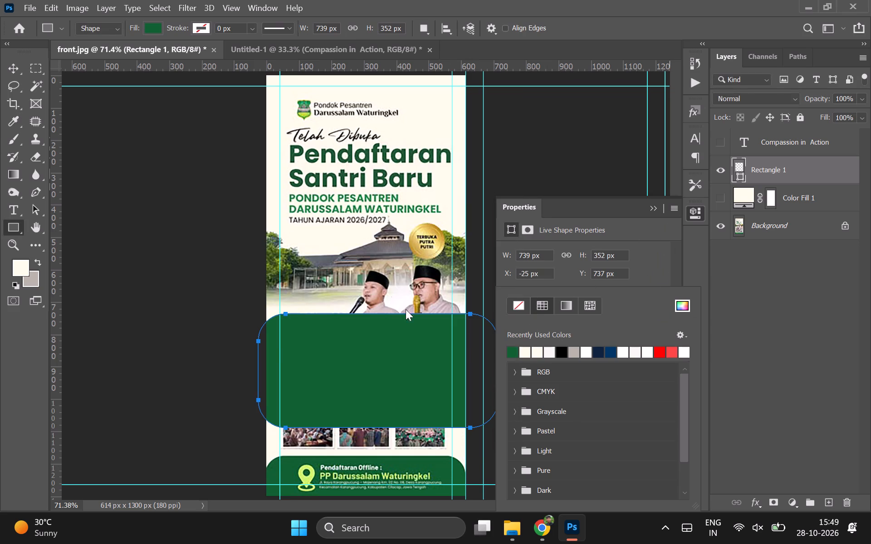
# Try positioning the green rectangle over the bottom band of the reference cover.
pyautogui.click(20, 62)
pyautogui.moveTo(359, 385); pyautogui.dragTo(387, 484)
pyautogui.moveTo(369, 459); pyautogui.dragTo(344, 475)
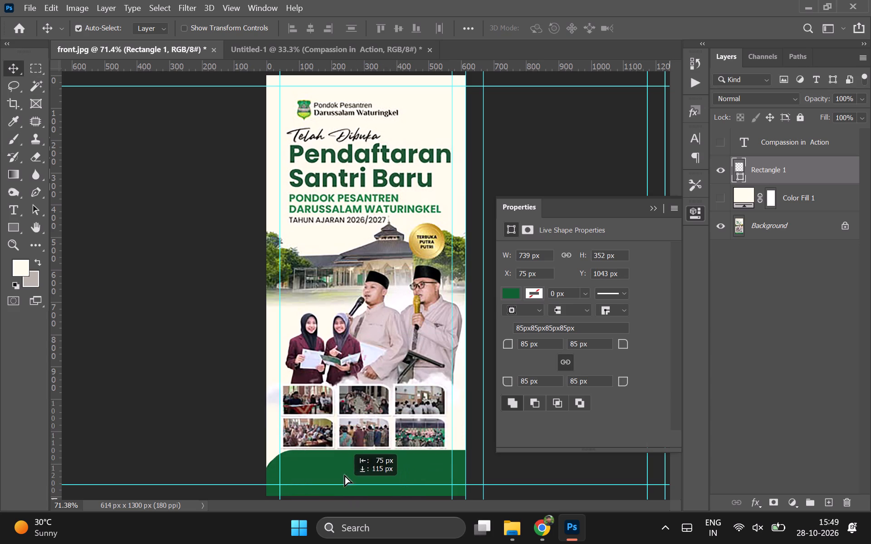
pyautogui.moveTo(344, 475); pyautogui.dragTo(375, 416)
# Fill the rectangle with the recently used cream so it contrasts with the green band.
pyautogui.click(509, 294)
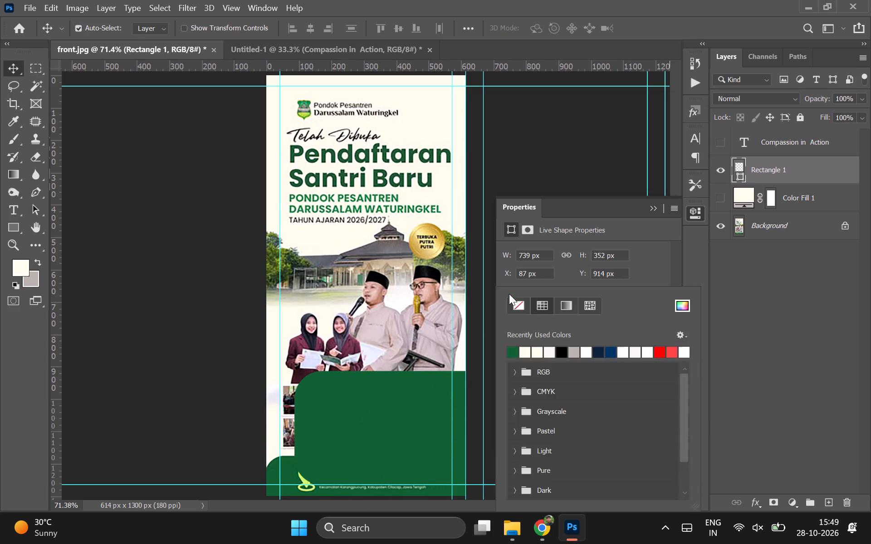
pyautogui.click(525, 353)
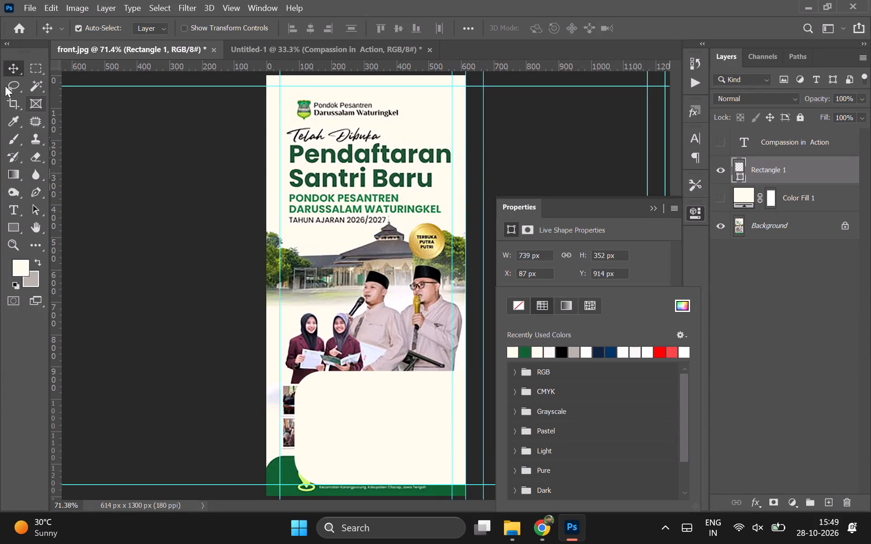
# Align the rectangle over the reference's bottom band at X 0 px, Y 1176 px, with 55 px corner radii.
pyautogui.moveTo(356, 416); pyautogui.dragTo(336, 502)
pyautogui.moveTo(511, 345); pyautogui.dragTo(495, 345)
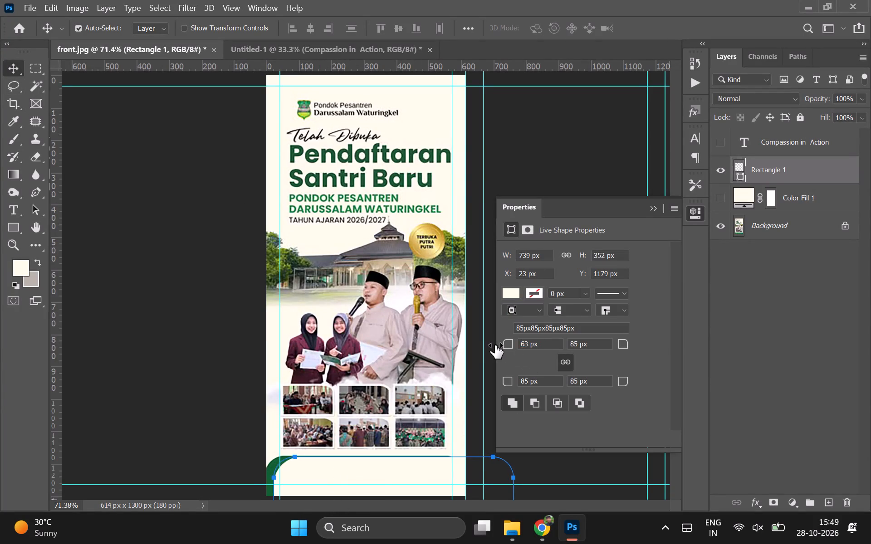
pyautogui.moveTo(495, 345); pyautogui.dragTo(491, 345)
pyautogui.moveTo(347, 469); pyautogui.dragTo(340, 469)
pyautogui.press('Up')
pyautogui.press('Up')
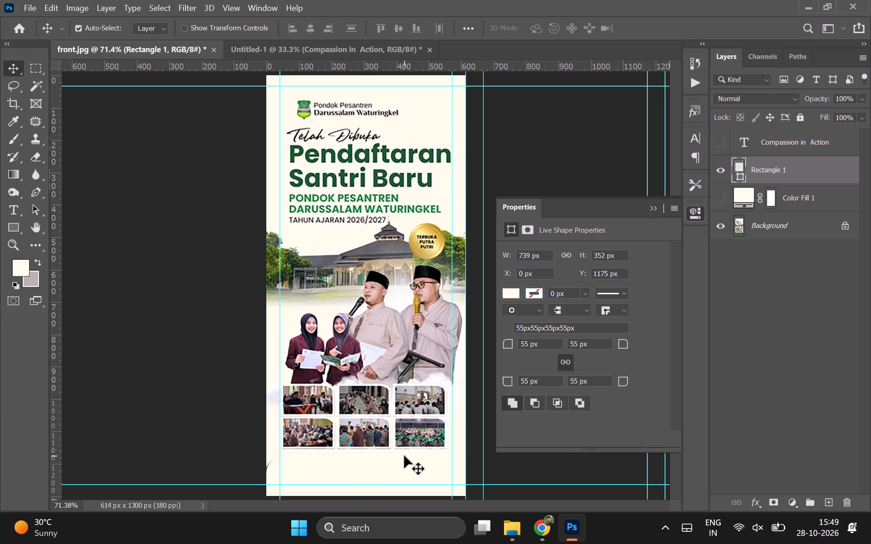
pyautogui.press('Down')
# Compare the rectangle with the reference's bottom band and fill it with the recently used dark green.
pyautogui.click(729, 168)
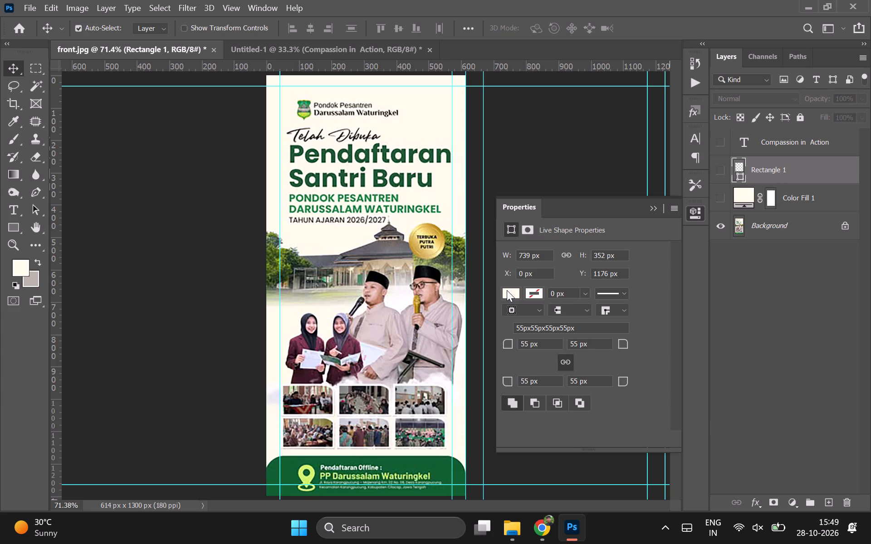
pyautogui.click(507, 290)
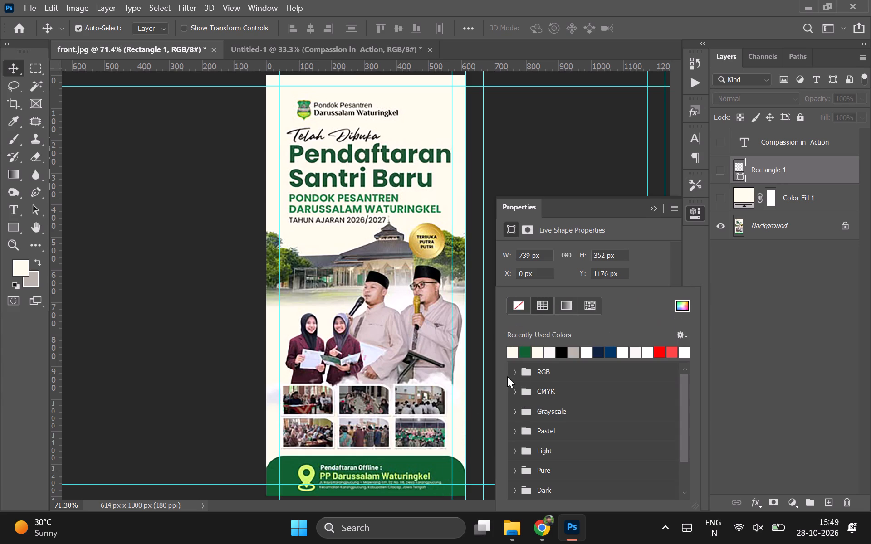
pyautogui.click(724, 165)
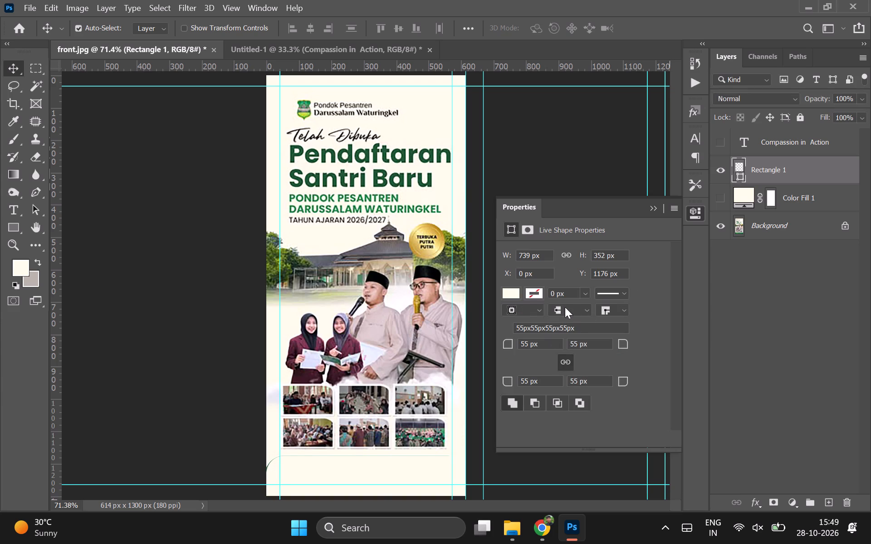
pyautogui.click(516, 298)
pyautogui.click(524, 350)
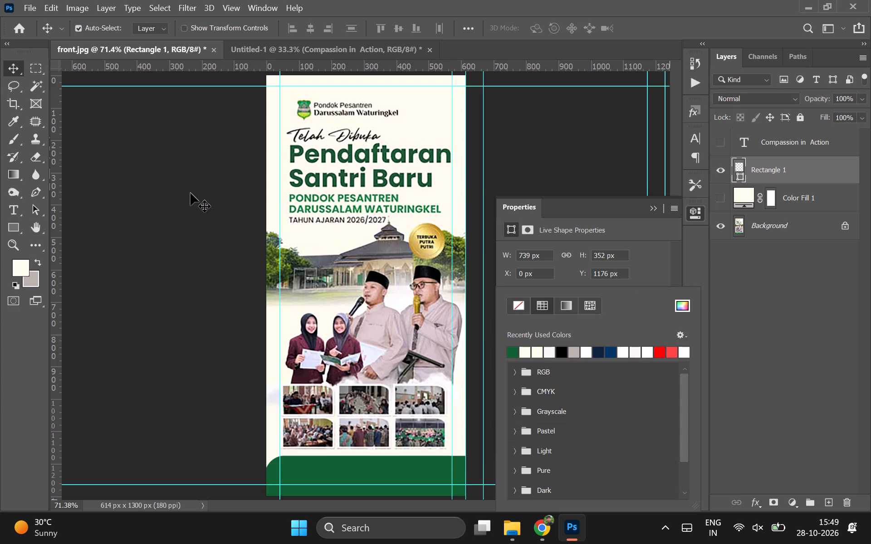
pyautogui.click(16, 82)
pyautogui.click(13, 71)
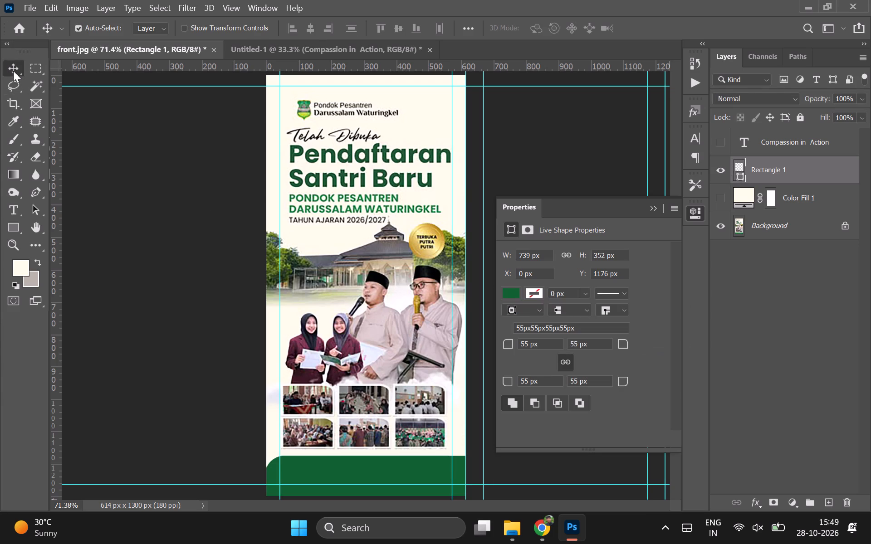
pyautogui.click(650, 209)
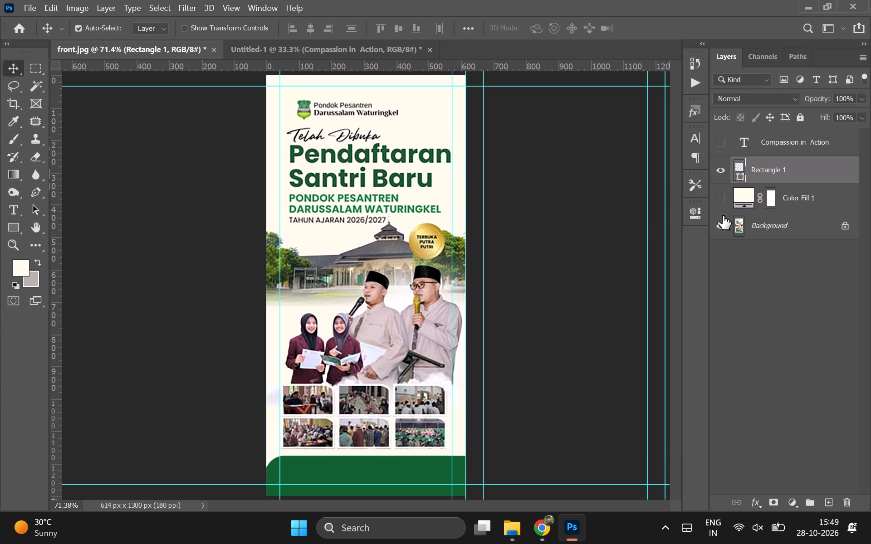
# Narrow the green rectangle by pulling its right edge in to the panel's right edge.
pyautogui.hotkey('ctrl', 't')
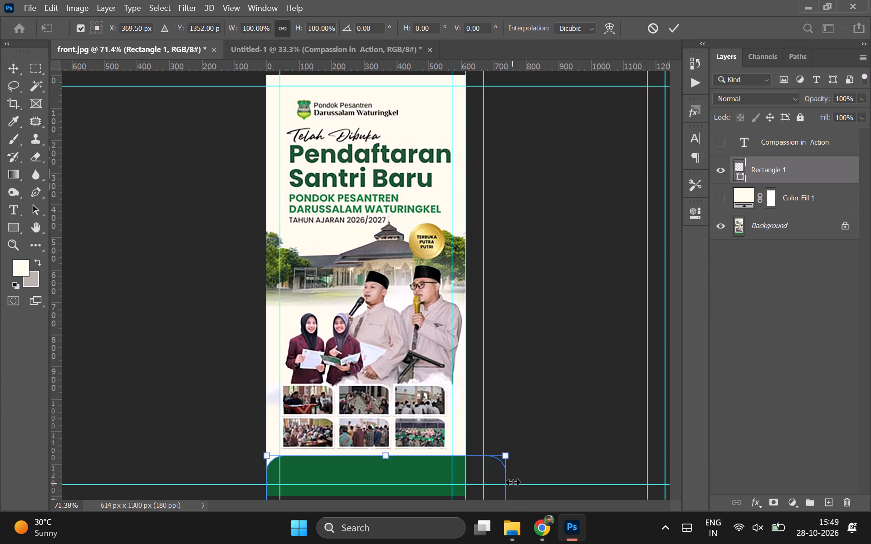
pyautogui.moveTo(511, 479); pyautogui.dragTo(468, 477)
pyautogui.doubleClick(445, 477)
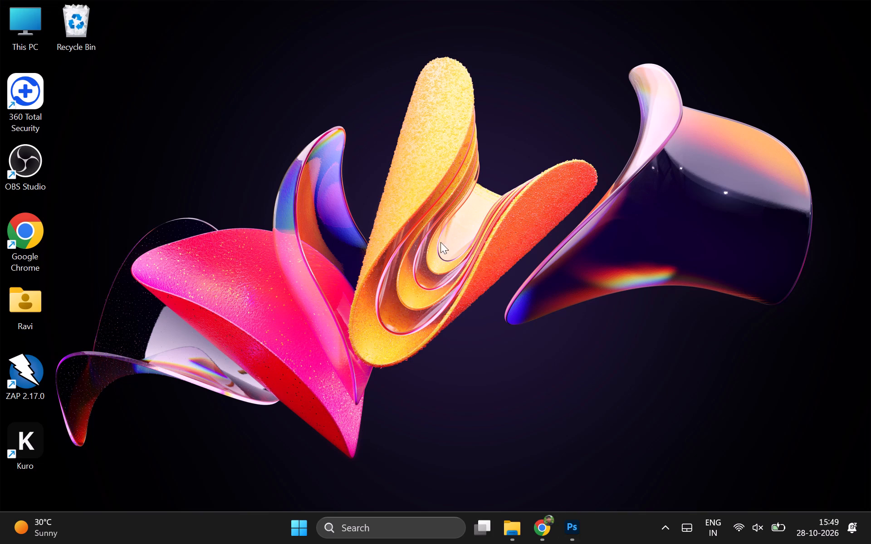
# Look through the Documents, Pictures and New Volume (D:) folders in File Explorer for image material for the brochure.
pyautogui.click(517, 543)
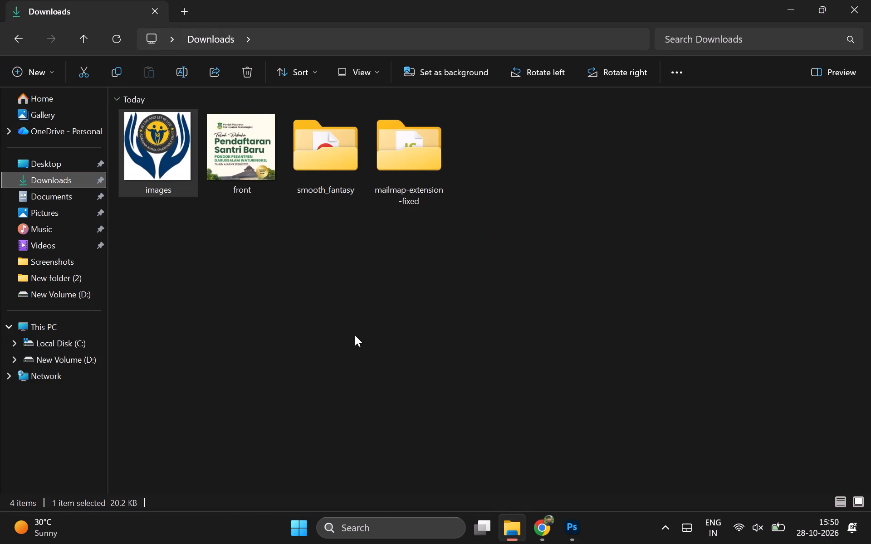
pyautogui.click(26, 194)
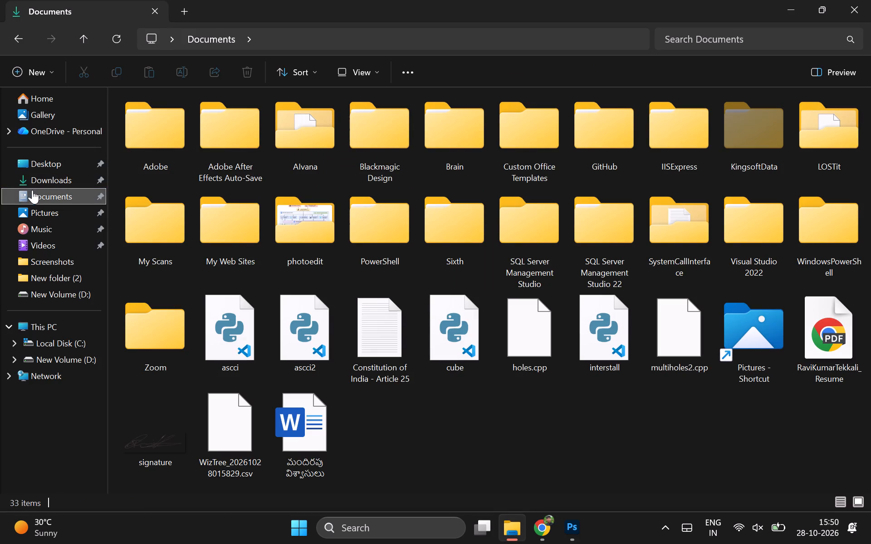
pyautogui.click(43, 210)
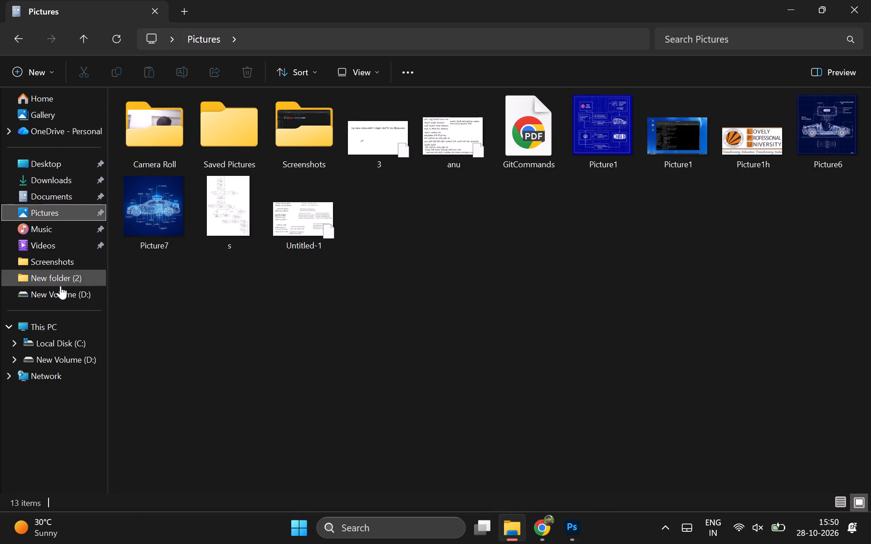
pyautogui.click(59, 356)
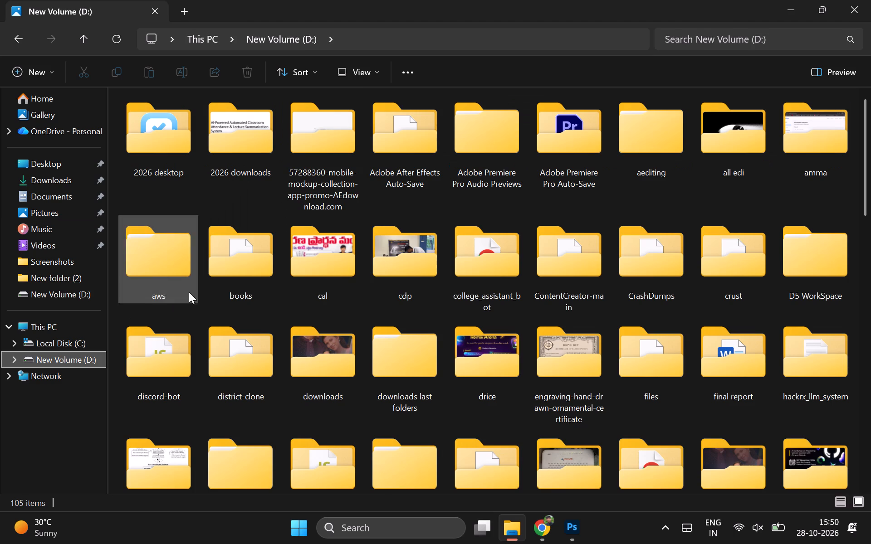
pyautogui.scroll(-1, 417, 288)
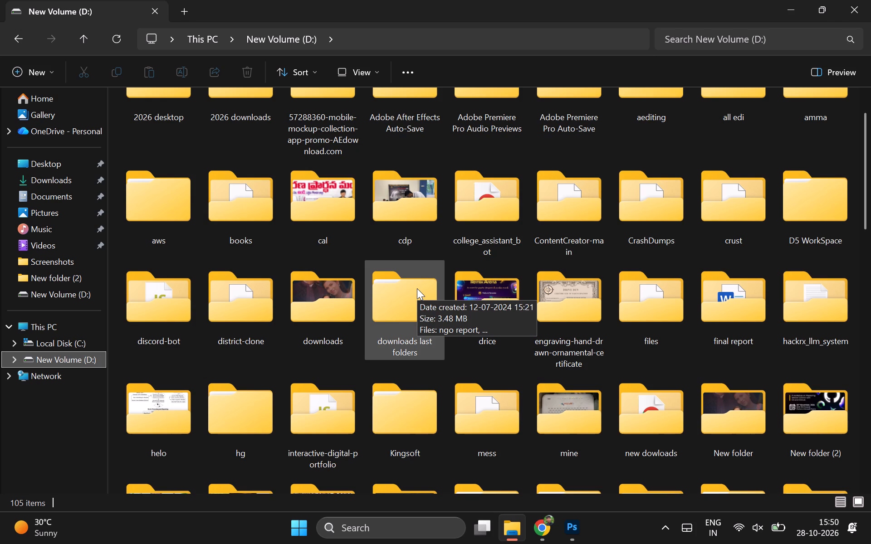
pyautogui.scroll(-2, 515, 220)
pyautogui.scroll(1, 515, 220)
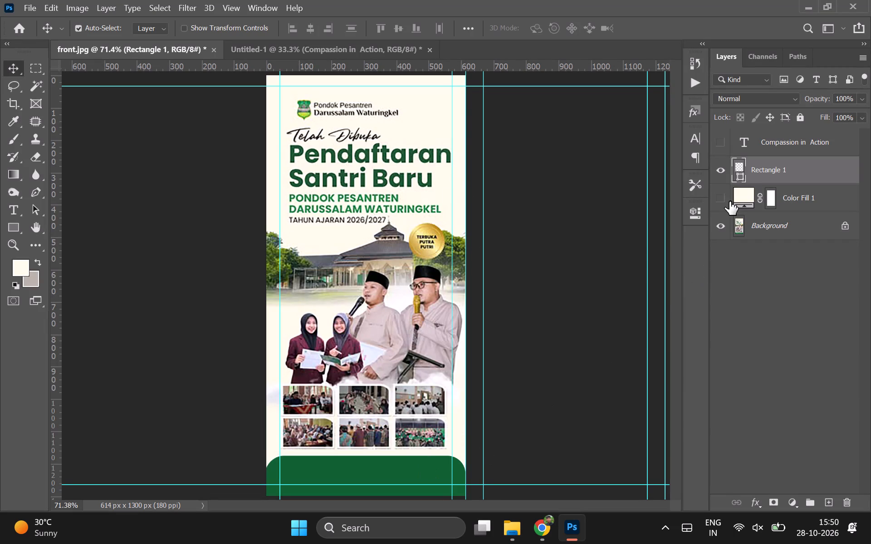
pyautogui.click(510, 543)
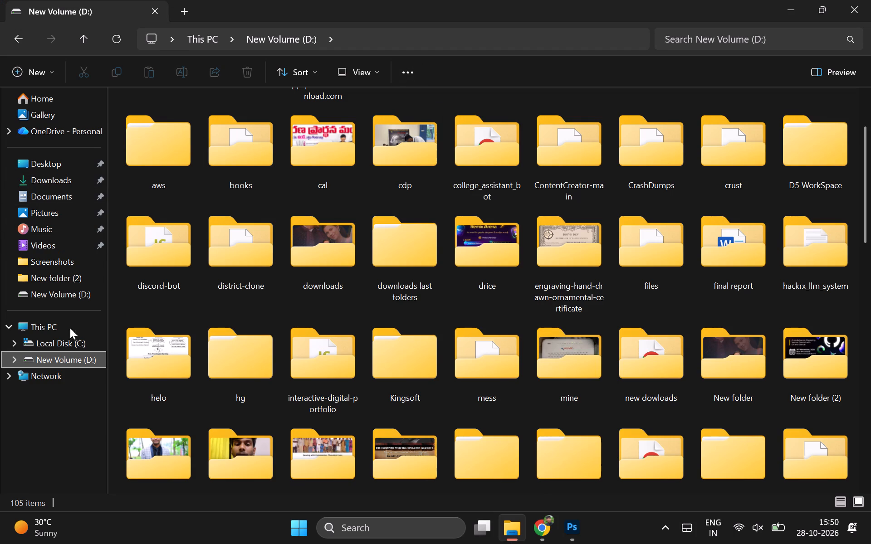
pyautogui.scroll(-1, 310, 318)
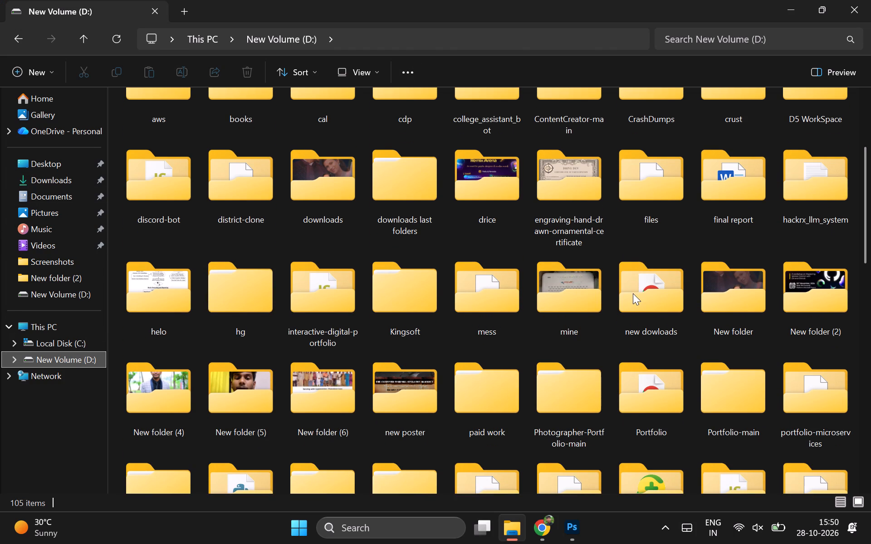
# Browse the new dowloads folder and its New folder (2) for the trust's photos, and return to Photoshop.
pyautogui.doubleClick(633, 293)
pyautogui.scroll(-1, 336, 234)
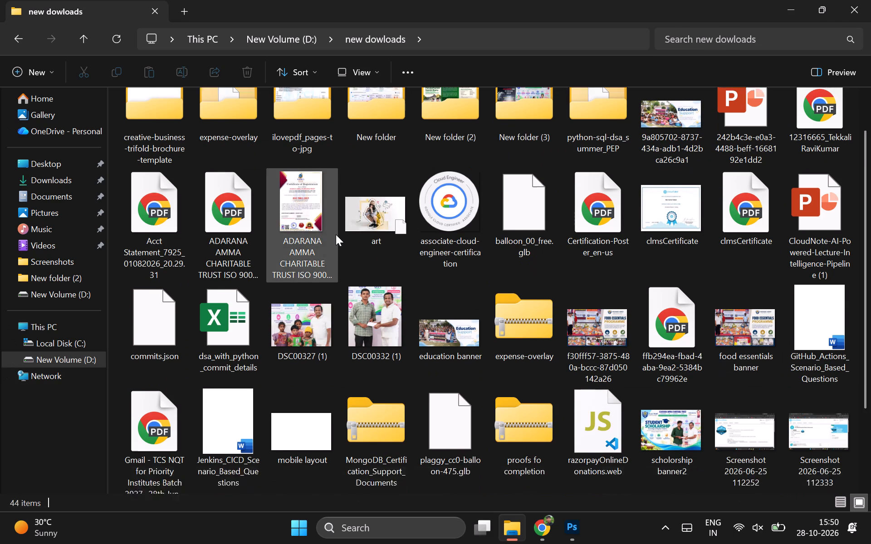
pyautogui.scroll(-2, 336, 234)
pyautogui.scroll(2, 357, 286)
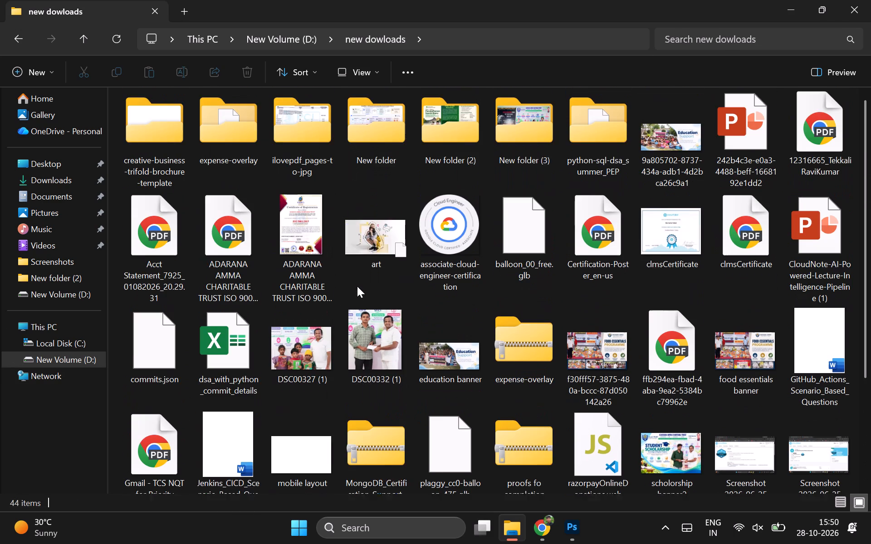
pyautogui.scroll(2, 357, 286)
pyautogui.scroll(1, 504, 219)
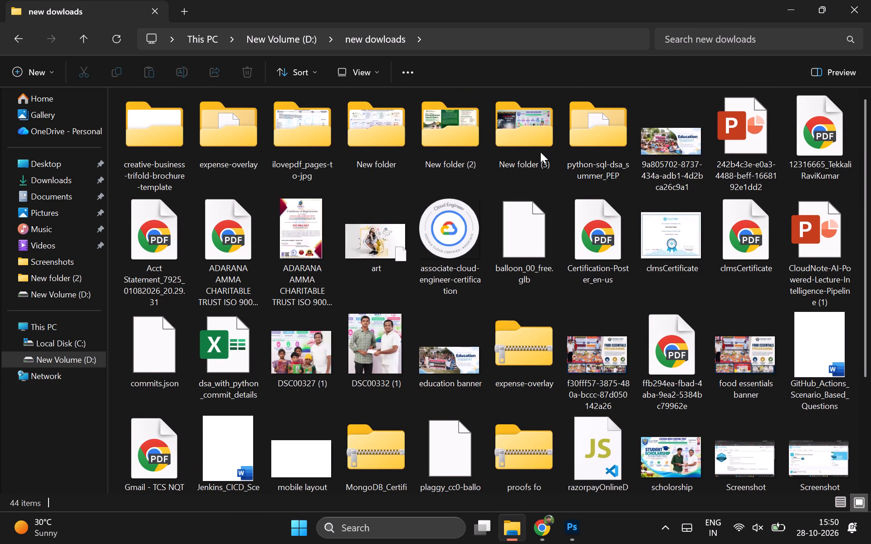
pyautogui.doubleClick(478, 146)
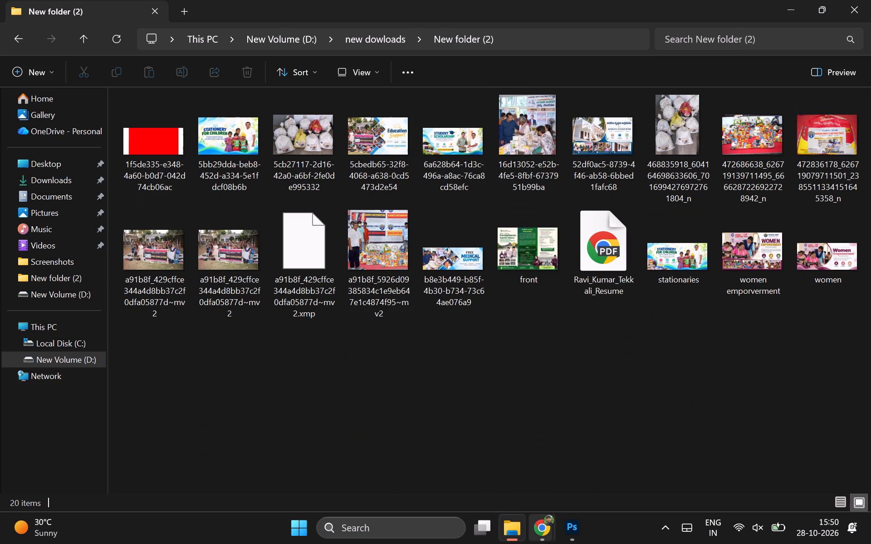
pyautogui.click(573, 486)
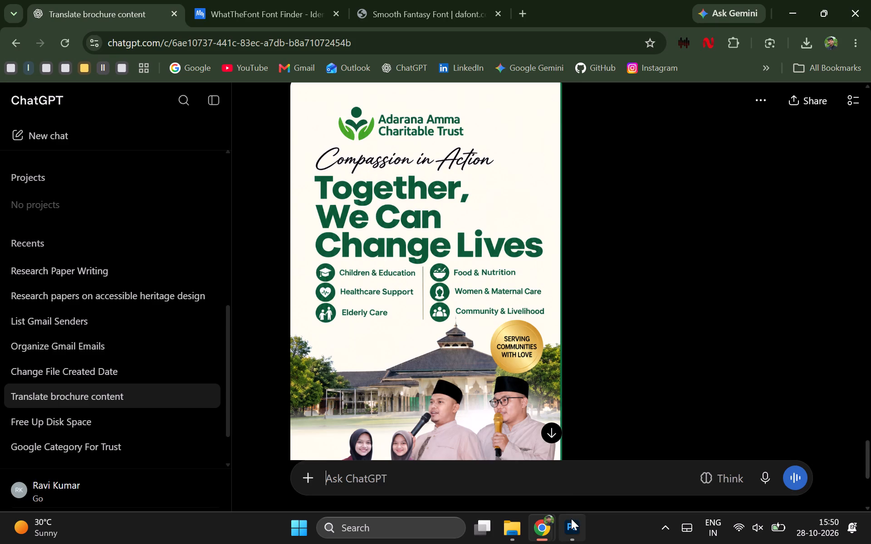
pyautogui.click(571, 519)
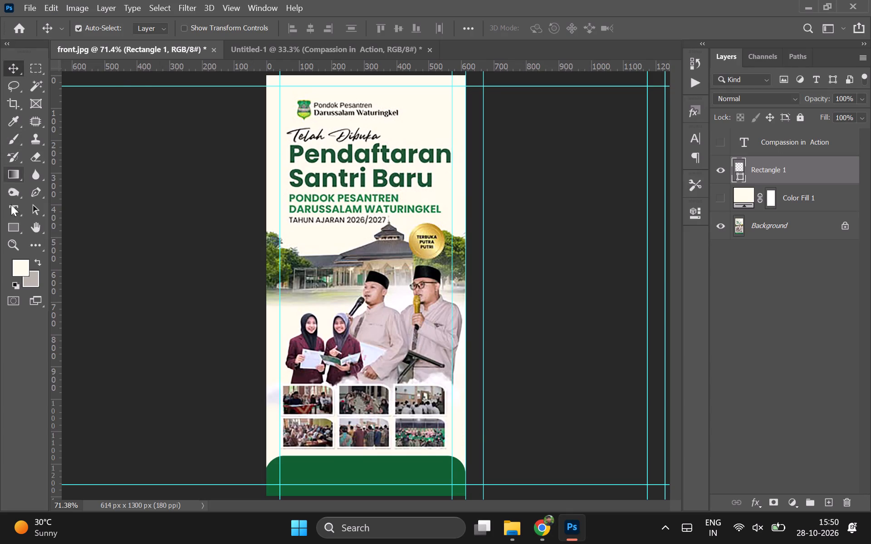
# Draw a dark green rectangle about 346 × 196 px over the lower heading lines of the reference.
pyautogui.click(10, 229)
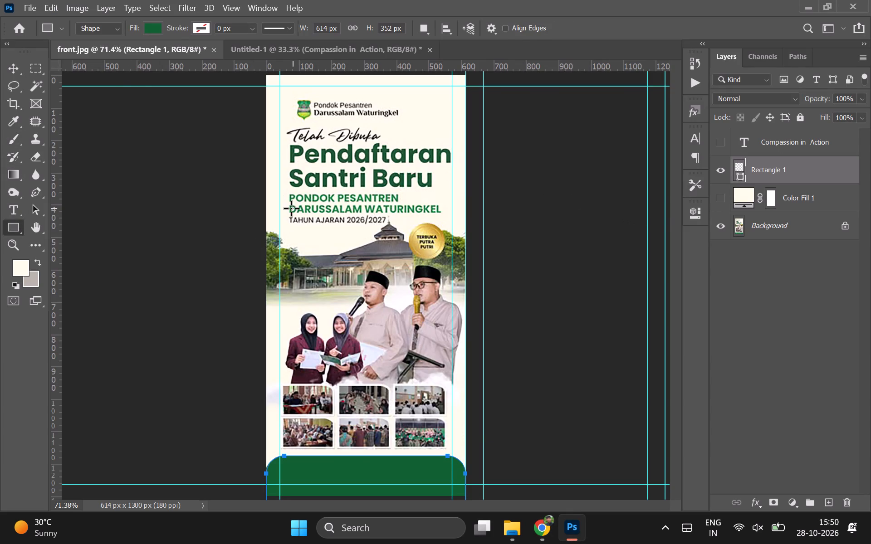
pyautogui.moveTo(313, 183); pyautogui.dragTo(425, 246)
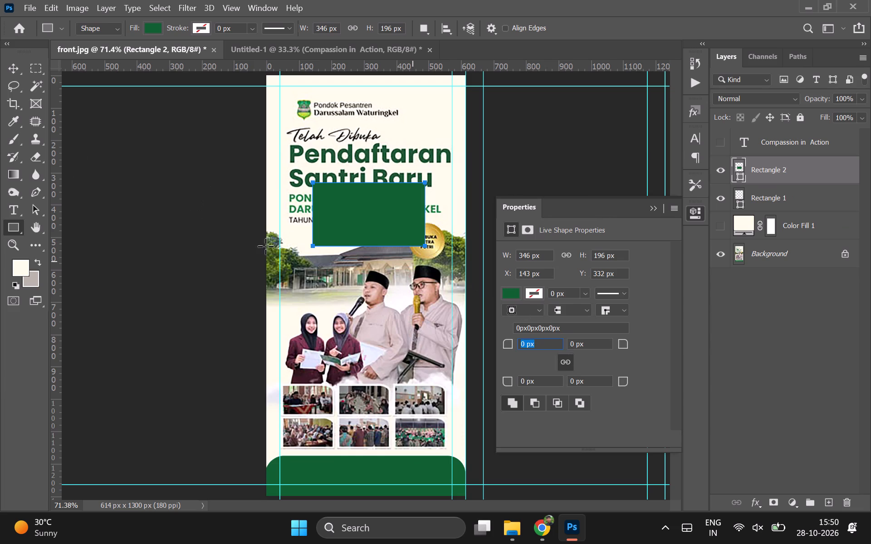
# Convert the locked Background reference into an editable layer, keeping the suggested name.
pyautogui.click(10, 68)
pyautogui.click(362, 304)
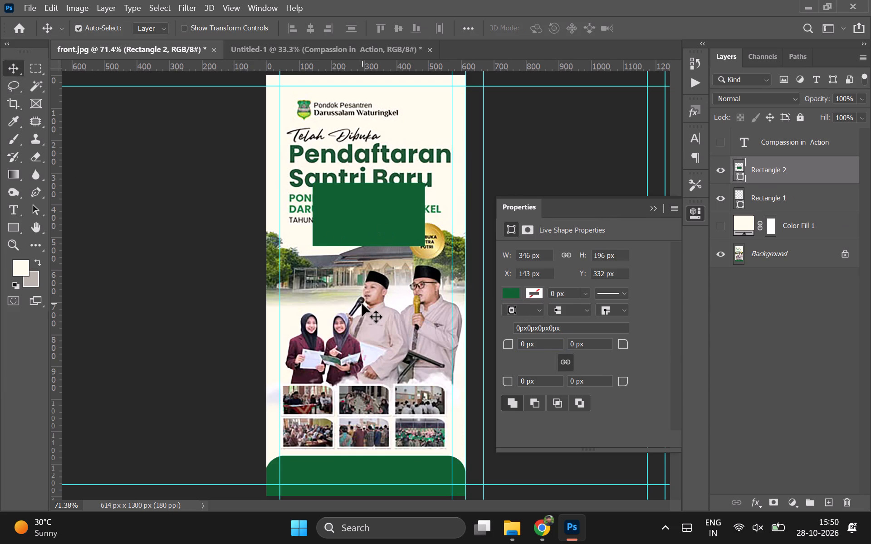
pyautogui.hotkey('ctrl', 't')
pyautogui.tripleClick(818, 251)
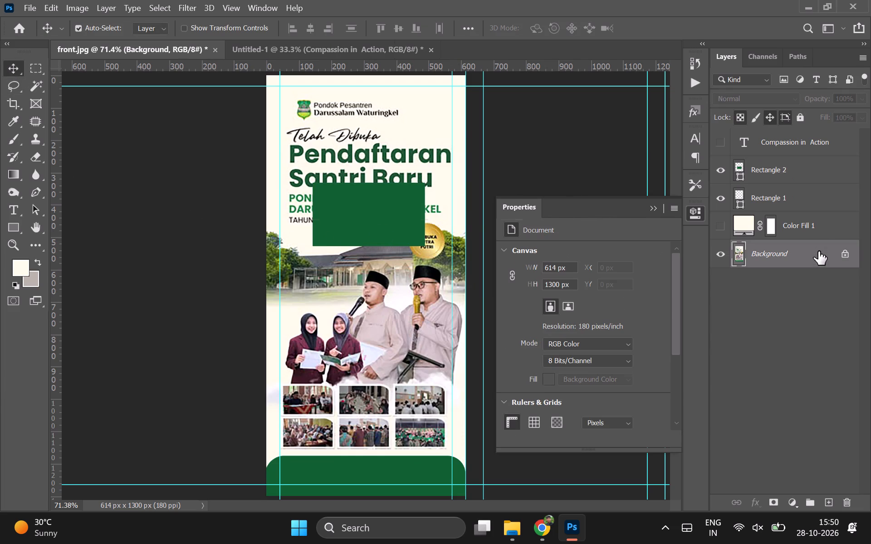
pyautogui.press('Return')
pyautogui.hotkey('ctrl', 't')
pyautogui.click(552, 134)
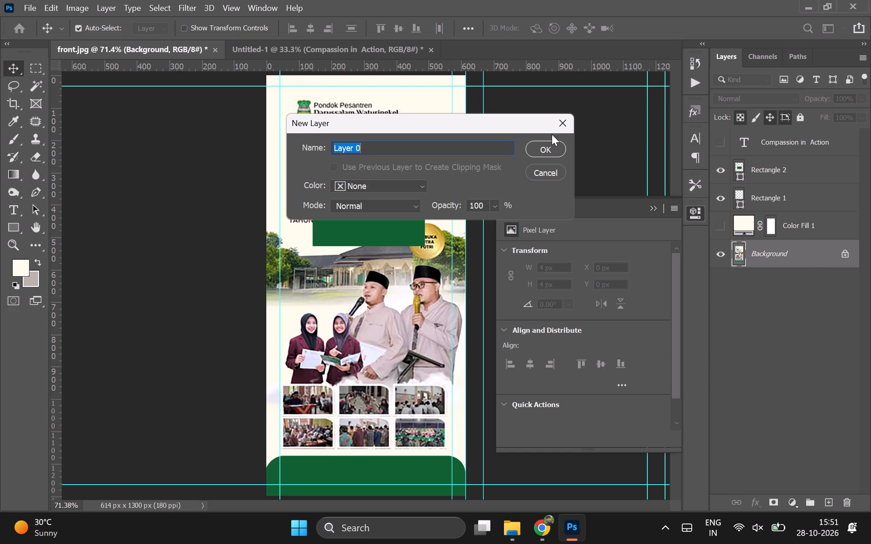
pyautogui.click(544, 149)
# Enlarge the reference layer to about 259% and reposition it so the lower-left photo thumbnails show large on the canvas.
pyautogui.hotkey('ctrl', 't')
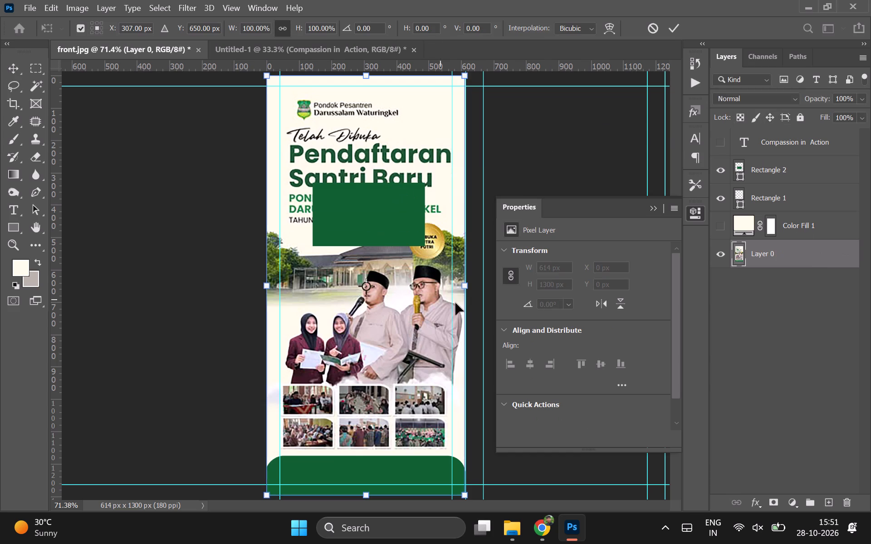
pyautogui.moveTo(466, 294); pyautogui.dragTo(783, 268)
pyautogui.moveTo(367, 348); pyautogui.dragTo(324, 21)
pyautogui.moveTo(353, 294); pyautogui.dragTo(382, 312)
pyautogui.doubleClick(382, 312)
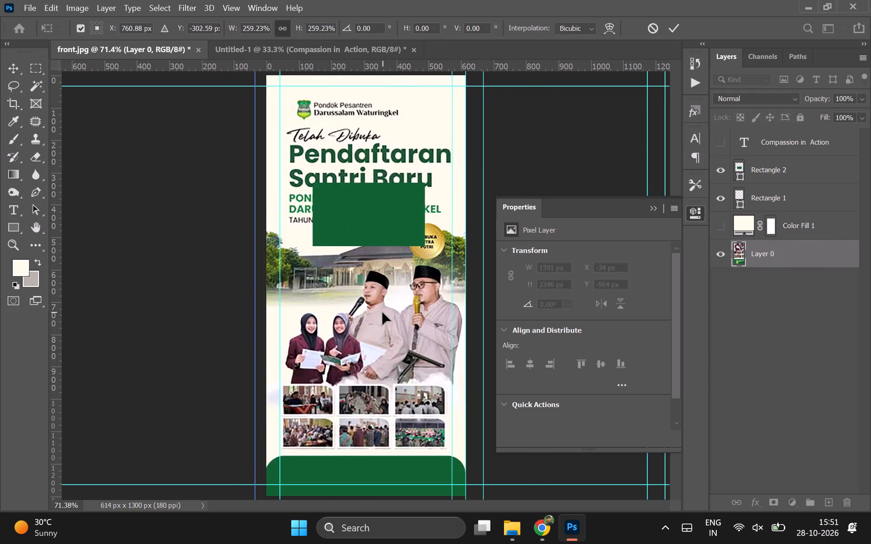
# Move the small green rectangle onto the first photo thumbnail and scale it to about 113% to match.
pyautogui.moveTo(372, 210); pyautogui.dragTo(360, 264)
pyautogui.hotkey('ctrl', 't')
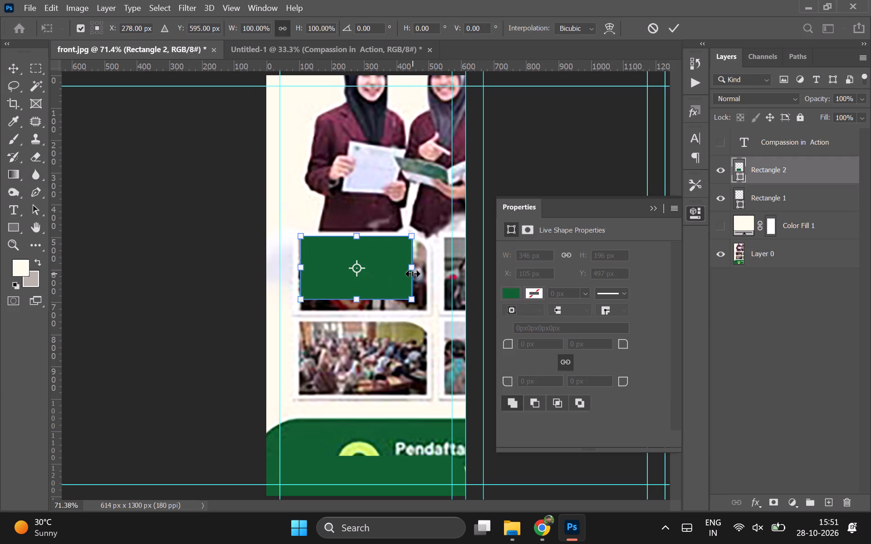
pyautogui.moveTo(412, 268); pyautogui.dragTo(427, 271)
pyautogui.moveTo(398, 287); pyautogui.dragTo(395, 295)
# Nudge the green rectangle left and up to line it up with the first thumbnail's edges.
pyautogui.press('Left')
pyautogui.press('Left')
pyautogui.press('Up')
pyautogui.press('Up')
pyautogui.press('Up')
pyautogui.press('Left')
pyautogui.press('Left')
pyautogui.press('Left')
pyautogui.press('Left')
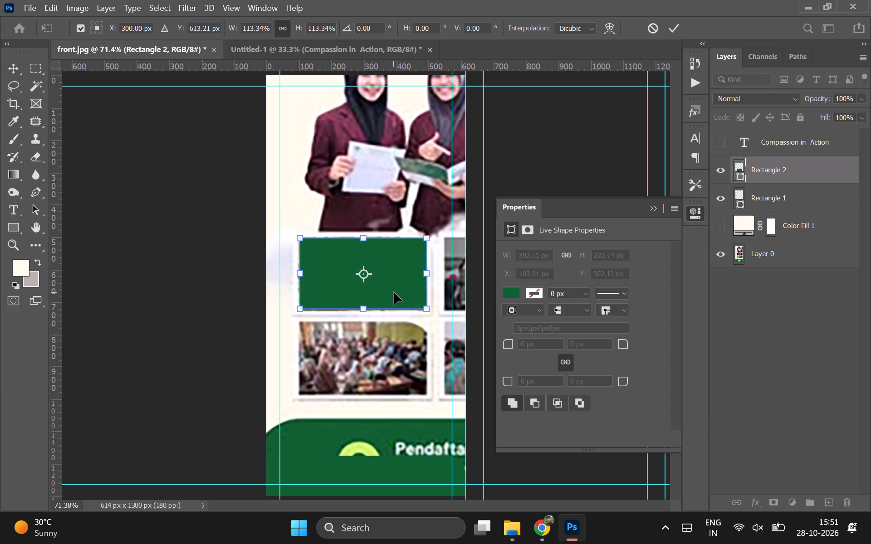
pyautogui.press('Left')
pyautogui.press('Left')
pyautogui.press('Left')
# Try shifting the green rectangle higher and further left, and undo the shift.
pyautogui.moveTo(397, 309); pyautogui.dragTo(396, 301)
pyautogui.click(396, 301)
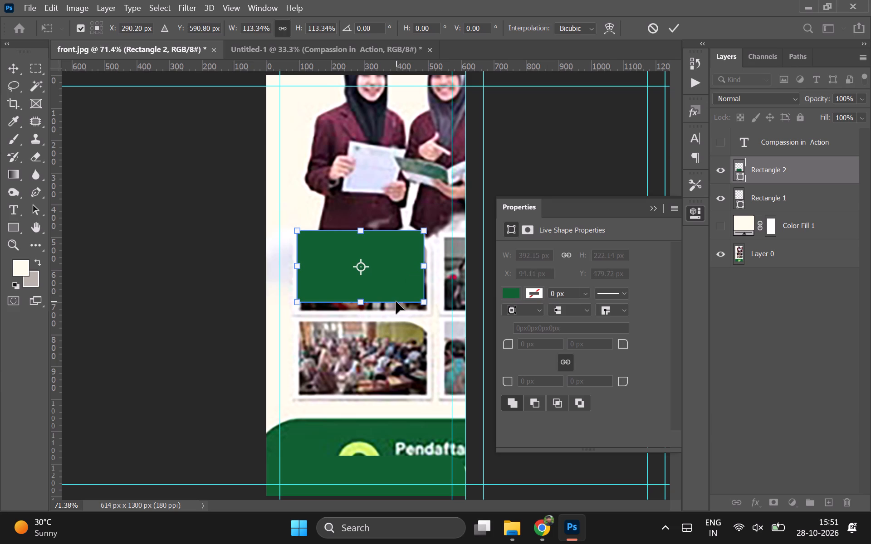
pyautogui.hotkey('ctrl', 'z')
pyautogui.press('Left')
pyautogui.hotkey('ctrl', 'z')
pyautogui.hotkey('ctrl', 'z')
# Fine-tune the rectangle's position over the first thumbnail to X 101.11 px, Y 502.13 px and apply the transform.
pyautogui.press('Right')
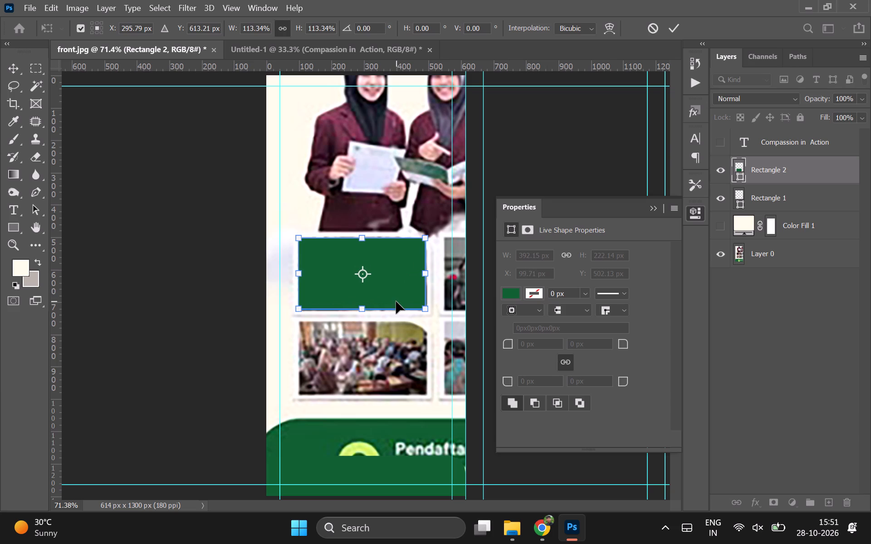
pyautogui.press('Right')
pyautogui.press('Down')
pyautogui.click(391, 274)
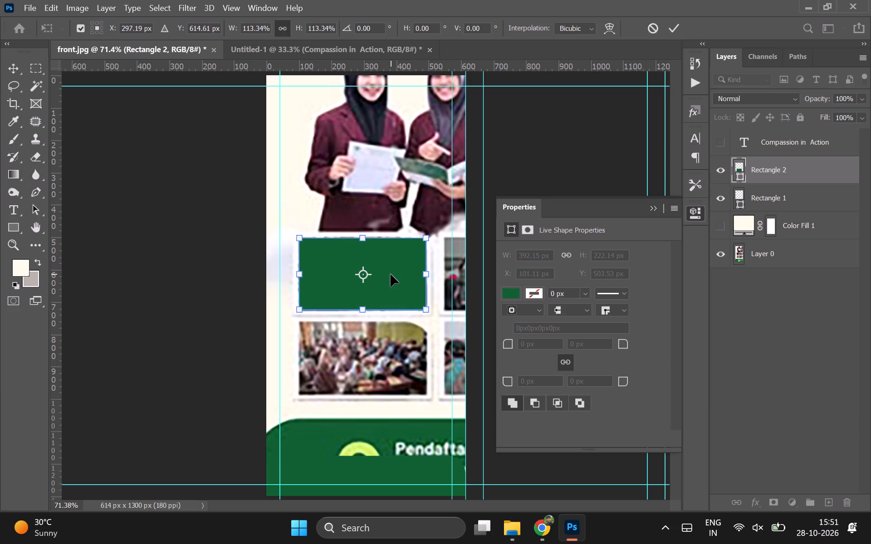
pyautogui.press('Up')
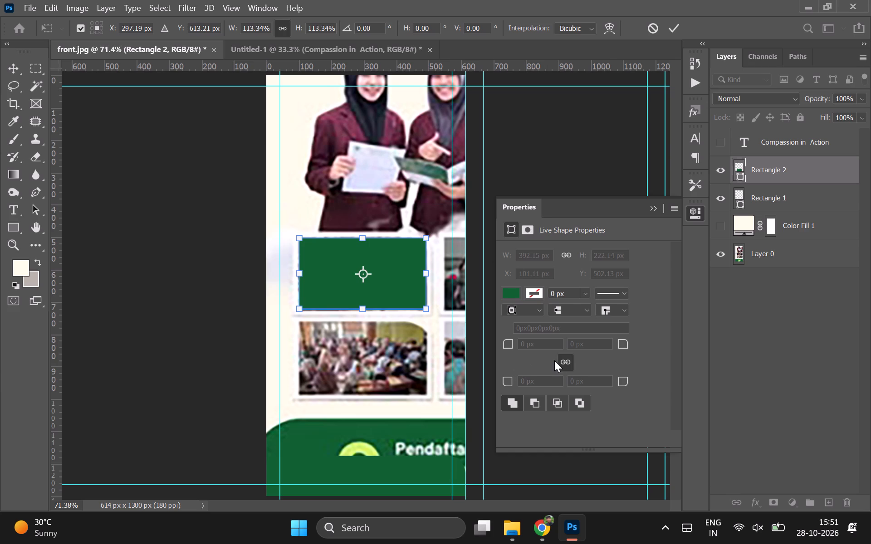
pyautogui.click(570, 362)
pyautogui.doubleClick(397, 265)
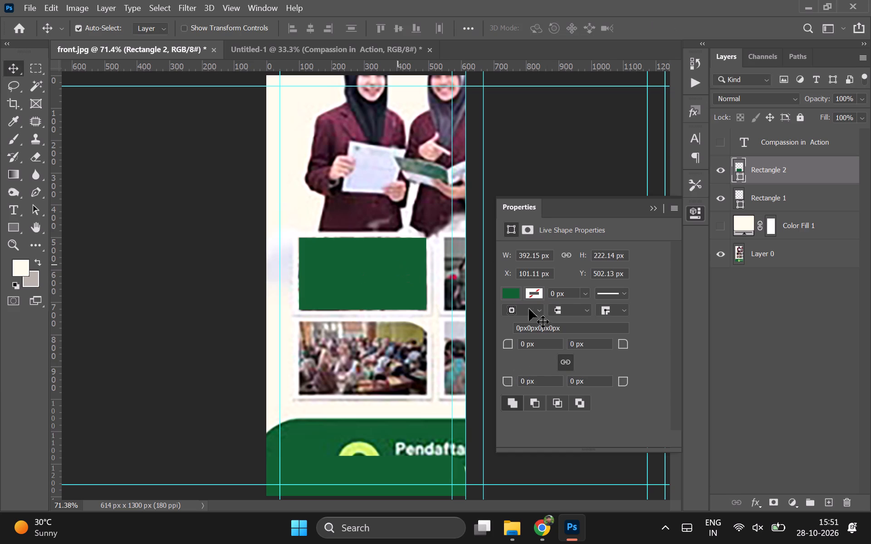
# Unlink the rectangle's corner radii, round only its top-right corner to 64 px, and compare it with the thumbnail beneath.
pyautogui.click(568, 368)
pyautogui.moveTo(626, 344); pyautogui.dragTo(595, 354)
pyautogui.click(630, 345)
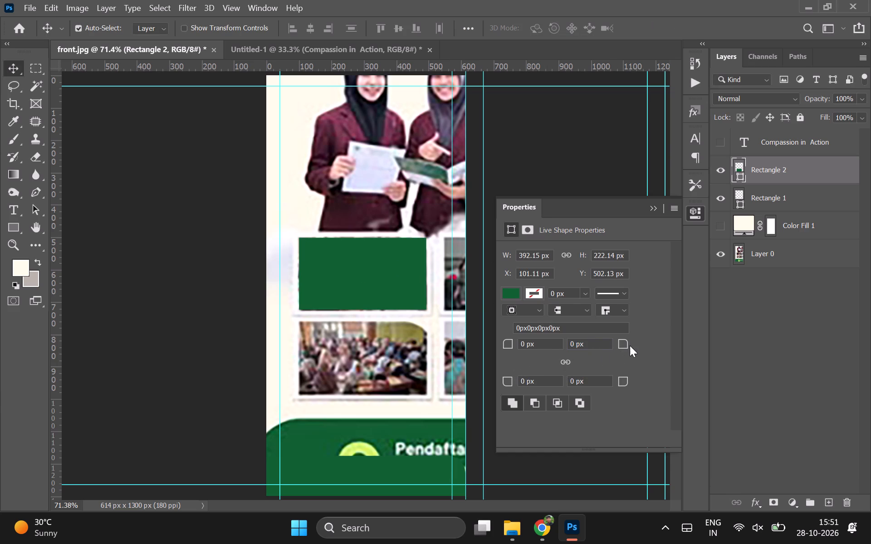
pyautogui.moveTo(628, 345); pyautogui.dragTo(675, 343)
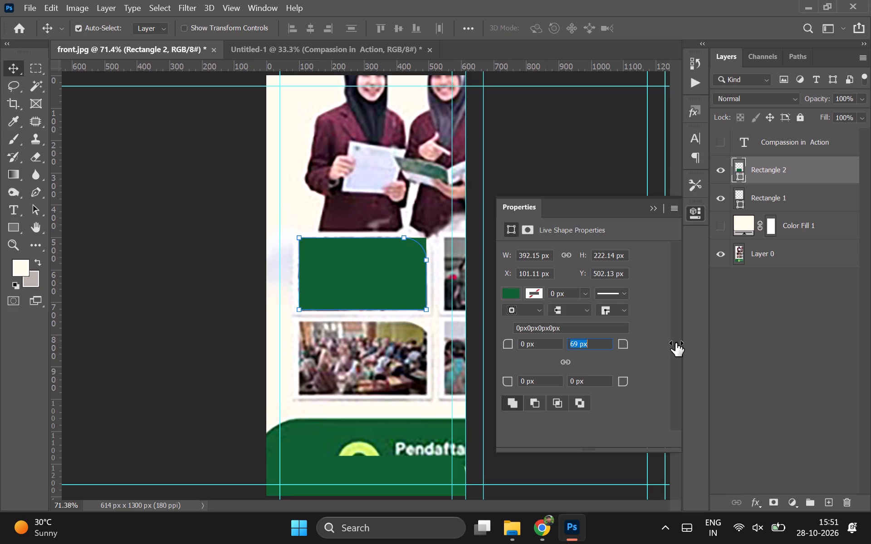
pyautogui.moveTo(675, 343); pyautogui.dragTo(672, 343)
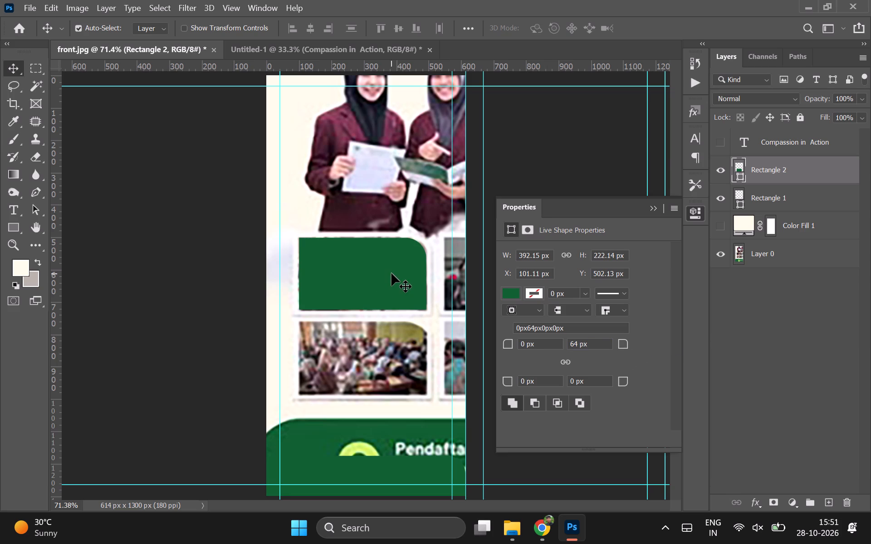
pyautogui.click(719, 168)
pyautogui.click(719, 168)
# Reduce the rectangle's height to 221.14 px and nudge it to X 102.11 px over the first thumbnail.
pyautogui.click(580, 253)
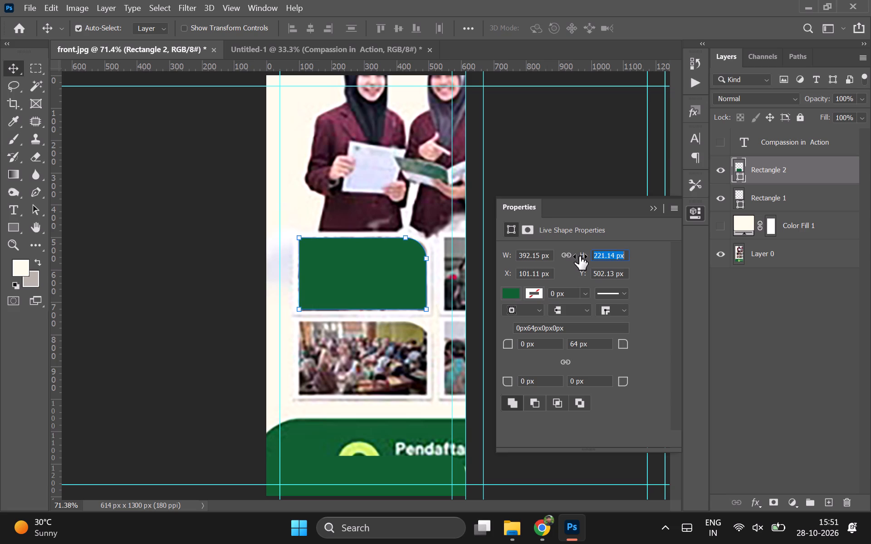
pyautogui.click(383, 277)
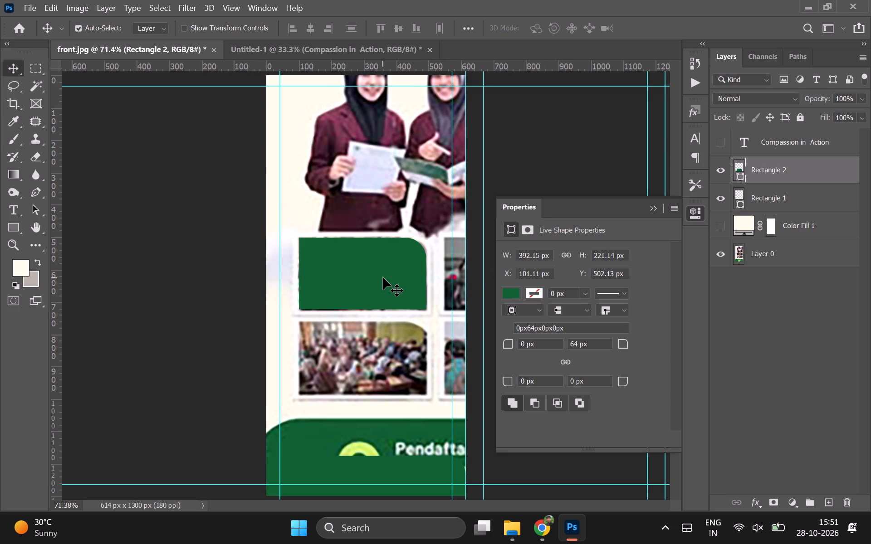
pyautogui.press('Down')
pyautogui.press('Down')
pyautogui.click(383, 277)
pyautogui.press('Down')
pyautogui.click(383, 277)
pyautogui.press('Down')
pyautogui.press('Up')
pyautogui.press('Right')
# Nudge the green rectangle over the first thumbnail to X 98.11 px and widen it to 398.15 px.
pyautogui.press('Right')
pyautogui.press('Right')
pyautogui.press('Left')
pyautogui.press('Left')
pyautogui.press('Left')
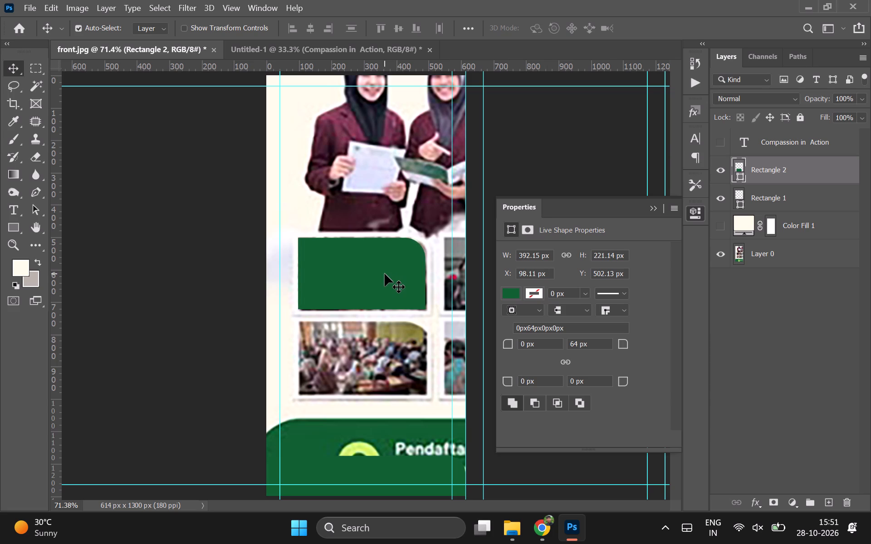
pyautogui.click(499, 251)
pyautogui.moveTo(499, 251); pyautogui.dragTo(504, 254)
pyautogui.moveTo(504, 254); pyautogui.dragTo(509, 254)
pyautogui.press('Down')
pyautogui.press('Down')
pyautogui.press('Up')
# Set the rectangle's top-right corner radius to 65 px, toggling its visibility to compare the curve with the thumbnail beneath.
pyautogui.moveTo(619, 346); pyautogui.dragTo(623, 346)
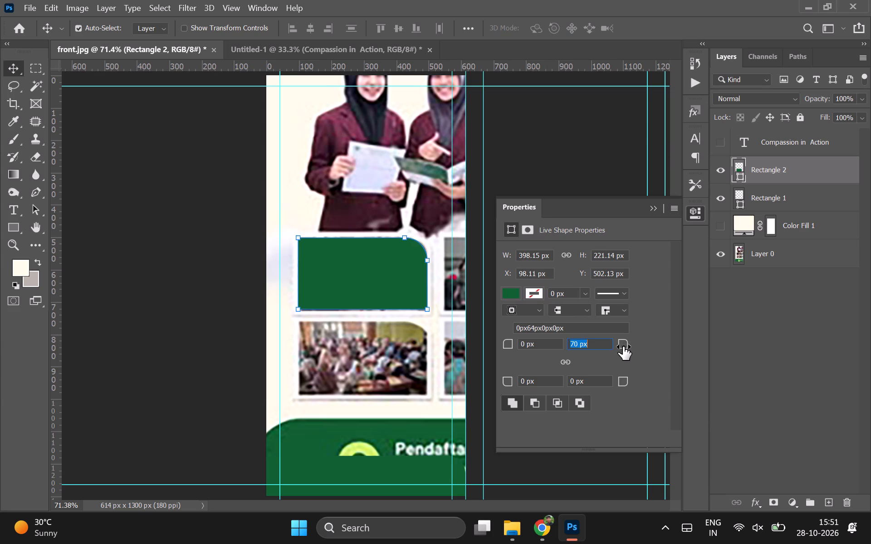
pyautogui.moveTo(623, 346); pyautogui.dragTo(626, 346)
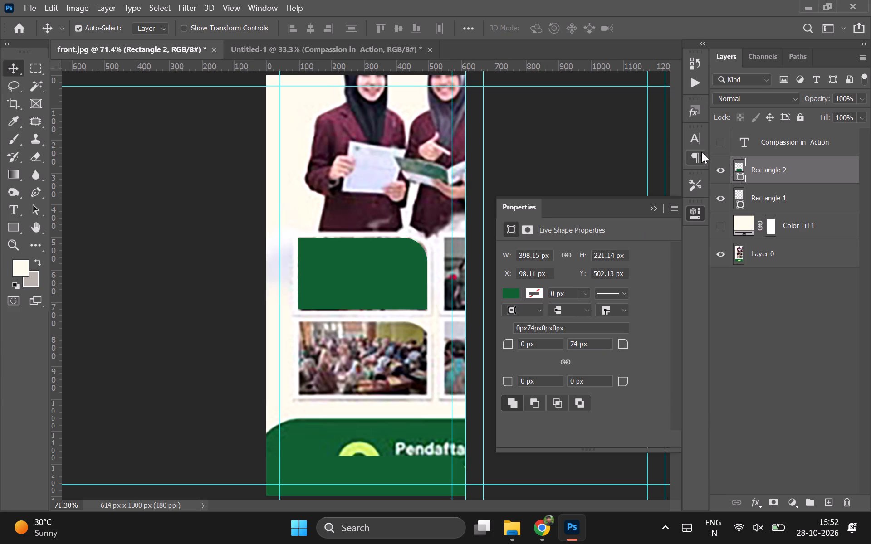
pyautogui.click(721, 168)
pyautogui.click(721, 168)
pyautogui.moveTo(625, 345); pyautogui.dragTo(620, 345)
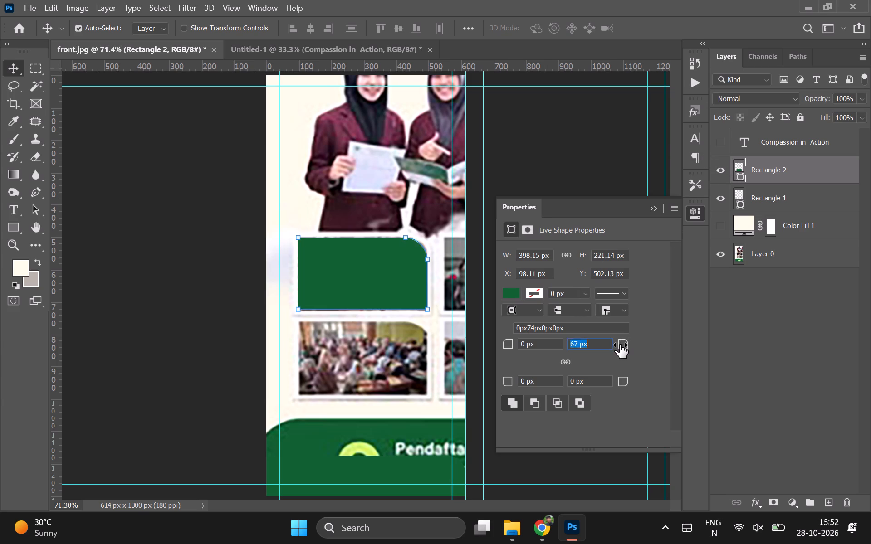
pyautogui.moveTo(620, 345); pyautogui.dragTo(618, 345)
# Transform the rectangle to 398 × 220.99 px at X 98 px, Y 502 px and compare it with the thumbnail.
pyautogui.click(378, 279)
pyautogui.hotkey('ctrl', 't')
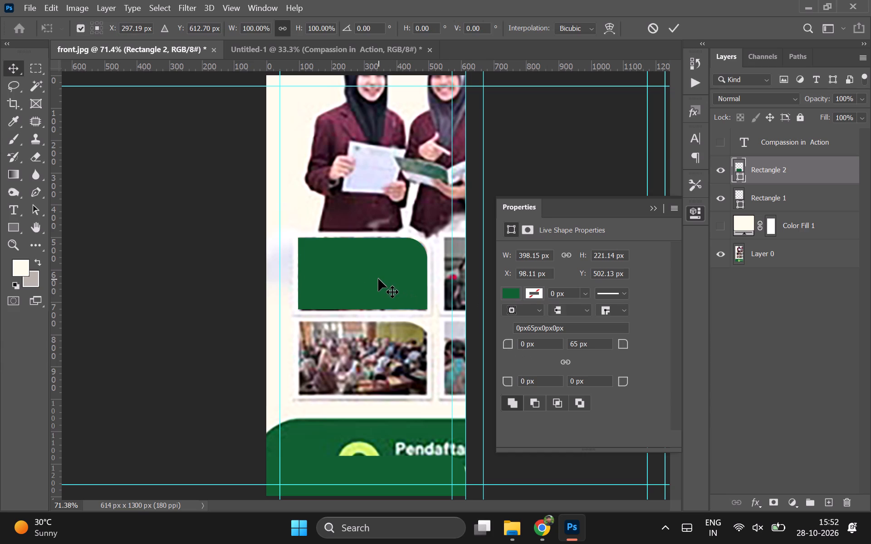
pyautogui.click(360, 241)
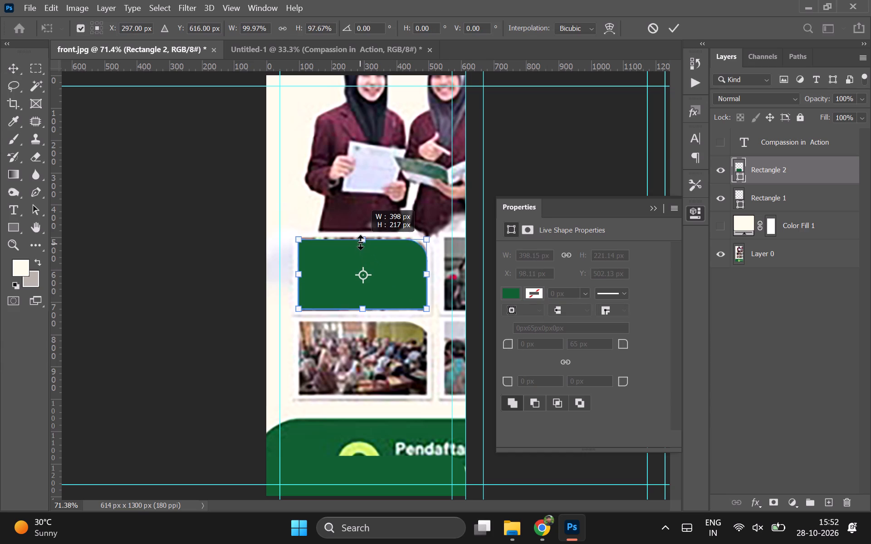
pyautogui.doubleClick(372, 253)
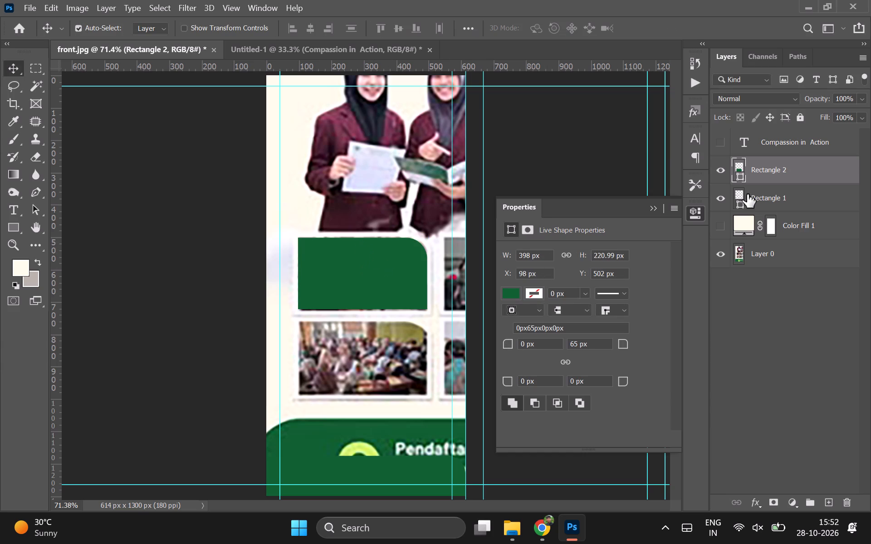
pyautogui.click(718, 169)
pyautogui.click(718, 169)
pyautogui.click(653, 212)
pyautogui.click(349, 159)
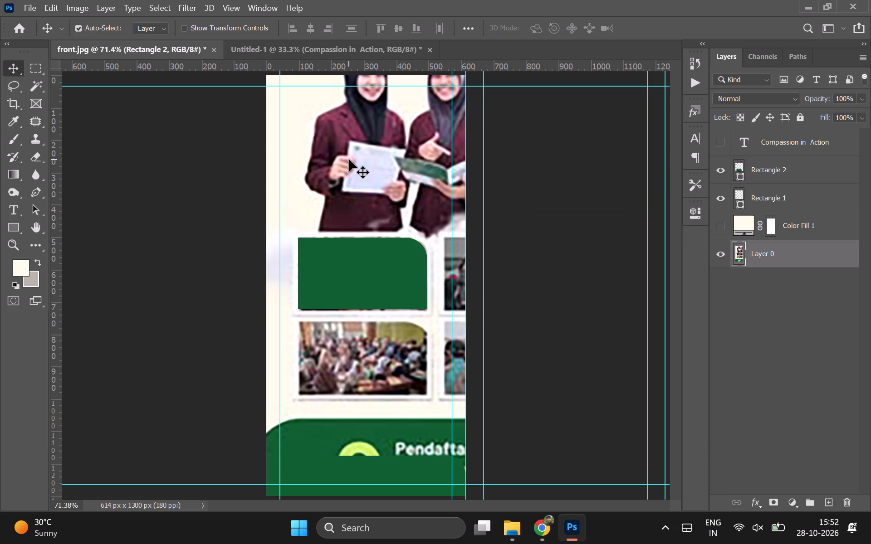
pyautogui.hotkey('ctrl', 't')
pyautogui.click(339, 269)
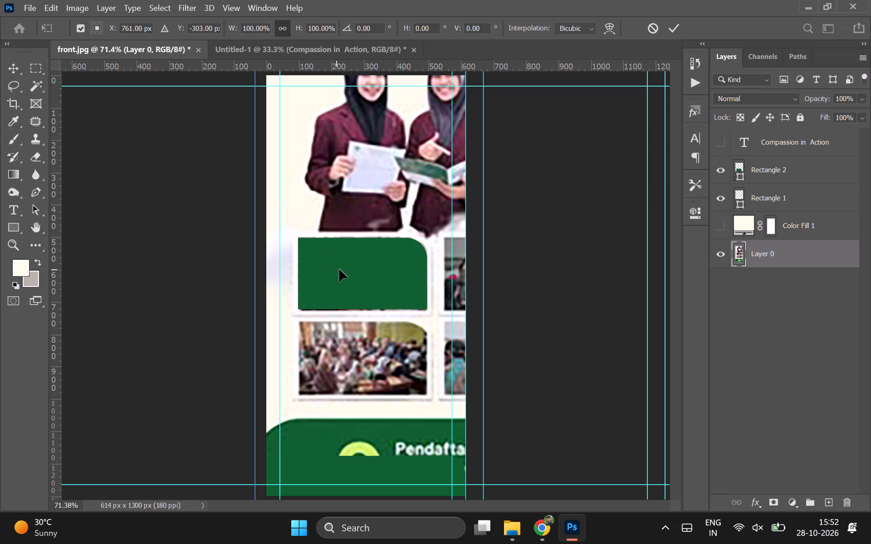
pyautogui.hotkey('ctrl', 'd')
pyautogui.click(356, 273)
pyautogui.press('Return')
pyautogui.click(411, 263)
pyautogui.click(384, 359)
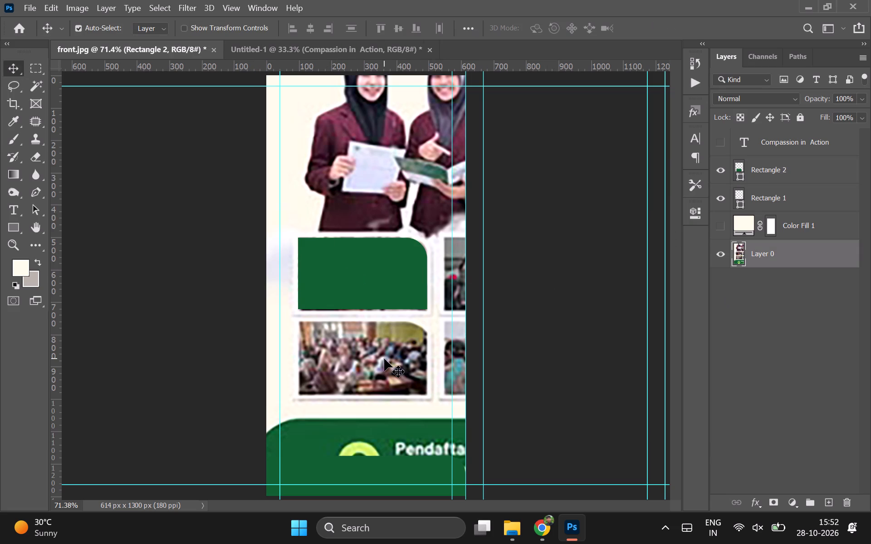
# Copy the rounded green rectangle and undo back to the original-scale, locked reference before the first thumbnail rectangle was drawn.
pyautogui.click(370, 268)
pyautogui.hotkey('ctrl', 'c')
pyautogui.hotkey('ctrl', 'z')
pyautogui.hotkey('ctrl', 'z')
pyautogui.hotkey('ctrl', 'z')
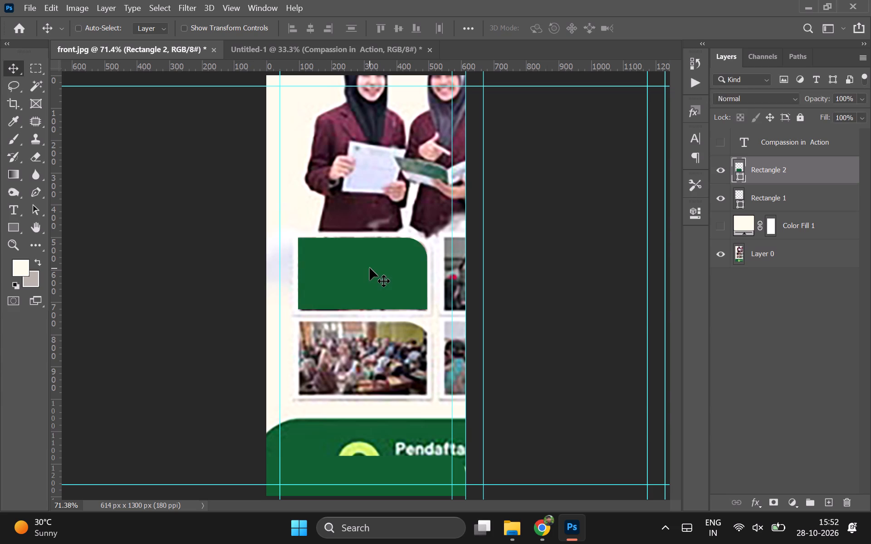
pyautogui.hotkey('ctrl', 'z')
pyautogui.hotkey('ctrl', 'z')
pyautogui.hotkey('ctrl', 'z')
pyautogui.hotkey('ctrl', 'z')
pyautogui.hotkey('ctrl', 'z')
pyautogui.hotkey('ctrl', 'z')
pyautogui.hotkey('ctrl', 'z')
pyautogui.hotkey('ctrl', 'z')
pyautogui.hotkey('ctrl', 'z')
pyautogui.hotkey('ctrl', 'z')
pyautogui.hotkey('ctrl', 'z')
pyautogui.hotkey('ctrl', 'z')
pyautogui.hotkey('ctrl', 'z')
pyautogui.hotkey('ctrl', 'z')
pyautogui.hotkey('ctrl', 'z')
pyautogui.hotkey('ctrl', 'z')
pyautogui.hotkey('ctrl', 'z')
pyautogui.hotkey('ctrl', 'z')
pyautogui.hotkey('ctrl', 'z')
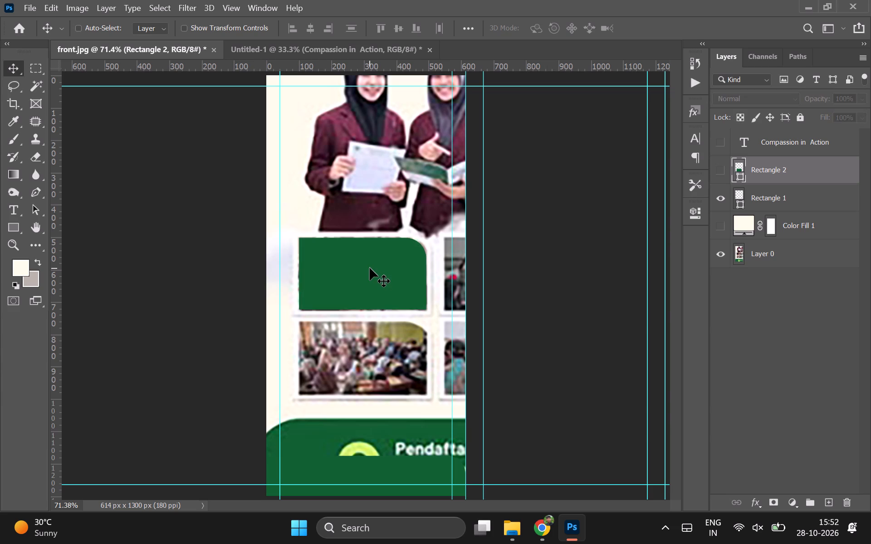
pyautogui.hotkey('ctrl', 'z')
pyautogui.hotkey('ctrl', 'z')
pyautogui.hotkey('ctrl', 'z')
pyautogui.hotkey('ctrl', 'z')
pyautogui.hotkey('ctrl', 'z')
pyautogui.hotkey('ctrl', 'z')
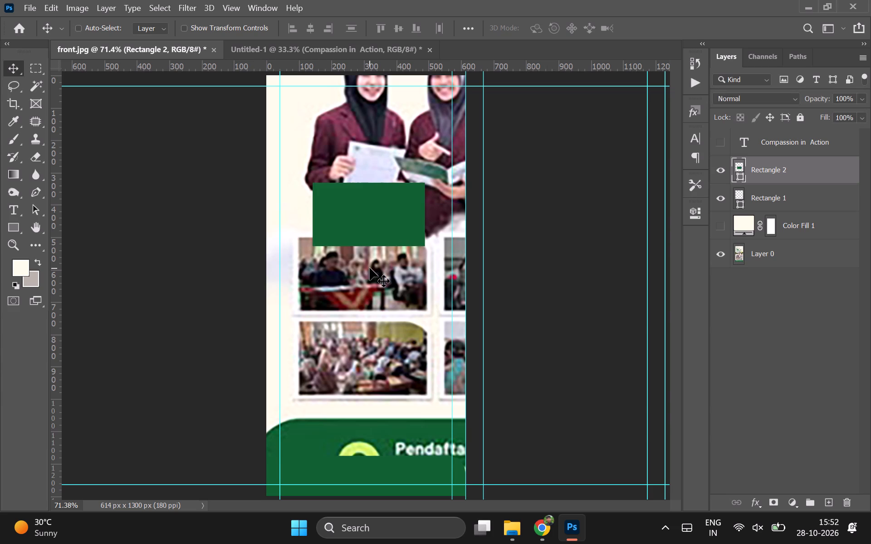
pyautogui.hotkey('ctrl', 'z')
pyautogui.hotkey('ctrl', 'shift', 'z')
pyautogui.hotkey('ctrl', 'z')
pyautogui.hotkey('ctrl', 'z')
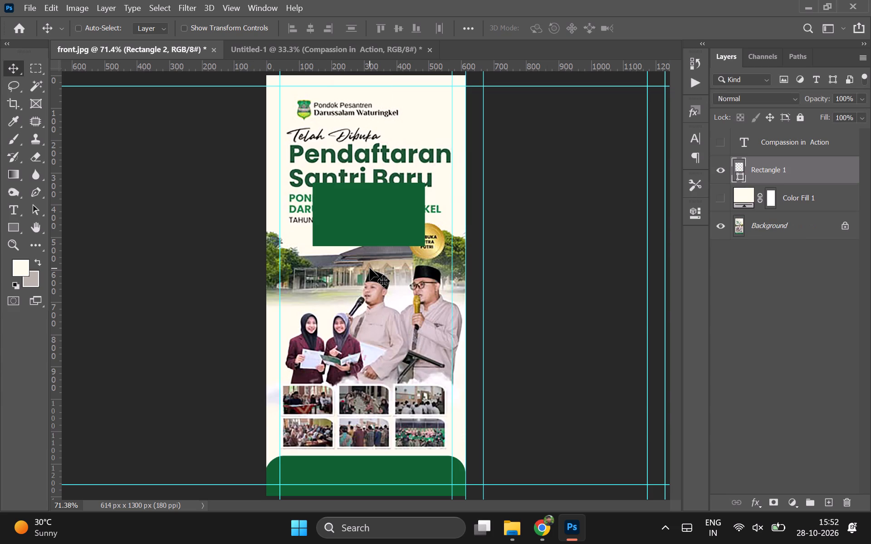
# Paste the rounded rectangle near the thumbnails, align its left edge to the left margin guide, and scale it to 43.07%.
pyautogui.hotkey('ctrl', 'v')
pyautogui.moveTo(353, 288); pyautogui.dragTo(346, 374)
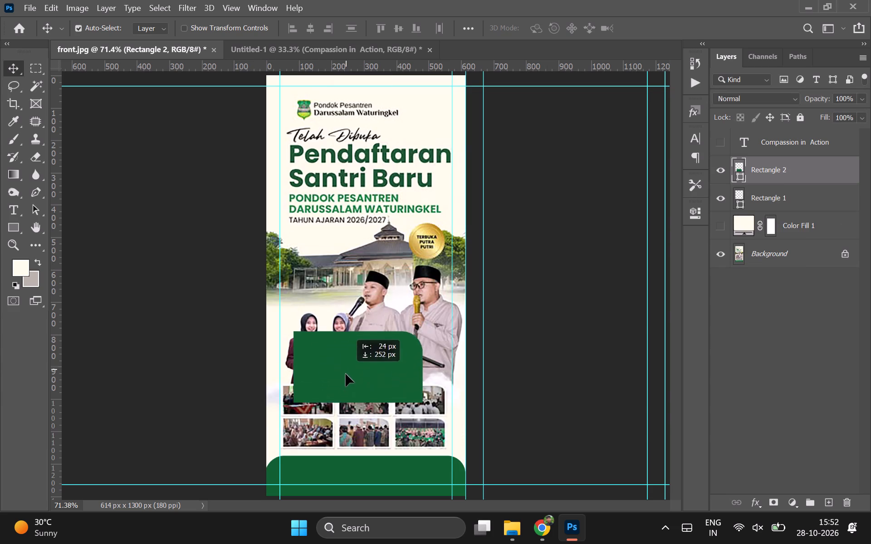
pyautogui.moveTo(346, 374); pyautogui.dragTo(345, 386)
pyautogui.hotkey('ctrl', 't')
pyautogui.moveTo(415, 415); pyautogui.dragTo(412, 415)
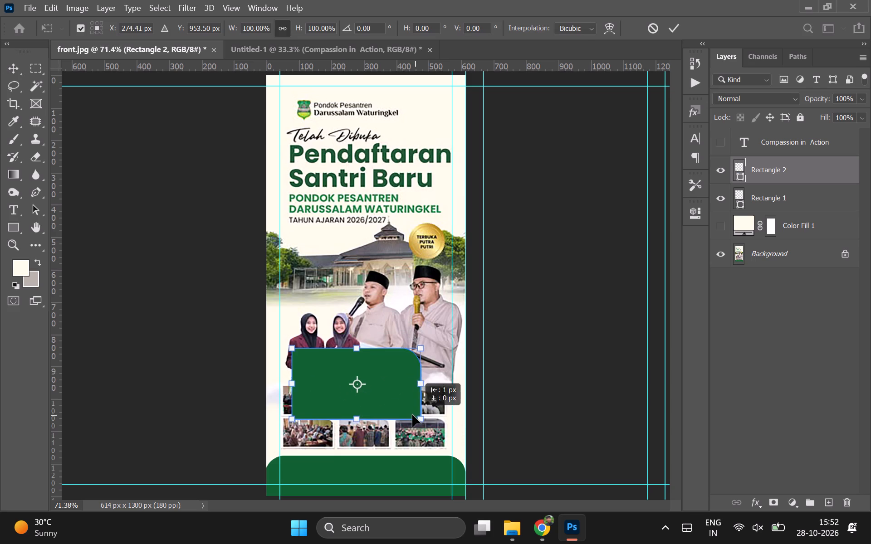
pyautogui.moveTo(412, 415); pyautogui.dragTo(404, 414)
pyautogui.click(409, 393)
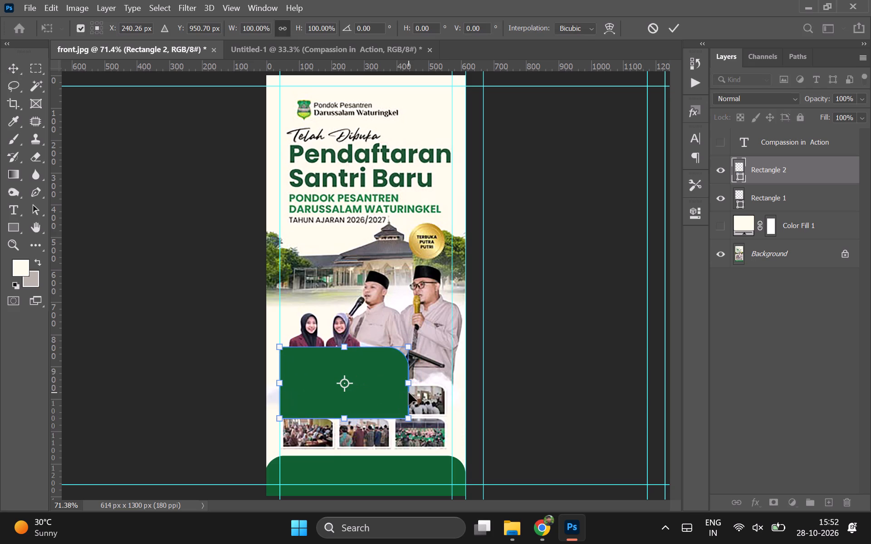
pyautogui.moveTo(409, 384); pyautogui.dragTo(337, 397)
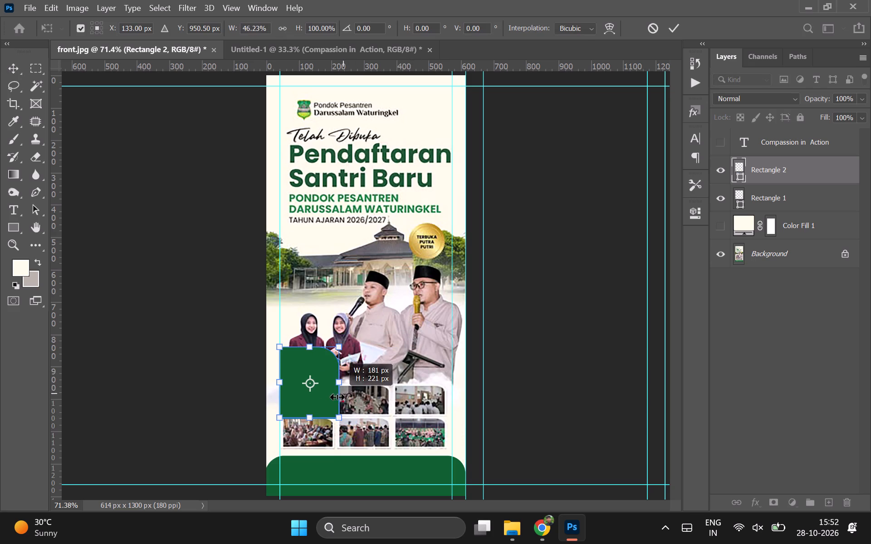
pyautogui.moveTo(337, 397); pyautogui.dragTo(335, 407)
# Fit the pasted rectangle over the first thumbnail at about 152 × 88 px and apply the transform.
pyautogui.keyDown('ctrl'); pyautogui.scroll(6, 335, 407); pyautogui.keyUp('ctrl')
pyautogui.hotkey('ctrl', '=')
pyautogui.hotkey('ctrl', '=')
pyautogui.hotkey('ctrl', '=')
pyautogui.hotkey('ctrl', '=')
pyautogui.hotkey('ctrl', '=')
pyautogui.hotkey('ctrl', '=')
pyautogui.hotkey('ctrl', '=')
pyautogui.hotkey('ctrl', '=')
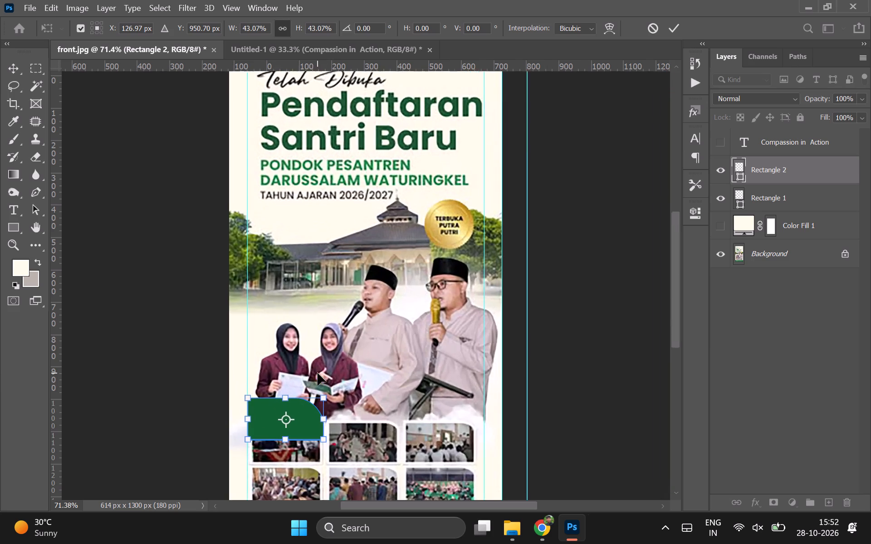
pyautogui.scroll(-8, 318, 373)
pyautogui.hscroll(-6, 318, 373)
pyautogui.scroll(2, 318, 373)
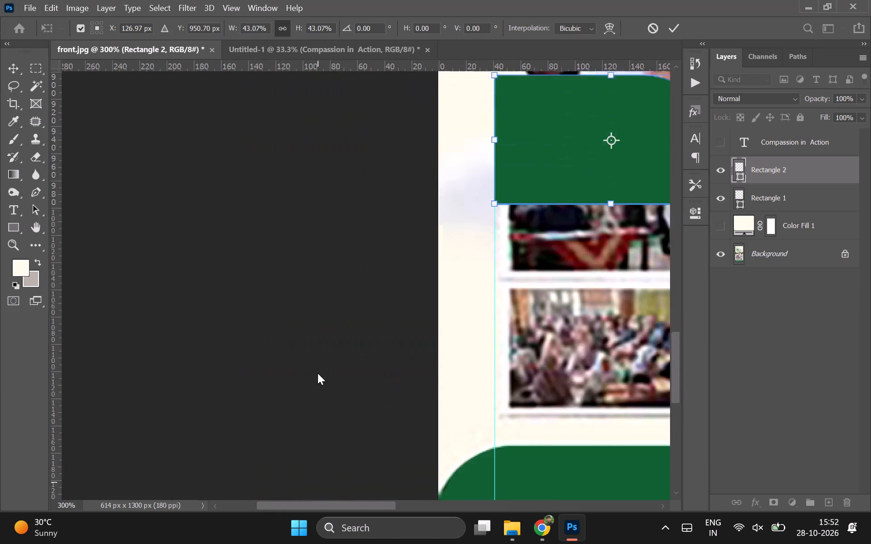
pyautogui.scroll(1, 318, 373)
pyautogui.hscroll(1, 318, 373)
pyautogui.moveTo(459, 224); pyautogui.dragTo(484, 291)
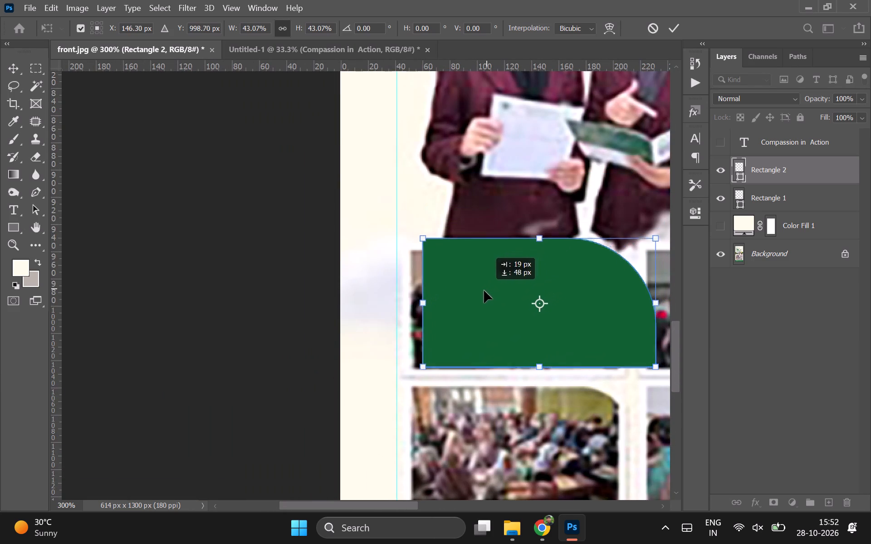
pyautogui.moveTo(484, 291); pyautogui.dragTo(474, 301)
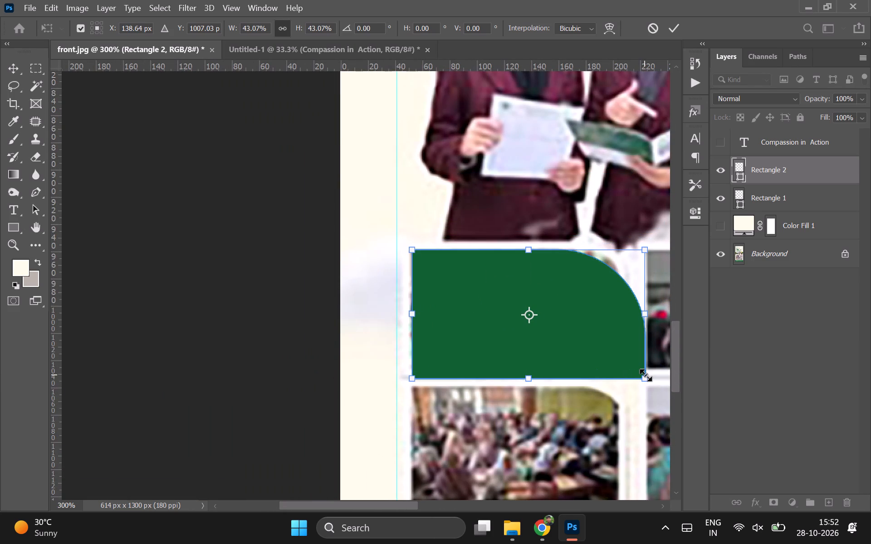
pyautogui.moveTo(648, 379); pyautogui.dragTo(615, 355)
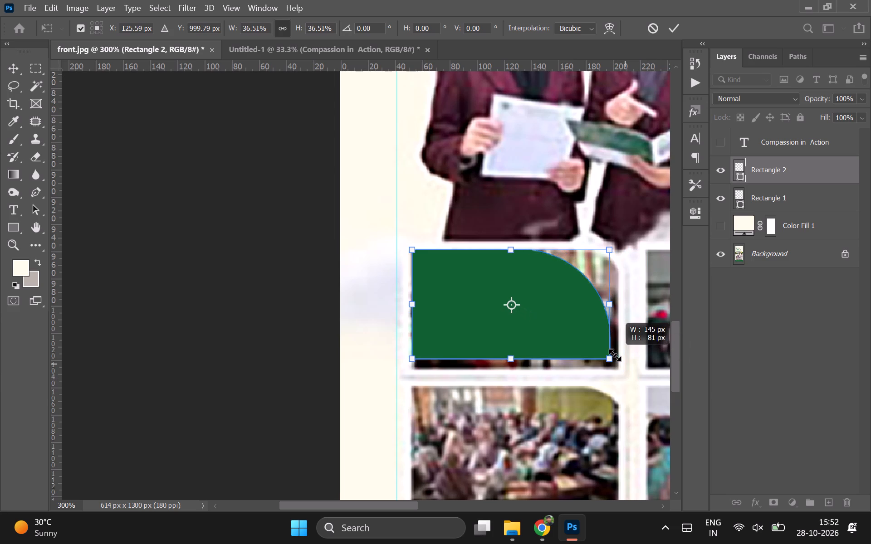
pyautogui.moveTo(615, 355); pyautogui.dragTo(621, 365)
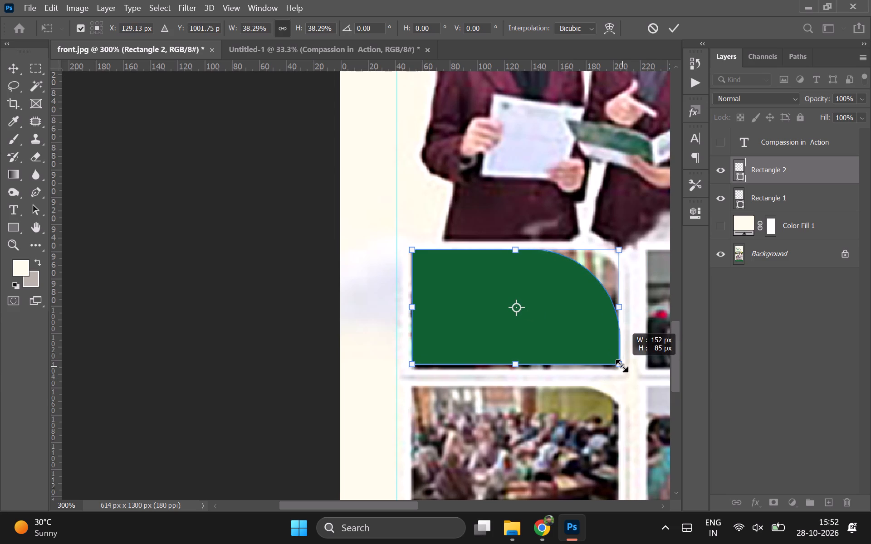
pyautogui.moveTo(621, 365); pyautogui.dragTo(621, 365)
pyautogui.keyDown('shift'); pyautogui.moveTo(516, 367); pyautogui.dragTo(516, 371); pyautogui.keyUp('shift')
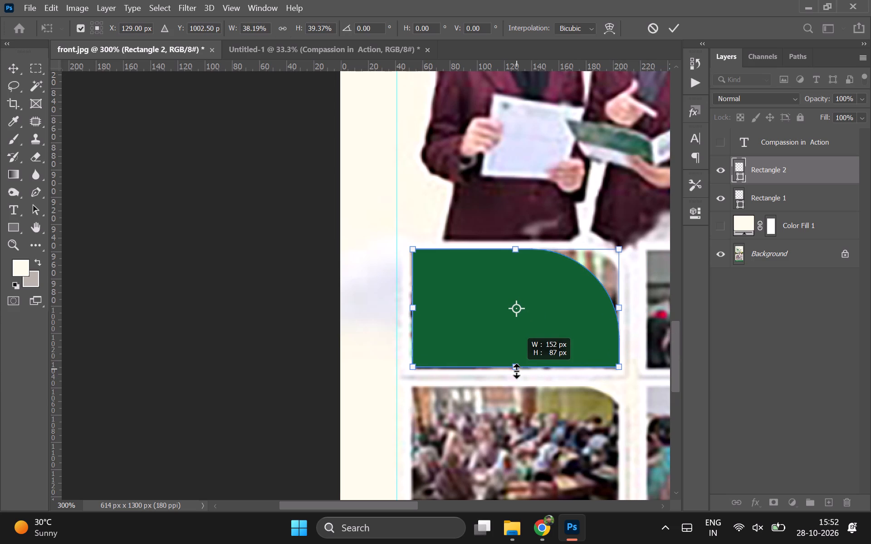
pyautogui.keyDown('shift'); pyautogui.moveTo(516, 371); pyautogui.dragTo(516, 372); pyautogui.keyUp('shift')
pyautogui.doubleClick(553, 319)
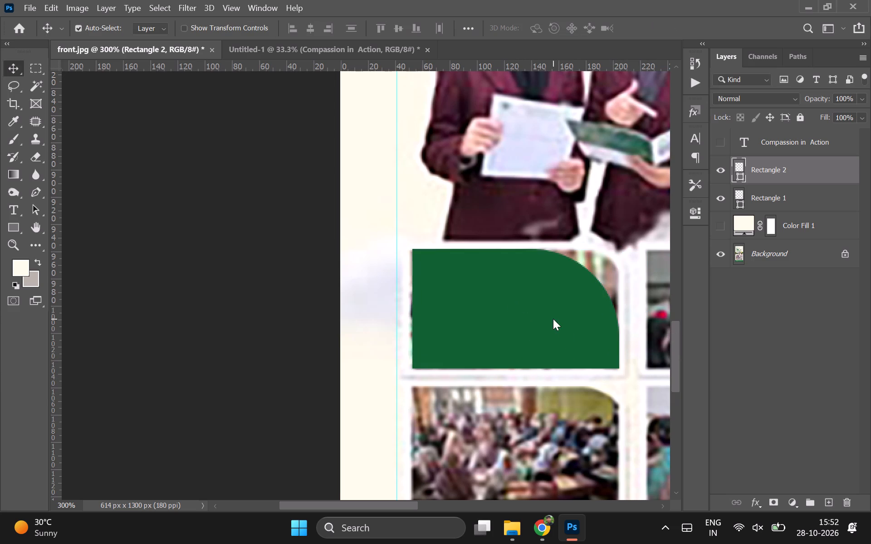
# Nudge the rectangle slightly left, widen it to 154 px to match the first thumbnail, and apply the transform.
pyautogui.click(525, 276)
pyautogui.press('Left')
pyautogui.press('Left')
pyautogui.hotkey('ctrl', 't')
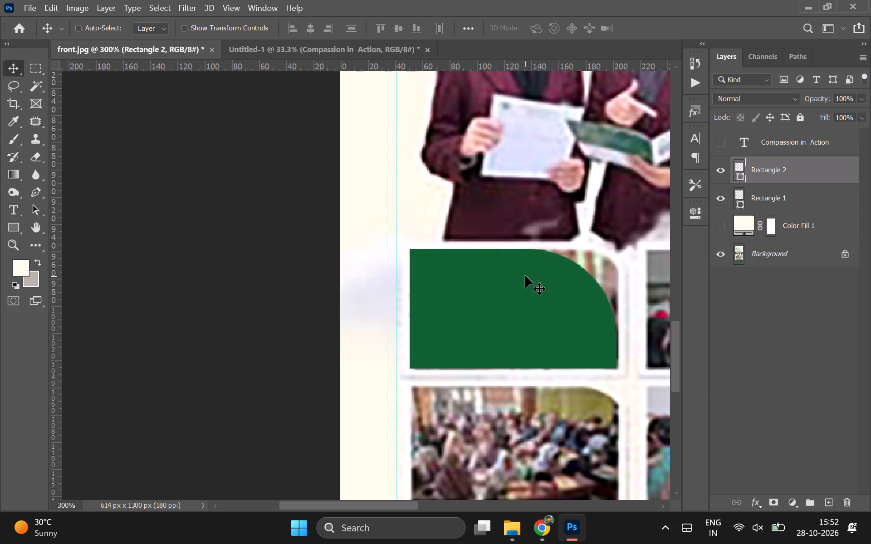
pyautogui.click(616, 309)
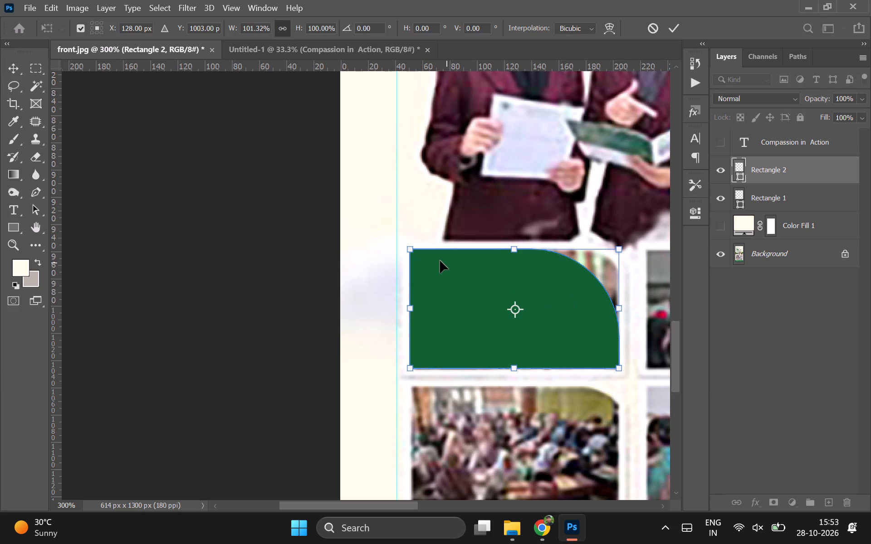
pyautogui.click(11, 230)
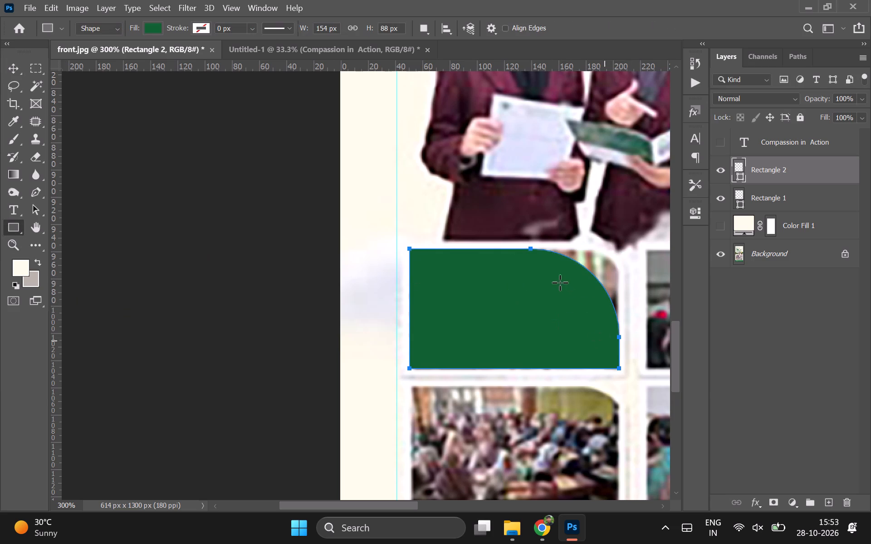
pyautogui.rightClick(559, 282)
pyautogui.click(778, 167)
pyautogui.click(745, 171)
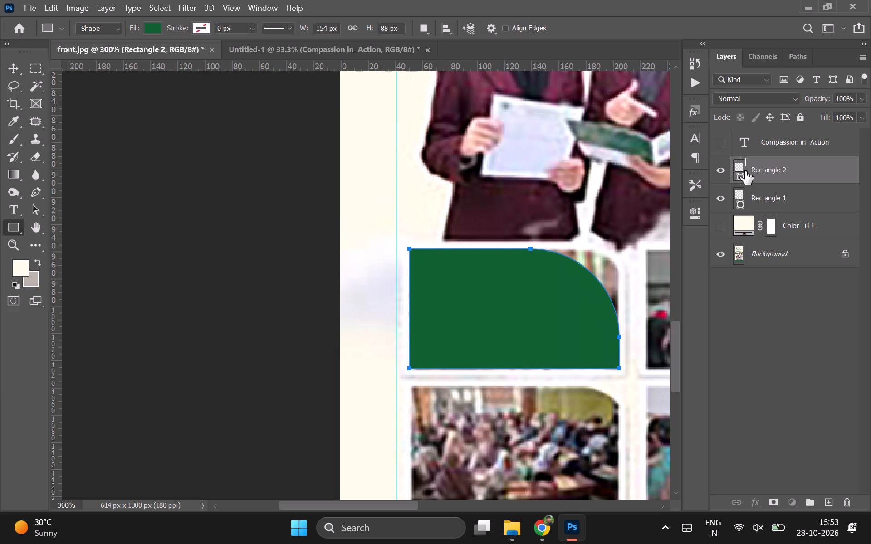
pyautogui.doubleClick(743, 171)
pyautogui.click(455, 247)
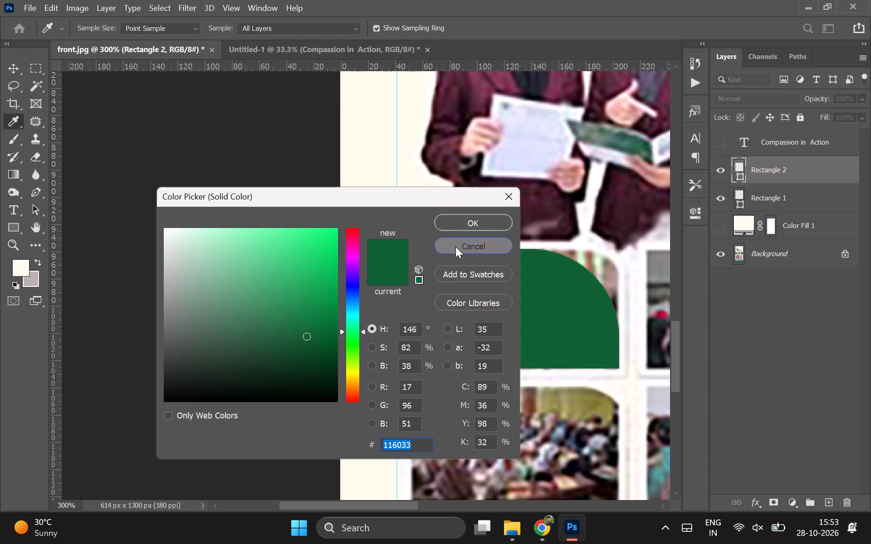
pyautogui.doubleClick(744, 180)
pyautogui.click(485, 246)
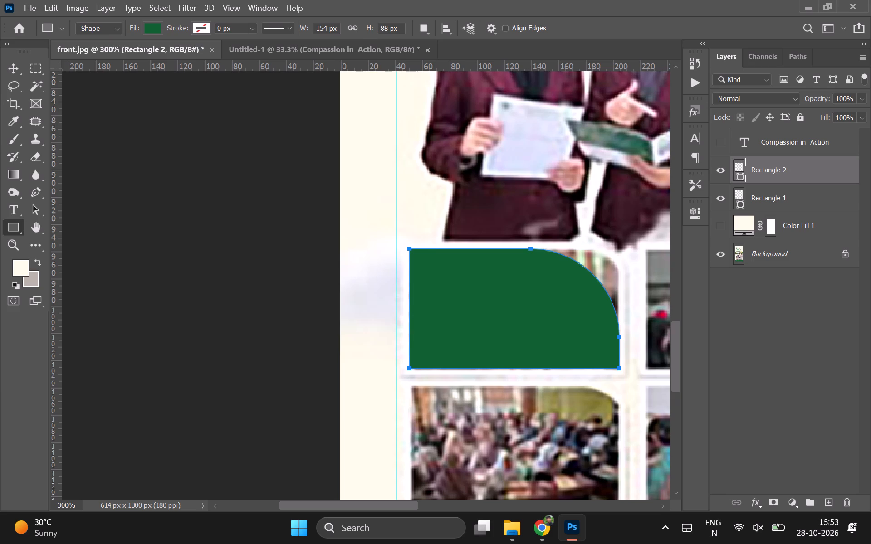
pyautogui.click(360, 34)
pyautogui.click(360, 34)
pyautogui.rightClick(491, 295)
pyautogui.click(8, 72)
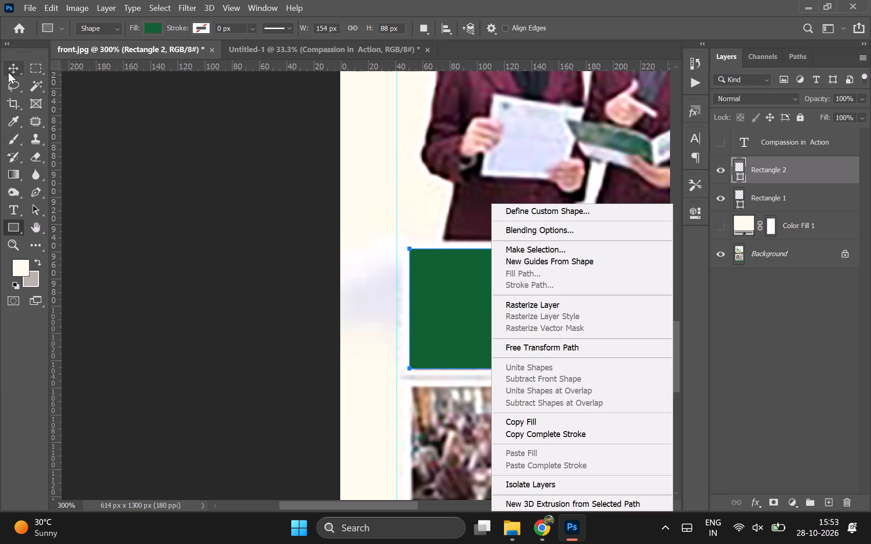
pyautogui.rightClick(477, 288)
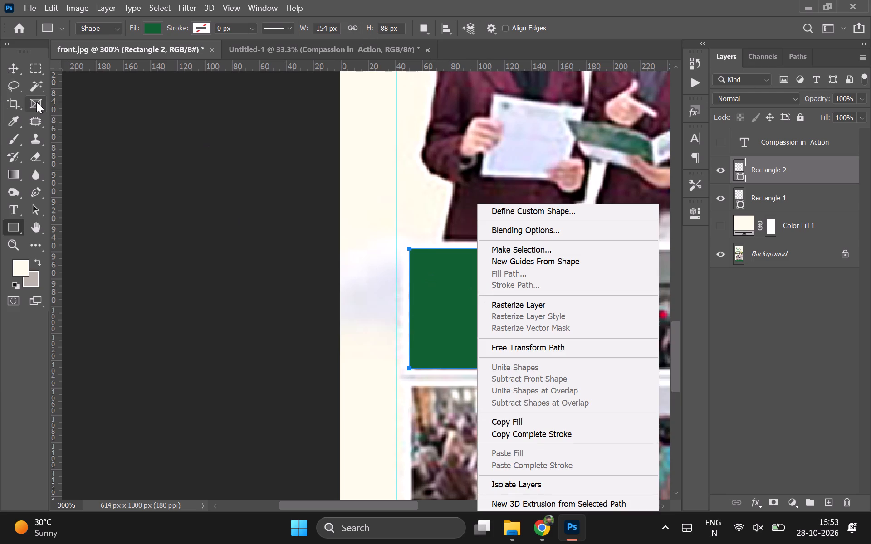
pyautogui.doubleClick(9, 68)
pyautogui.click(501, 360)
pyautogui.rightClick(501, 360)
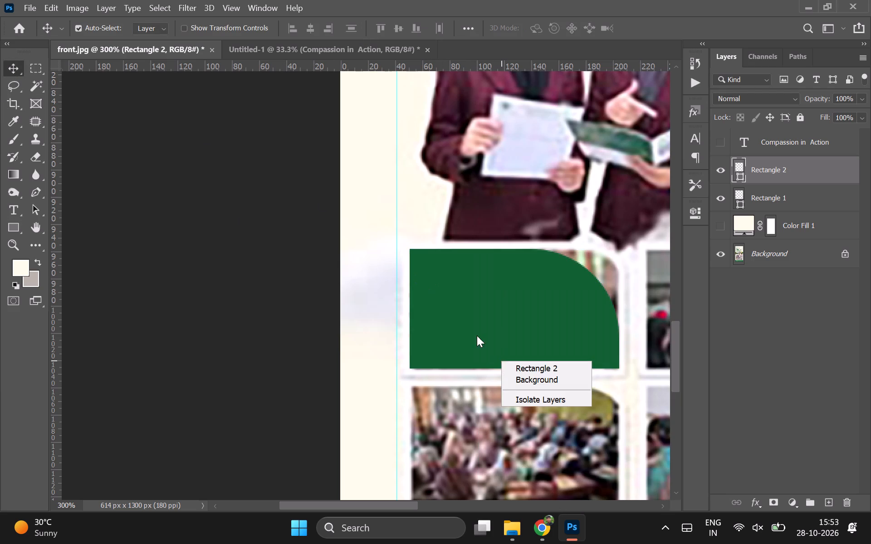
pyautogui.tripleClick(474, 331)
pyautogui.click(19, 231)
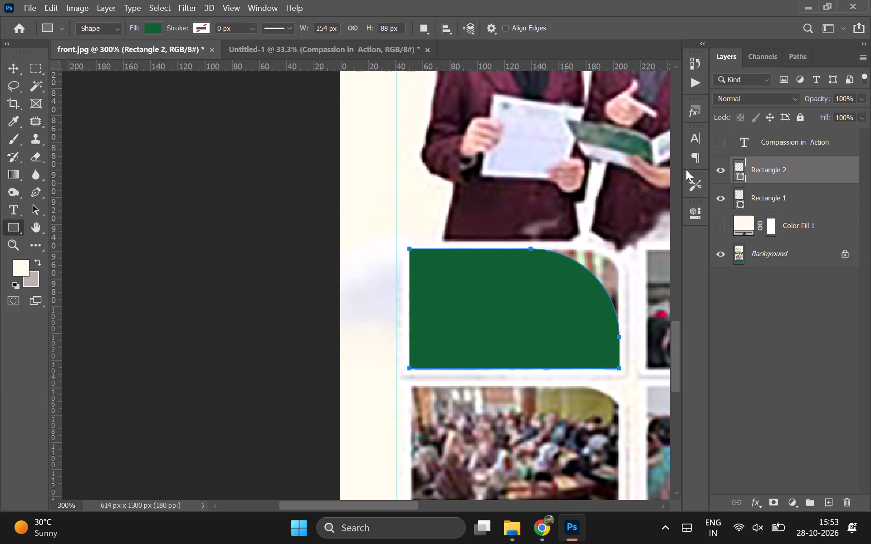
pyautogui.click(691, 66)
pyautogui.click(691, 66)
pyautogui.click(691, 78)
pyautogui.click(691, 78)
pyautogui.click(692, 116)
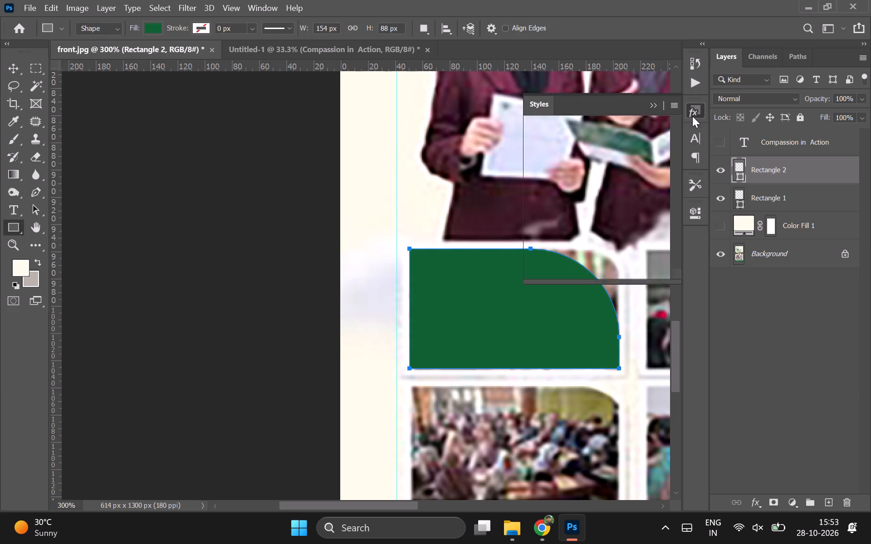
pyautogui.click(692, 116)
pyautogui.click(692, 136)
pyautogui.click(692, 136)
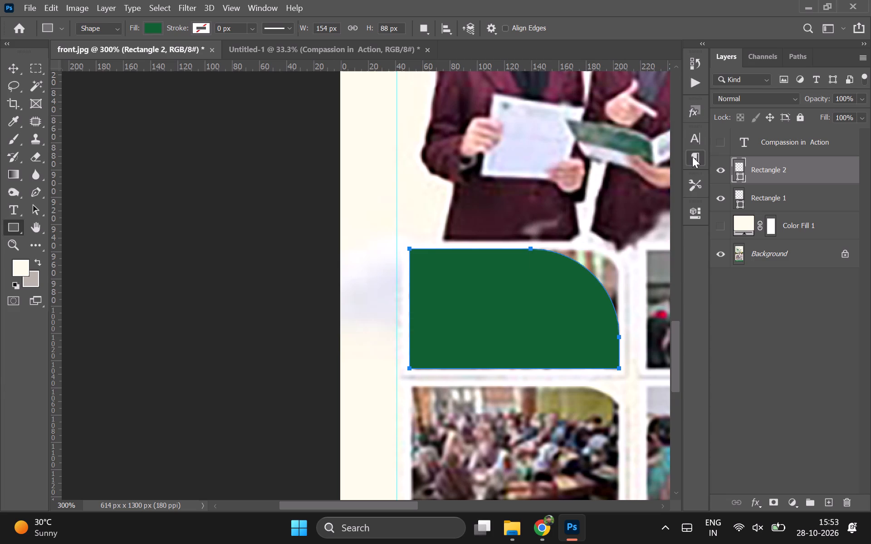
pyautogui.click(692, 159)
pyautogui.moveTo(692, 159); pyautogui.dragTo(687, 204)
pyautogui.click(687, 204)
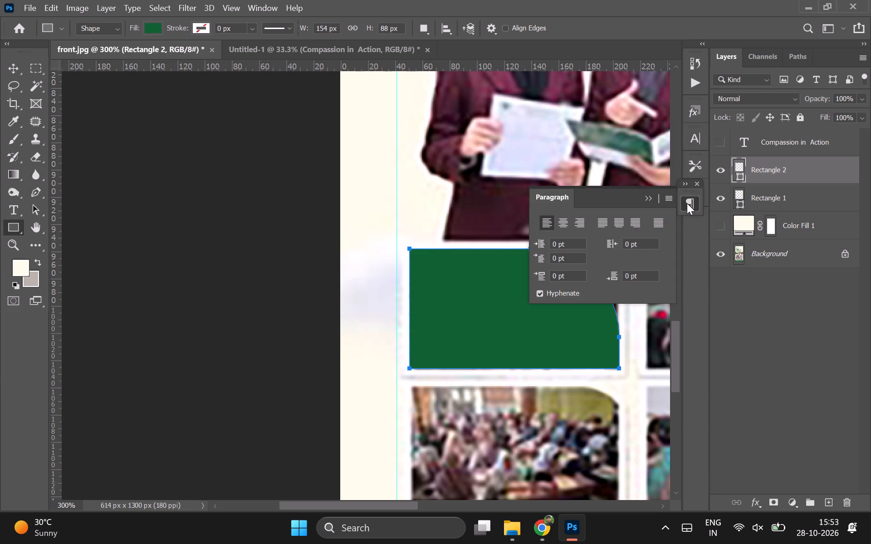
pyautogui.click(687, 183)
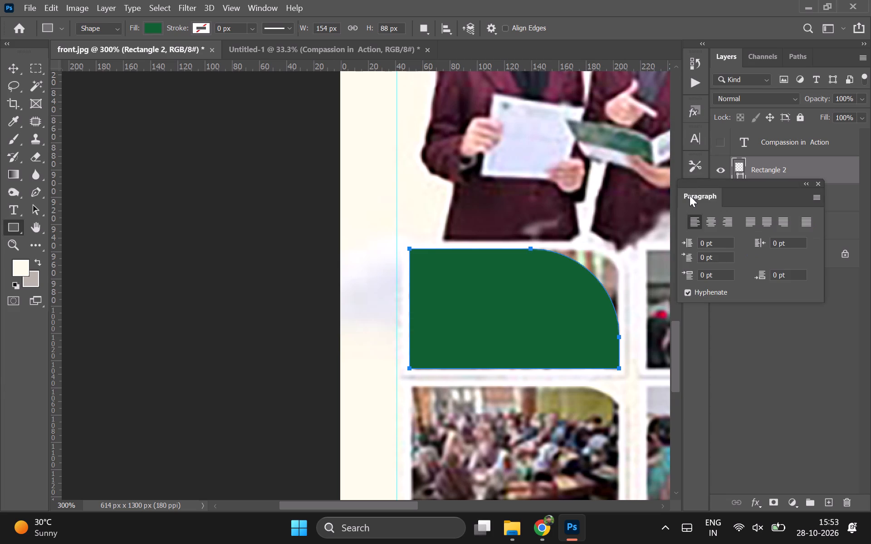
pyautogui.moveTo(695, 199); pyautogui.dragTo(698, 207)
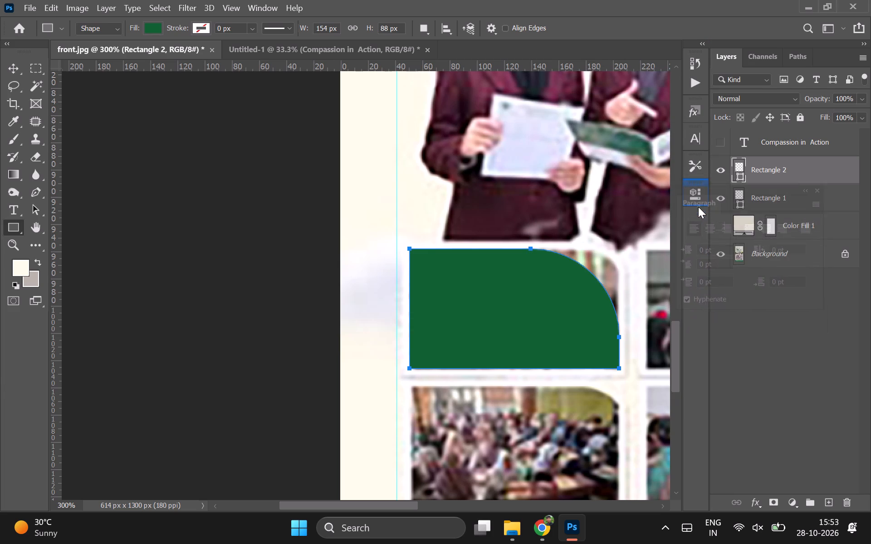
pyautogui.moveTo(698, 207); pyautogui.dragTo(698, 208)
# Set the top-right corner radius of the first thumbnail rectangle to 26 px.
pyautogui.click(693, 184)
pyautogui.click(693, 189)
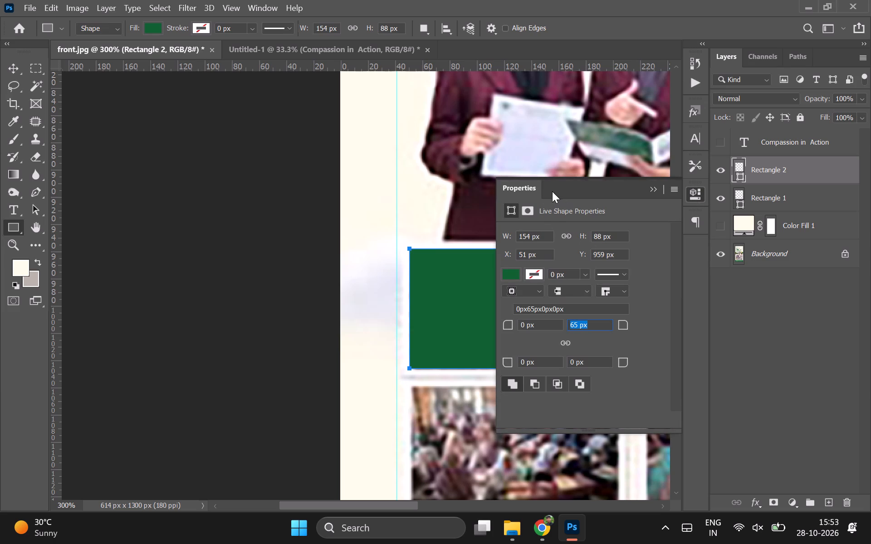
pyautogui.moveTo(640, 192); pyautogui.dragTo(329, 144)
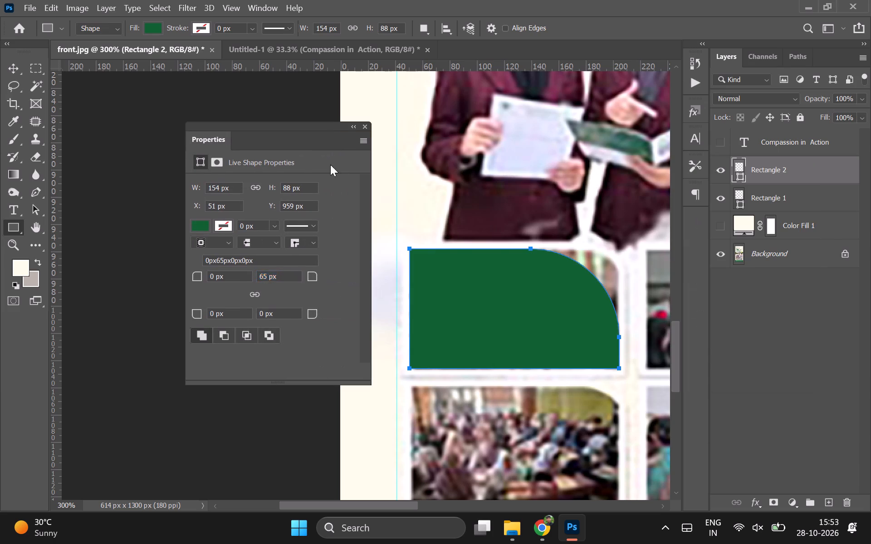
pyautogui.moveTo(311, 277); pyautogui.dragTo(235, 286)
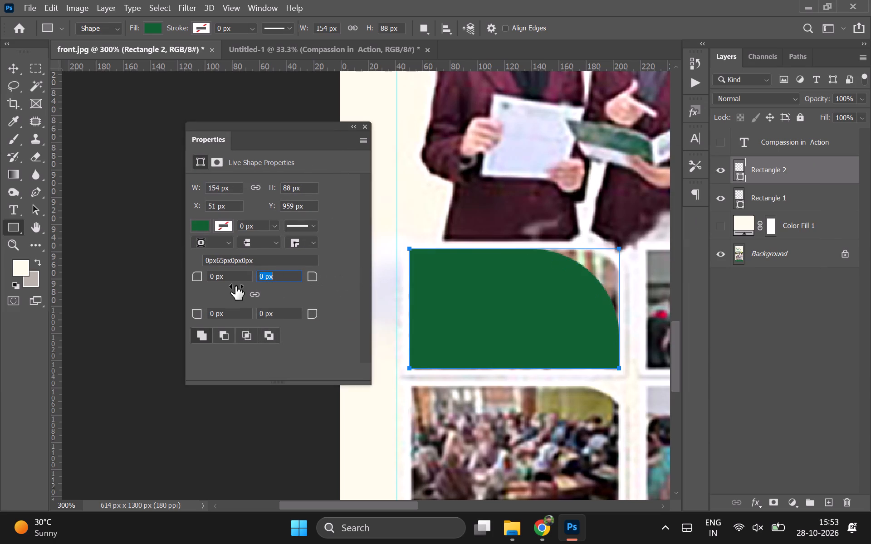
pyautogui.moveTo(235, 286); pyautogui.dragTo(244, 289)
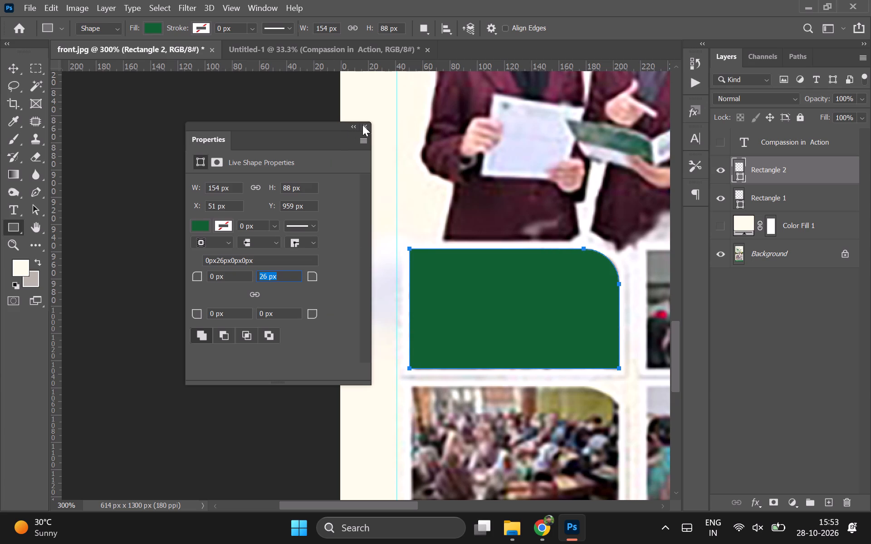
pyautogui.click(364, 125)
pyautogui.click(13, 71)
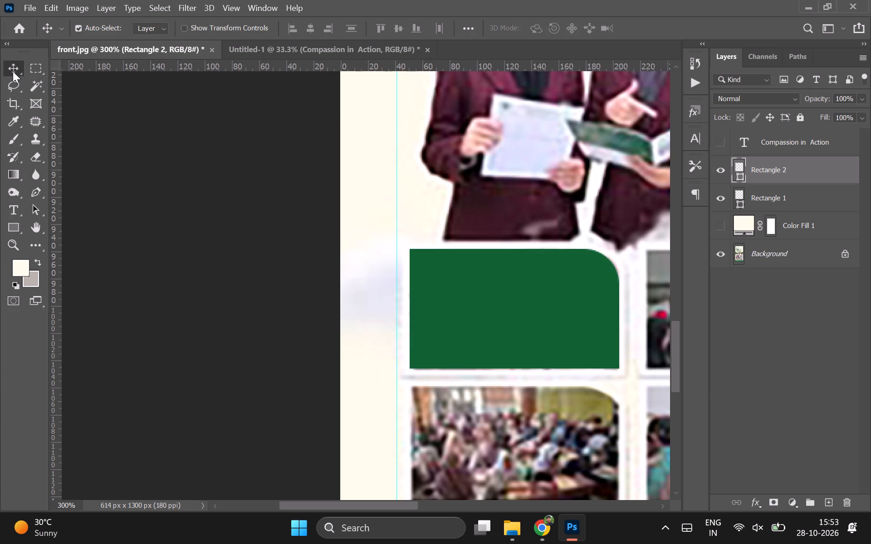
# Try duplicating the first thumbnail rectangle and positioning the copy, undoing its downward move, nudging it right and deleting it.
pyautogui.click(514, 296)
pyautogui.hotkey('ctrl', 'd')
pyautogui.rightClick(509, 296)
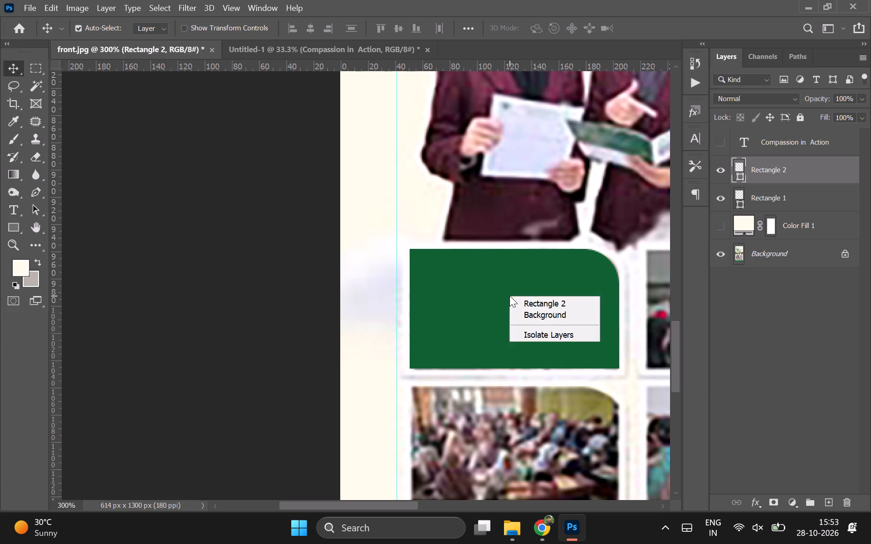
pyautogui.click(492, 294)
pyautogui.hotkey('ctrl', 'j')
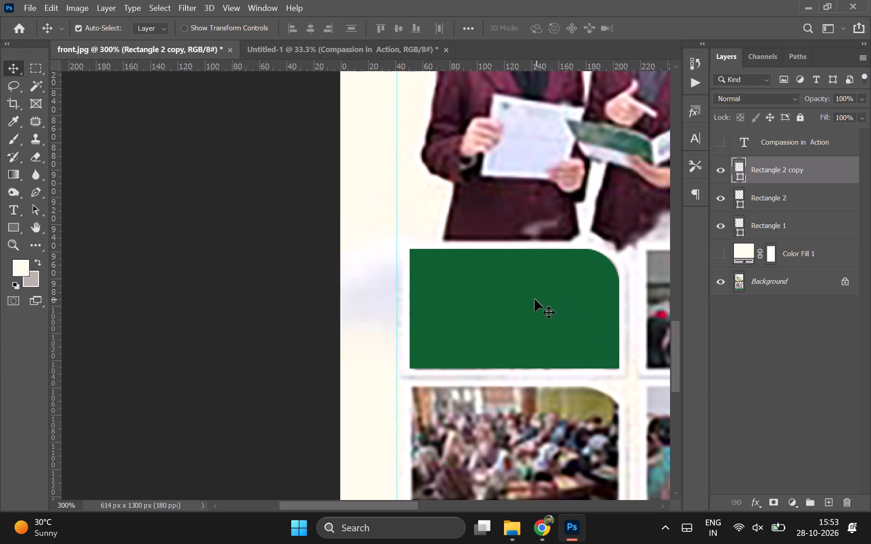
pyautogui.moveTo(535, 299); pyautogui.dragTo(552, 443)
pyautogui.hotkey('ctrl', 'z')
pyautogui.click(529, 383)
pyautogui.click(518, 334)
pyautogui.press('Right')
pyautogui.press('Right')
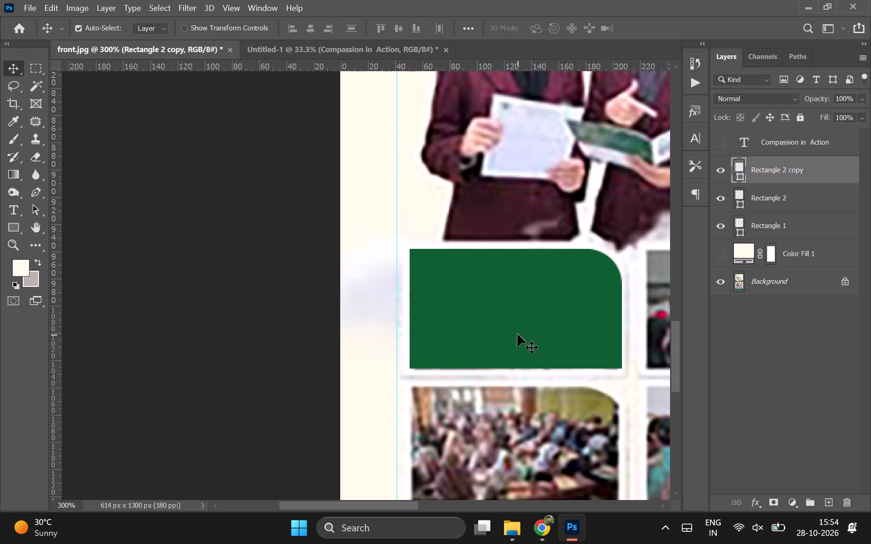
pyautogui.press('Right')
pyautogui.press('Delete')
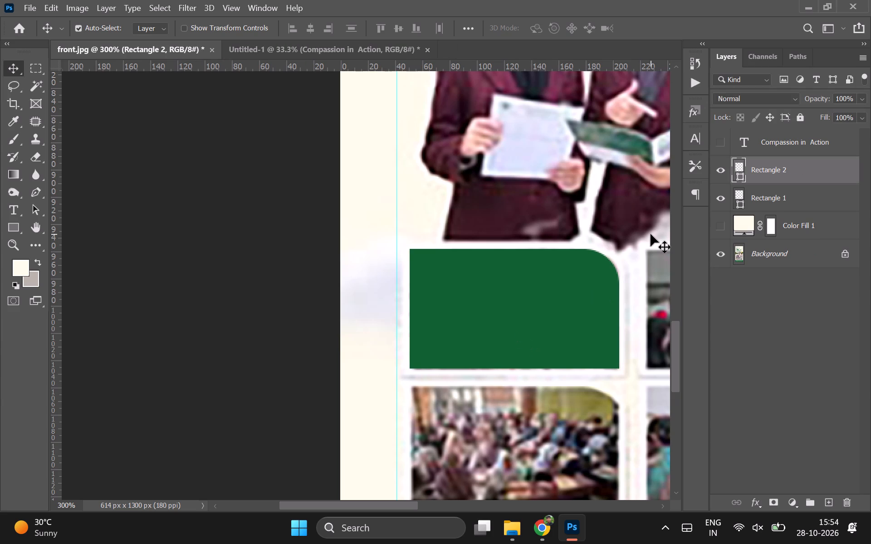
# Nudge the first thumbnail rectangle 1 px to the right.
pyautogui.press('Right')
# Duplicate the first thumbnail rectangle and shift the copy straight down about 102 px to cover the second thumbnail.
pyautogui.hotkey('ctrl', 'j')
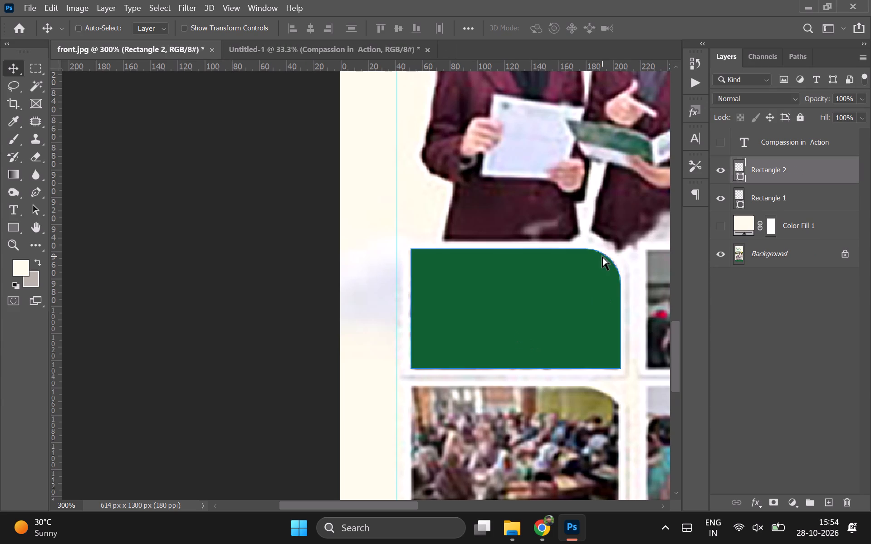
pyautogui.hotkey('shift', 'Down')
pyautogui.hotkey('shift', 'Down')
pyautogui.hotkey('shift', 'Down')
pyautogui.hotkey('shift', 'Down')
pyautogui.hotkey('shift', 'Down')
pyautogui.hotkey('shift', 'Down')
pyautogui.hotkey('shift', 'Down')
pyautogui.hotkey('shift', 'Down')
pyautogui.hotkey('shift', 'Down')
pyautogui.hotkey('shift', 'Down')
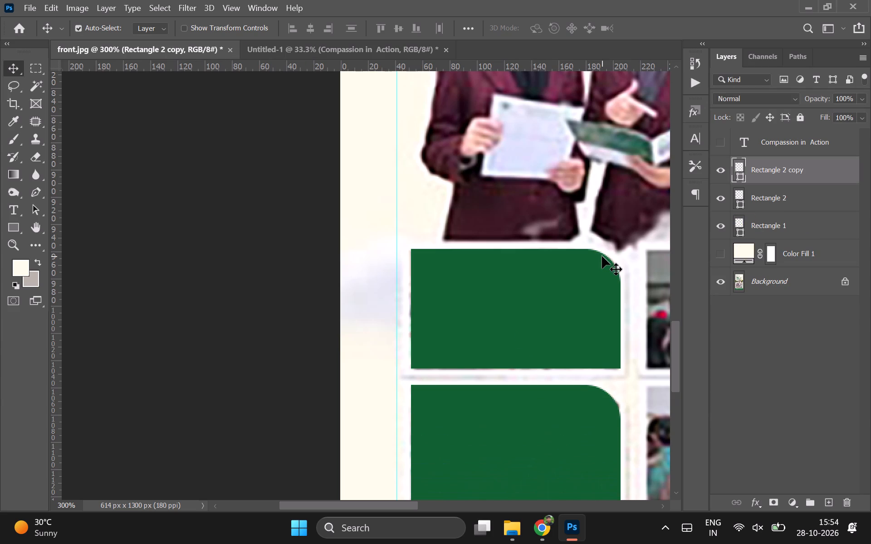
pyautogui.press('Down')
pyautogui.press('Down')
pyautogui.press('Down')
pyautogui.press('Down')
pyautogui.press('Down')
pyautogui.press('Down')
pyautogui.press('Up')
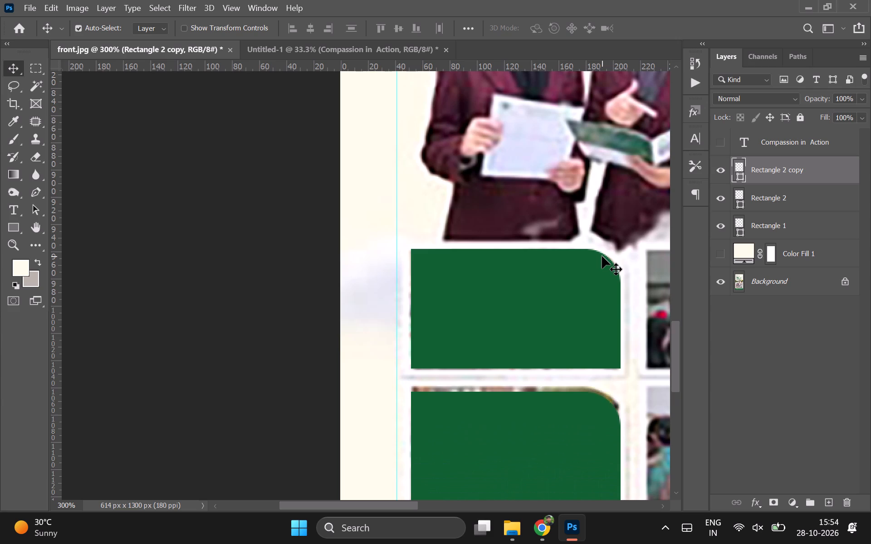
pyautogui.press('Up')
pyautogui.press('Up')
pyautogui.press('Up')
pyautogui.scroll(-3, 602, 256)
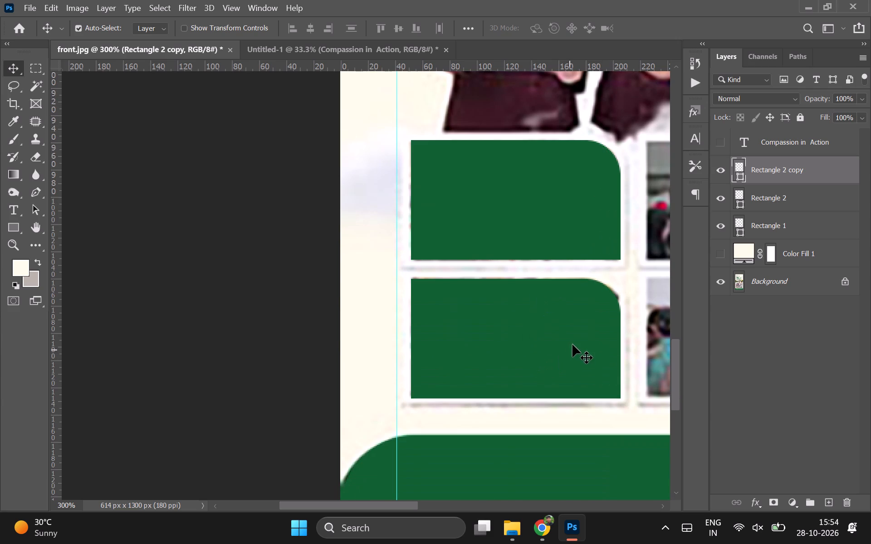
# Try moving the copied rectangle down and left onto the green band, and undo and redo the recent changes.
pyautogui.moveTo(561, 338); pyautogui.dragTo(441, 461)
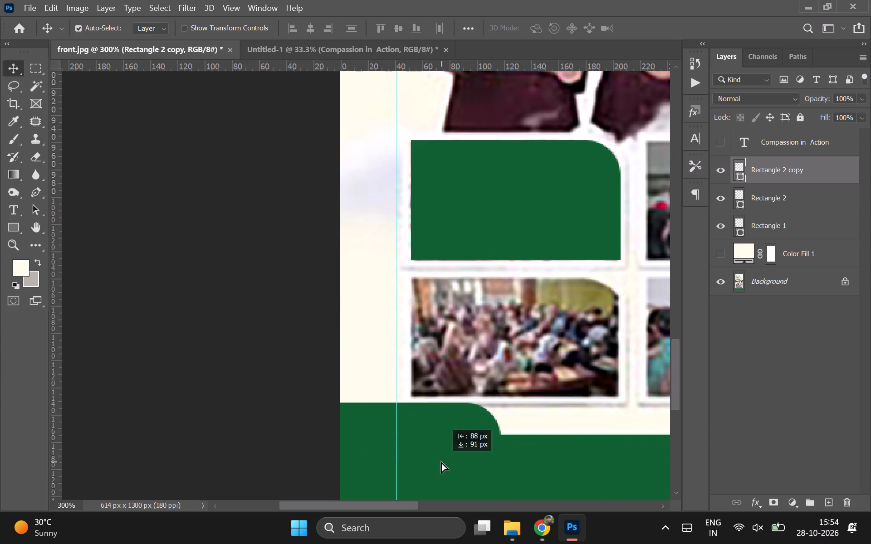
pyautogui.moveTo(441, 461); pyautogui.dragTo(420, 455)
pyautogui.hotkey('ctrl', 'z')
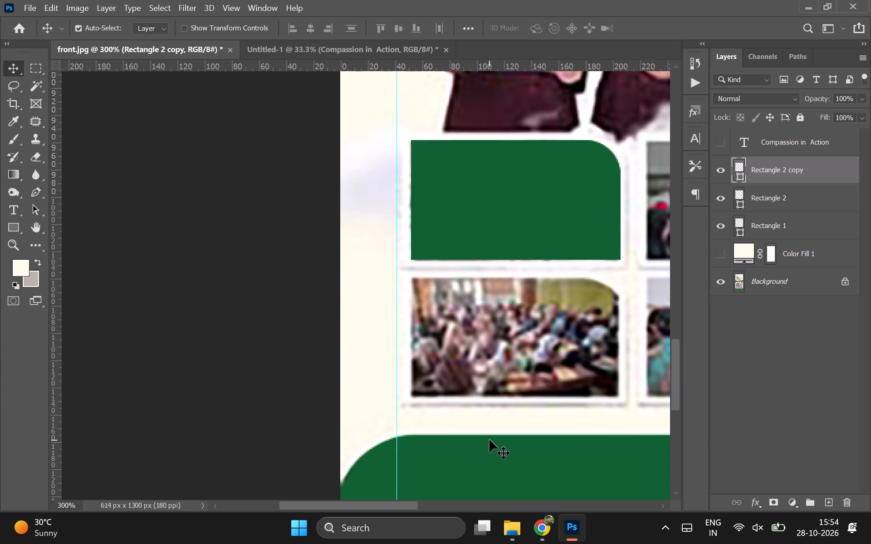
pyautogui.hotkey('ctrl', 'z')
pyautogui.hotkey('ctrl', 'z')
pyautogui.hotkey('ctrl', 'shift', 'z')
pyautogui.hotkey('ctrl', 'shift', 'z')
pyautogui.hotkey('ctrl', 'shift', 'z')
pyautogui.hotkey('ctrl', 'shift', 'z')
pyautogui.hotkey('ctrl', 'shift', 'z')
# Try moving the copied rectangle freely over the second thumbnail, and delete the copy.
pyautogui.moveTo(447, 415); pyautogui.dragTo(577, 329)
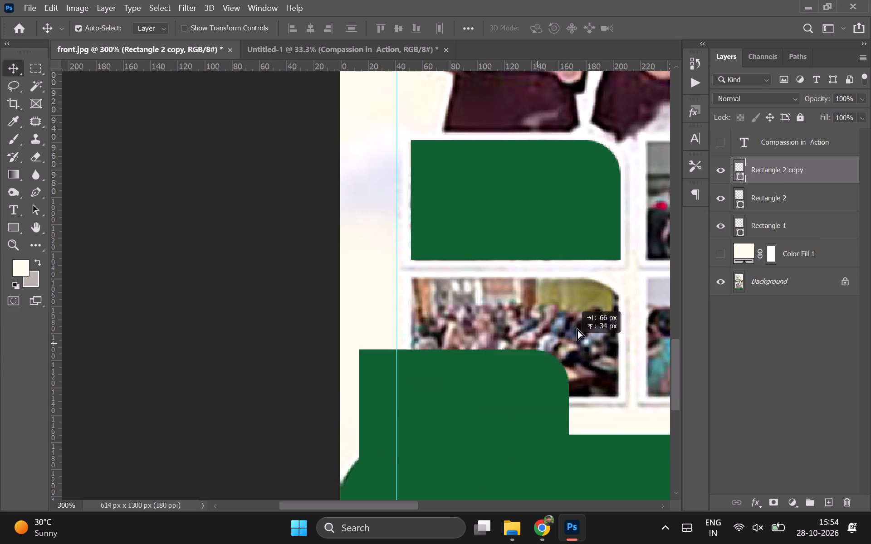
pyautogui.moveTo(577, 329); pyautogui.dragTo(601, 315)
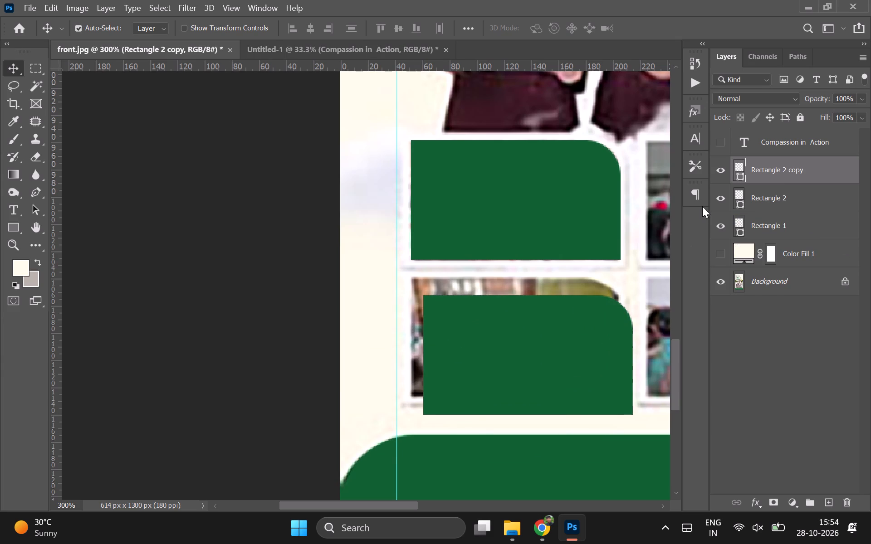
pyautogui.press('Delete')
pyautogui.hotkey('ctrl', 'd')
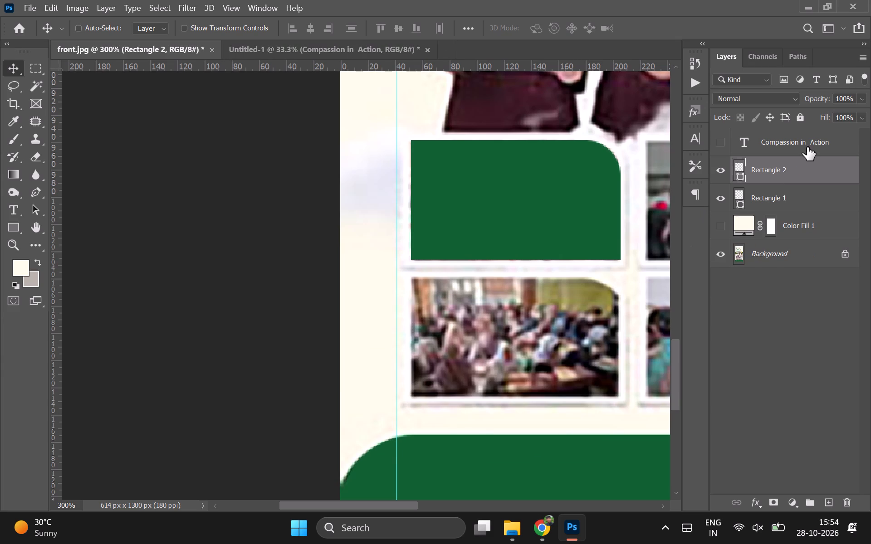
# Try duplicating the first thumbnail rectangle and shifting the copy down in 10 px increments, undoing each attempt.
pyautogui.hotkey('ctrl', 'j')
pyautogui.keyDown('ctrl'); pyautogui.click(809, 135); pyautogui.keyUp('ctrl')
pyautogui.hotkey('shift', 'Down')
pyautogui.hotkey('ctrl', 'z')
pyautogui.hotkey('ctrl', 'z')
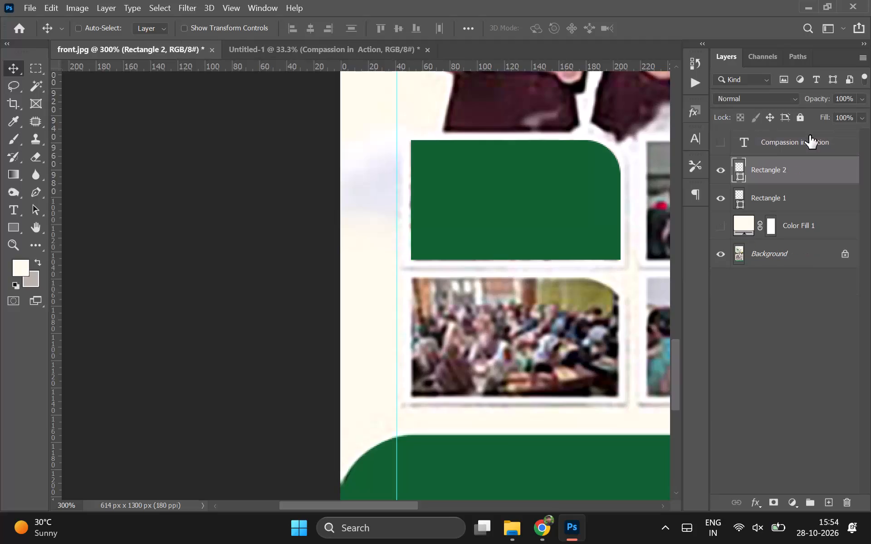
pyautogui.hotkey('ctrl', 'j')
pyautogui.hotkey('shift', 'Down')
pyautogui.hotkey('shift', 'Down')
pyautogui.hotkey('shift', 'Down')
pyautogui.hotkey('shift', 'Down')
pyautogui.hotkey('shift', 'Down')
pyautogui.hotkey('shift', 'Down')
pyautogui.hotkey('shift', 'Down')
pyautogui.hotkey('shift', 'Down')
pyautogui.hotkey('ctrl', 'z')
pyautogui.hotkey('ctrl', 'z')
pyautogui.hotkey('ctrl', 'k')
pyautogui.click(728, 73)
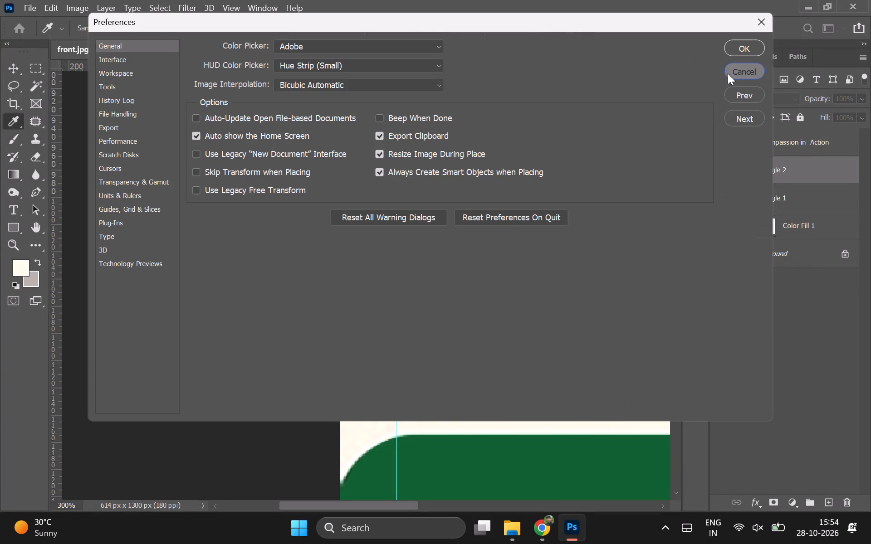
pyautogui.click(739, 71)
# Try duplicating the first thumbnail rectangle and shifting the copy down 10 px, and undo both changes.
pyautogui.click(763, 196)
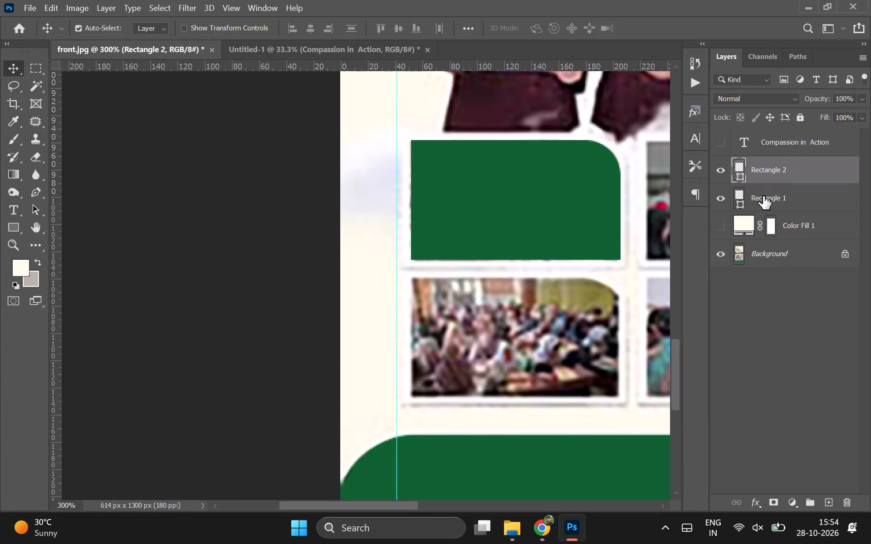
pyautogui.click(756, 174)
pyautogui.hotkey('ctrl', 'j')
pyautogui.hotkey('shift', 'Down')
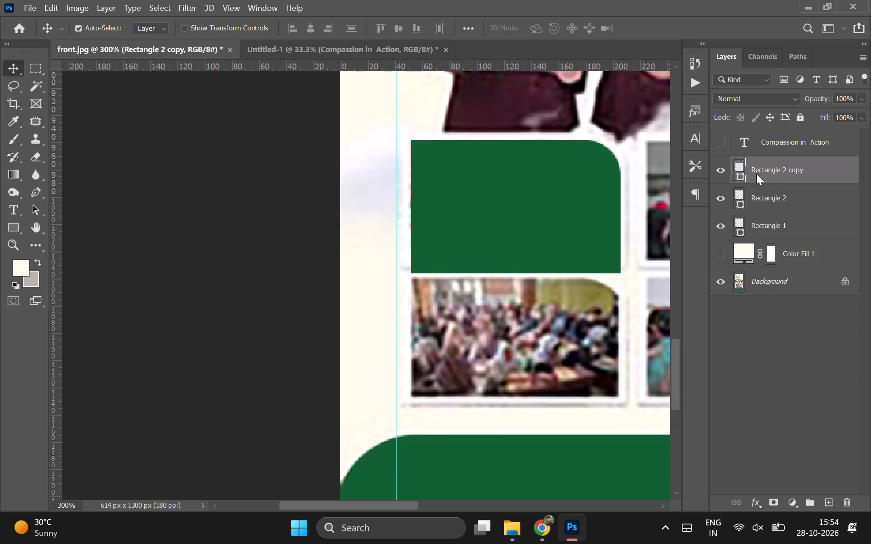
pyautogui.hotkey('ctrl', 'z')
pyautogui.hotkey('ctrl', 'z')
# Duplicate the first thumbnail rectangle and shift the copy straight down about 101 px to cover the thumbnail below.
pyautogui.hotkey('ctrl', 'j')
pyautogui.hotkey('shift', 'Down')
pyautogui.hotkey('shift', 'Down')
pyautogui.hotkey('shift', 'Down')
pyautogui.hotkey('shift', 'Down')
pyautogui.hotkey('shift', 'Down')
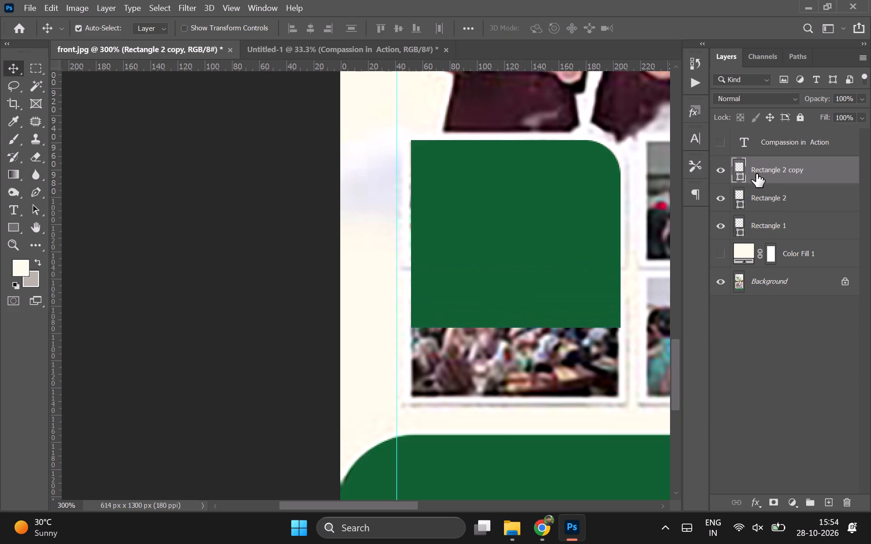
pyautogui.hotkey('shift', 'Down')
pyautogui.hotkey('shift', 'Down')
pyautogui.hotkey('shift', 'Down')
pyautogui.hotkey('shift', 'Down')
pyautogui.hotkey('shift', 'Down')
pyautogui.press('Down')
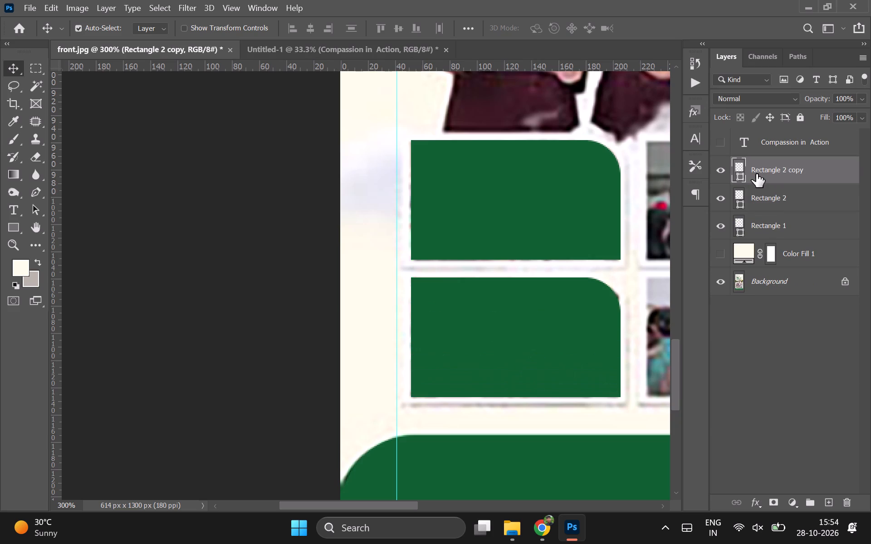
pyautogui.press('Down')
pyautogui.press('Down')
pyautogui.press('Up')
pyautogui.press('Up')
pyautogui.press('Down')
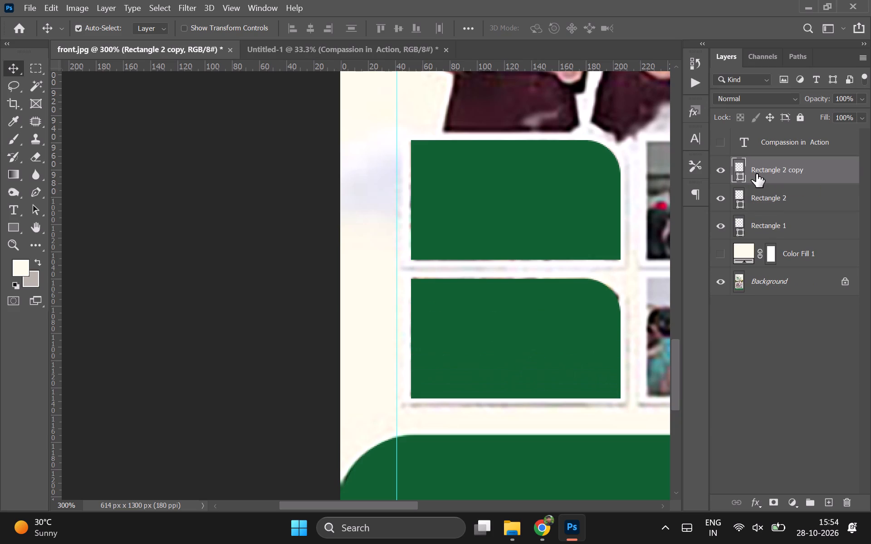
pyautogui.press('Up')
# Duplicate the two first-column thumbnail rectangles together and shift the copies right about 173 px over the middle-column thumbnails.
pyautogui.hscroll(-3, 756, 174)
pyautogui.hscroll(-3, 447, 309)
pyautogui.hscroll(5, 447, 309)
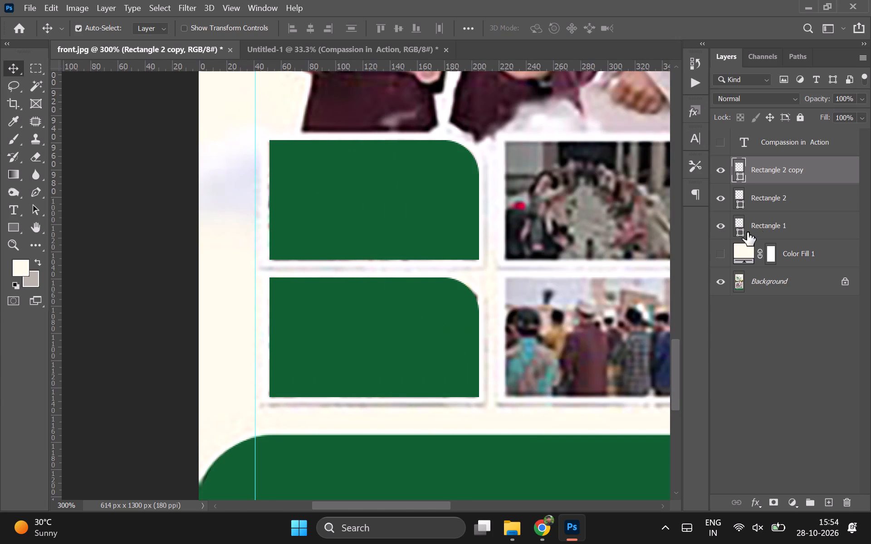
pyautogui.keyDown('ctrl'); pyautogui.click(767, 200); pyautogui.keyUp('ctrl')
pyautogui.hotkey('ctrl', 'j')
pyautogui.hotkey('shift', 'Right')
pyautogui.hotkey('shift', 'Right')
pyautogui.hotkey('shift', 'Right')
pyautogui.hotkey('shift', 'Right')
pyautogui.hotkey('shift', 'Right')
pyautogui.hotkey('shift', 'Right')
pyautogui.hotkey('shift', 'Right')
pyautogui.hotkey('shift', 'Right')
pyautogui.hotkey('shift', 'Right')
pyautogui.hotkey('shift', 'Right')
pyautogui.hotkey('shift', 'Right')
pyautogui.hotkey('shift', 'Right')
pyautogui.hotkey('shift', 'Right')
pyautogui.hotkey('shift', 'Right')
pyautogui.hotkey('shift', 'Right')
pyautogui.hotkey('shift', 'Right')
pyautogui.hotkey('shift', 'Right')
pyautogui.hotkey('shift', 'Right')
pyautogui.hotkey('shift', 'Right')
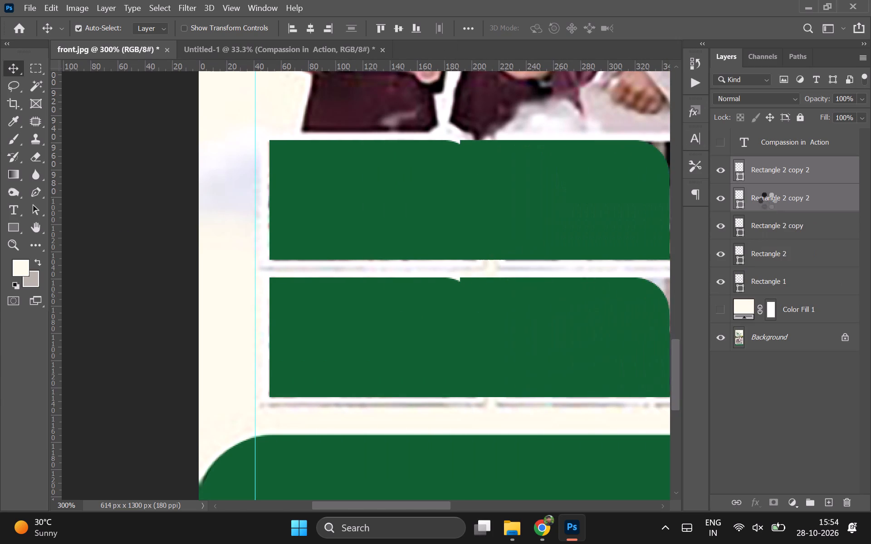
pyautogui.hotkey('shift', 'Left')
pyautogui.hotkey('shift', 'Left')
pyautogui.press('Right')
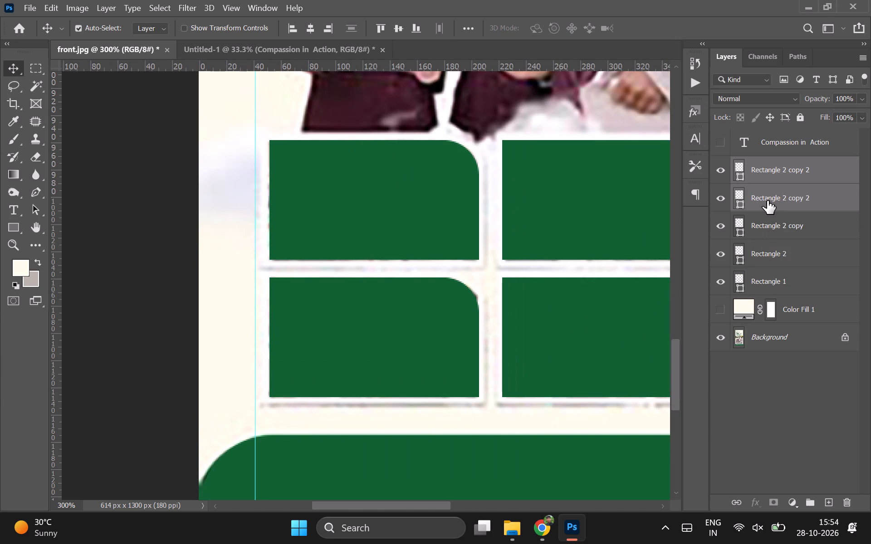
pyautogui.press('Right')
pyautogui.press('Right')
pyautogui.press('Right')
pyautogui.press('Right')
pyautogui.press('Left')
pyautogui.press('Left')
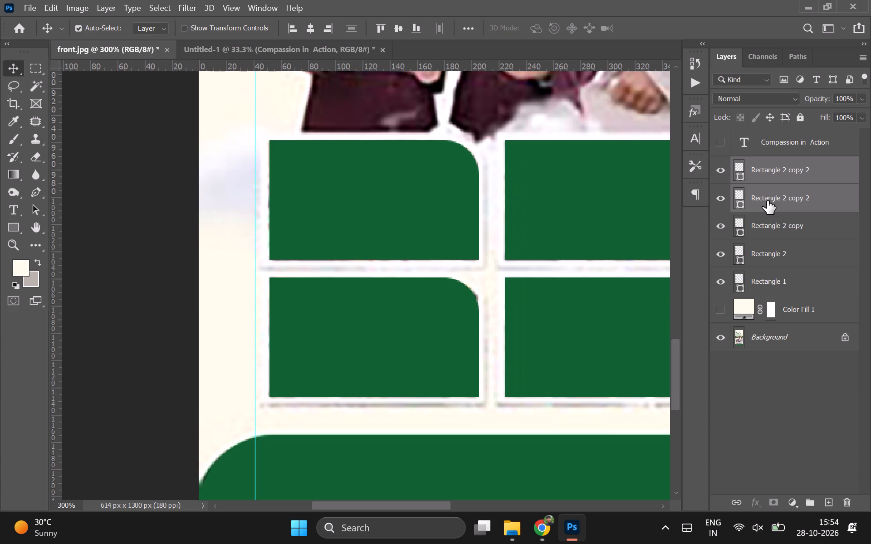
# Duplicate the two middle-column rectangles and shift the copies right about 172 px over the third-column thumbnails.
pyautogui.hscroll(-3, 767, 200)
pyautogui.hscroll(-2, 541, 269)
pyautogui.hscroll(6, 541, 269)
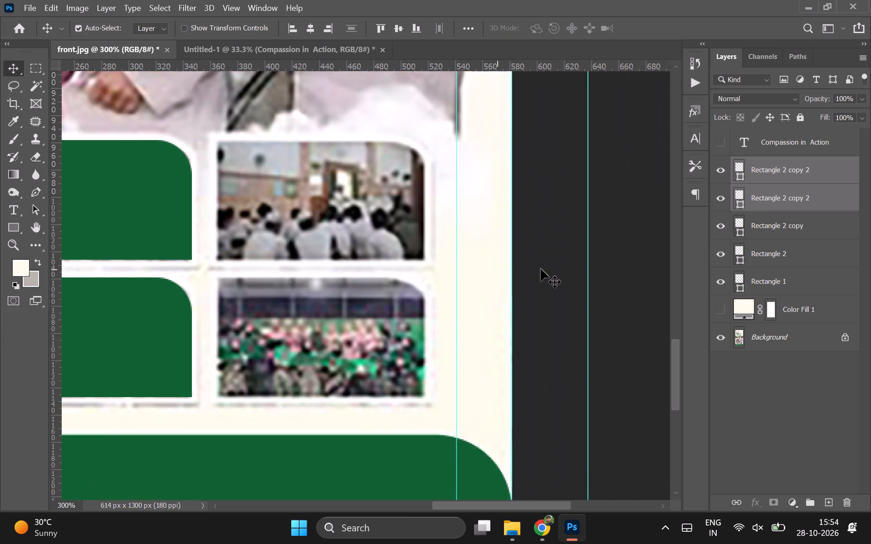
pyautogui.hotkey('ctrl', 'j')
pyautogui.hotkey('shift', 'Right')
pyautogui.hotkey('shift', 'Right')
pyautogui.hotkey('shift', 'Right')
pyautogui.hotkey('shift', 'Right')
pyautogui.hotkey('shift', 'Right')
pyautogui.hotkey('shift', 'Right')
pyautogui.hotkey('shift', 'Right')
pyautogui.hotkey('shift', 'Right')
pyautogui.hotkey('shift', 'Right')
pyautogui.hotkey('shift', 'Right')
pyautogui.hotkey('shift', 'Right')
pyautogui.hotkey('shift', 'Right')
pyautogui.hotkey('shift', 'Right')
pyautogui.hotkey('shift', 'Right')
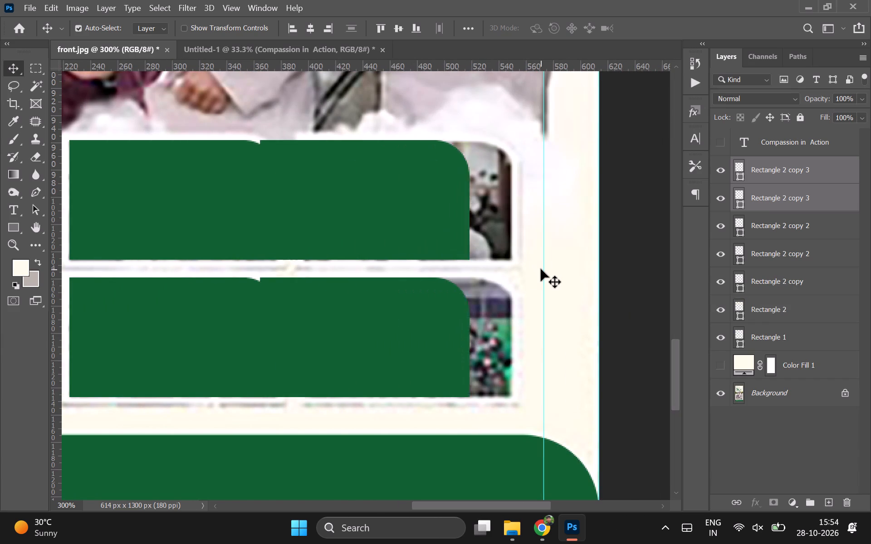
pyautogui.hotkey('shift', 'Right')
pyautogui.hotkey('shift', 'Right')
pyautogui.hotkey('shift', 'Right')
pyautogui.hotkey('shift', 'Right')
pyautogui.hotkey('shift', 'Right')
pyautogui.hotkey('shift', 'Left')
pyautogui.hotkey('shift', 'Left')
pyautogui.hotkey('shift', 'Right')
pyautogui.press('Left')
pyautogui.press('Left')
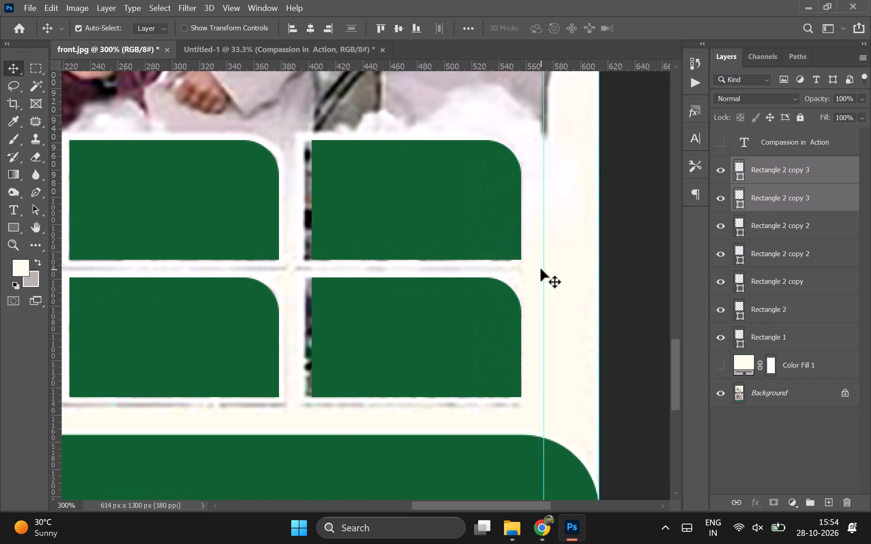
pyautogui.press('Left')
pyautogui.press('Left')
pyautogui.press('Left')
pyautogui.press('Left')
pyautogui.press('Left')
pyautogui.press('Left')
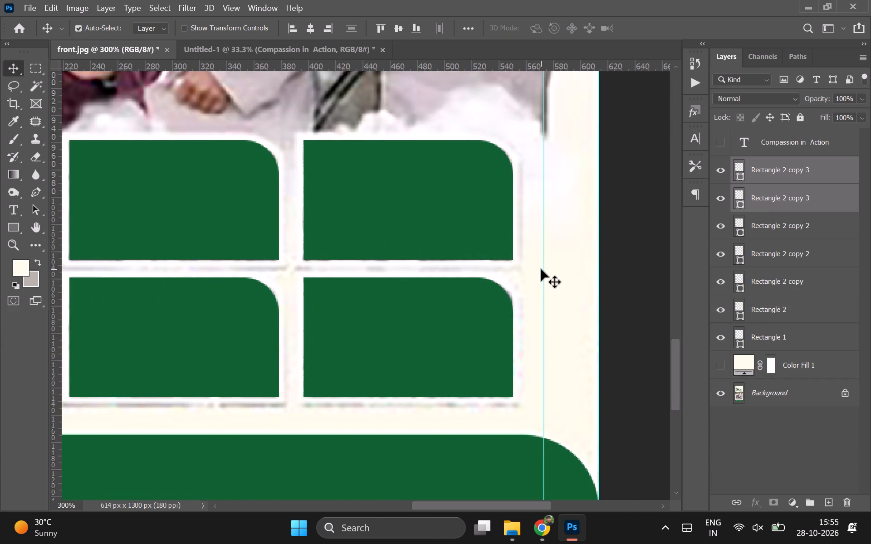
pyautogui.press('Left')
pyautogui.press('Right')
# Group all six thumbnail rectangle layers, leaving out the green band's Rectangle 1.
pyautogui.keyDown('shift'); pyautogui.click(773, 311); pyautogui.keyUp('shift')
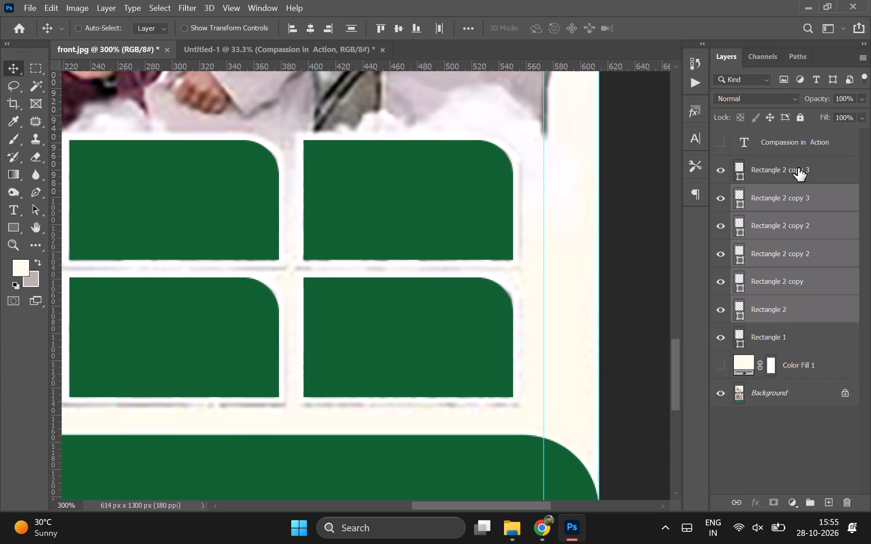
pyautogui.keyDown('ctrl'); pyautogui.click(798, 168); pyautogui.keyUp('ctrl')
pyautogui.click(810, 510)
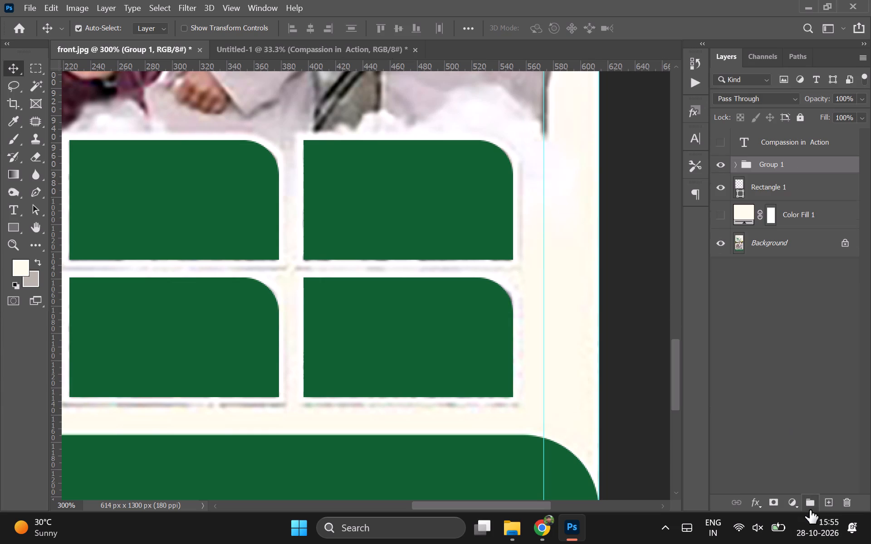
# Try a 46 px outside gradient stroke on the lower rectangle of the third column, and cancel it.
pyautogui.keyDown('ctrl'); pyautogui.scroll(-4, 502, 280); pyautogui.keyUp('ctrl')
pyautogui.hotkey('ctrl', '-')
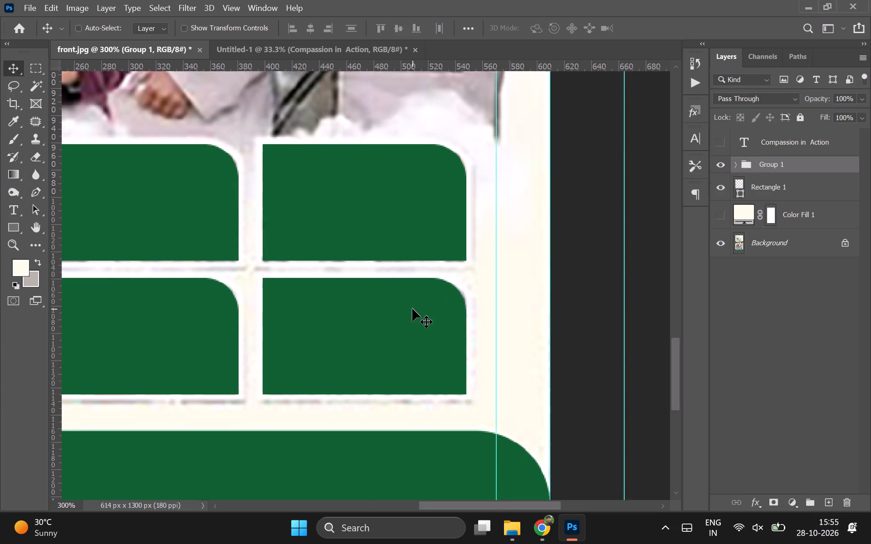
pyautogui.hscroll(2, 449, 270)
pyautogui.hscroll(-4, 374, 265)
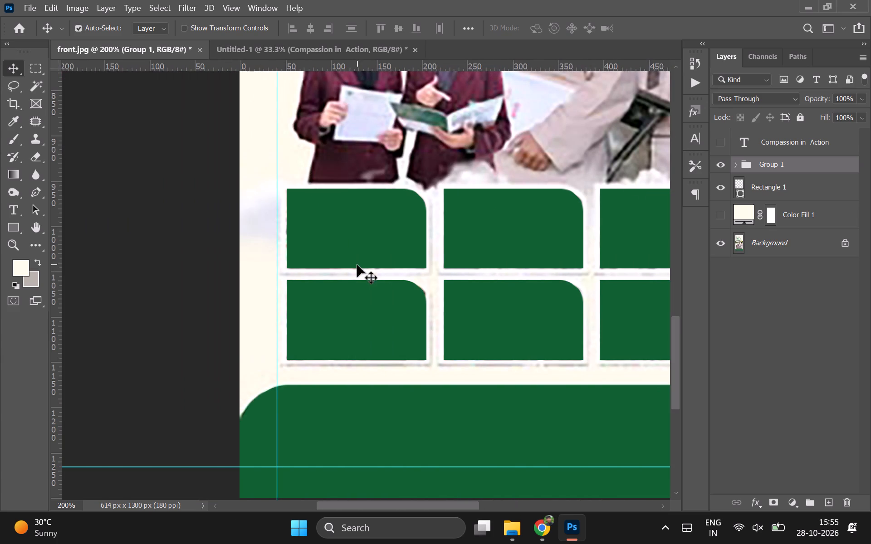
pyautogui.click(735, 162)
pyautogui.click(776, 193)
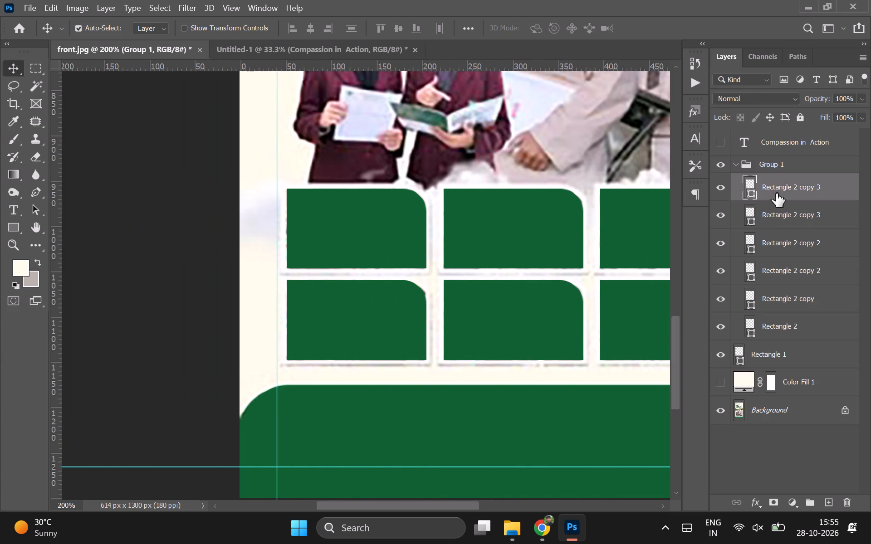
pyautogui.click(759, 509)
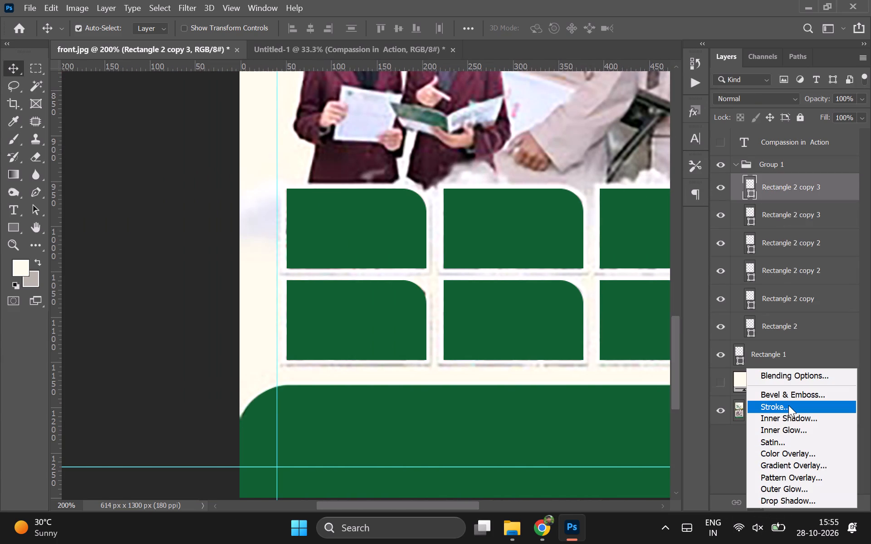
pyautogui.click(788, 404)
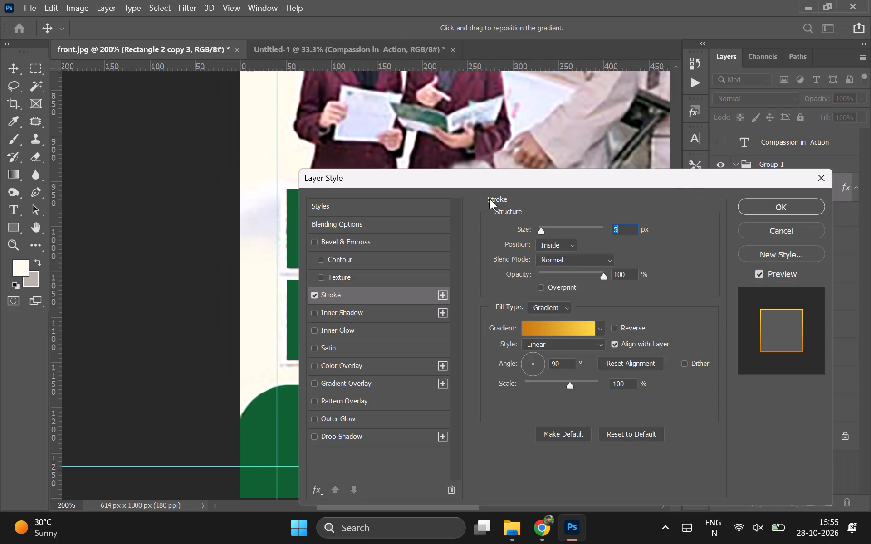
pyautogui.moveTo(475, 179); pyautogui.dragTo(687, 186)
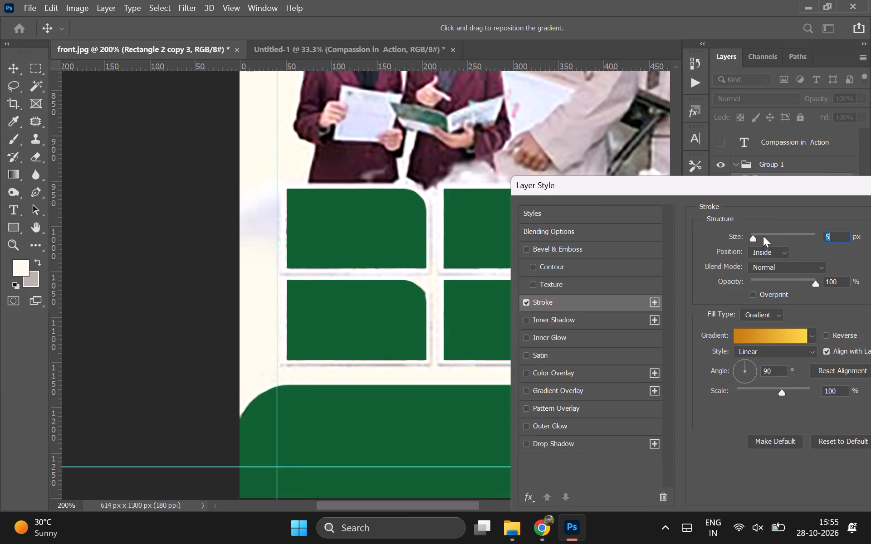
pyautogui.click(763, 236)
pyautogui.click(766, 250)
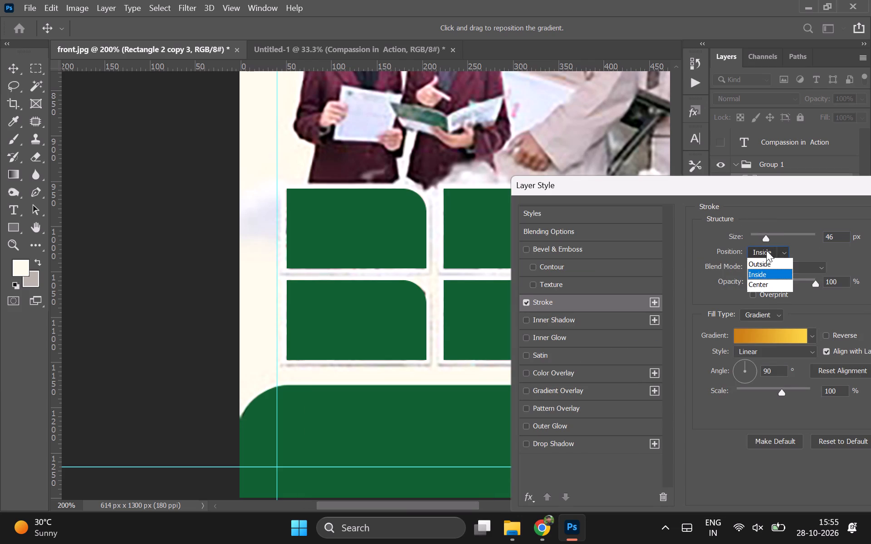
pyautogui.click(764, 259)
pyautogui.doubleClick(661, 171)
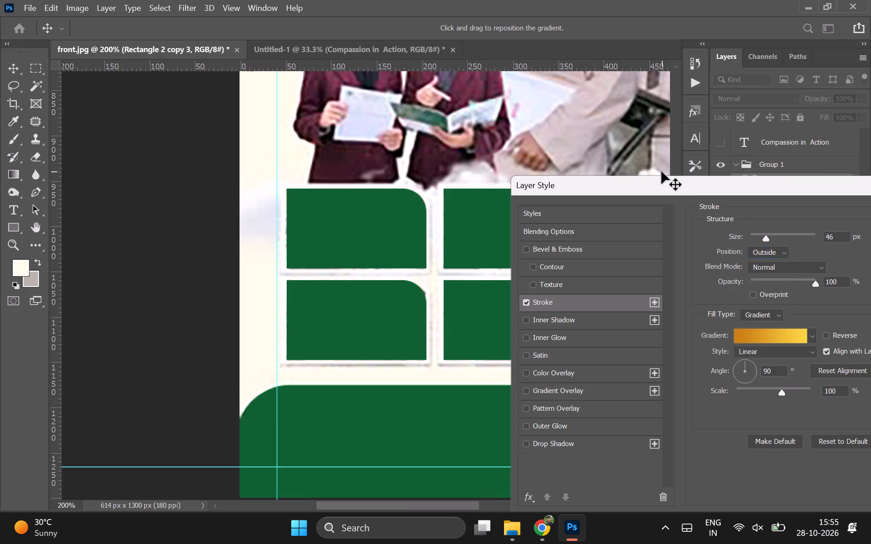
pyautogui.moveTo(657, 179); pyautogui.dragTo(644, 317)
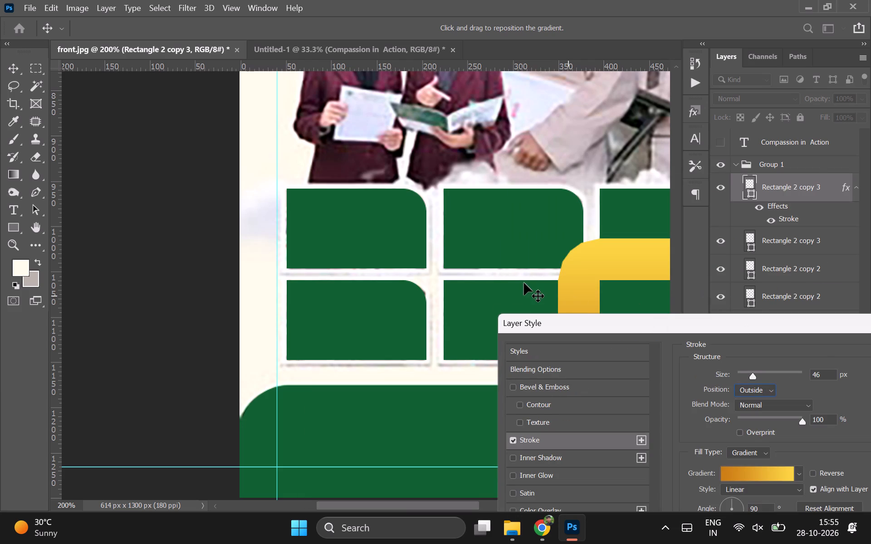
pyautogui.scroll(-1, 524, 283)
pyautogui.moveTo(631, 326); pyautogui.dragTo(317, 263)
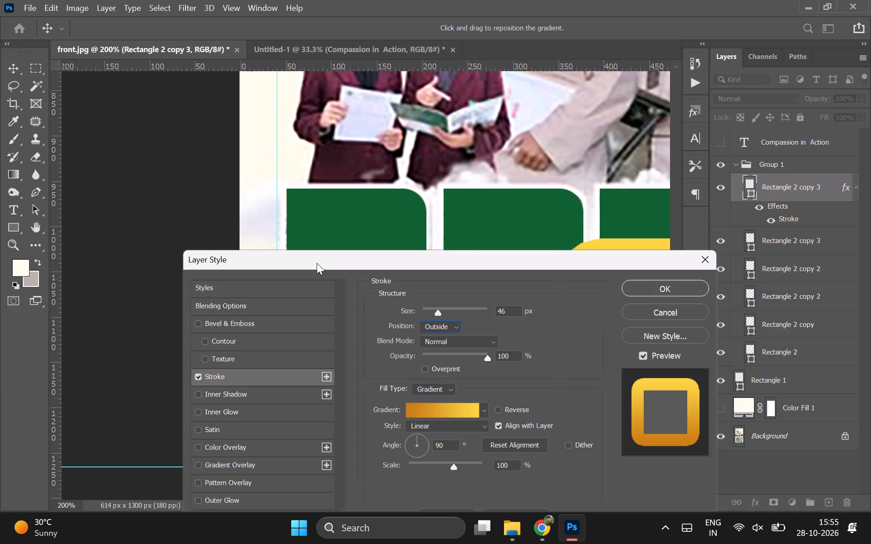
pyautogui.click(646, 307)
# Add a 5 px solid white outside stroke to the upper rectangle of the first thumbnail column.
pyautogui.click(367, 229)
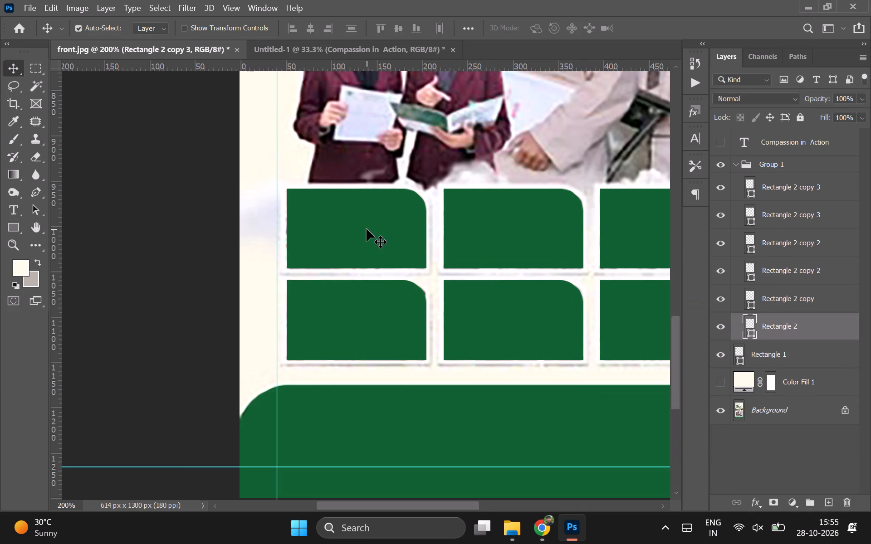
pyautogui.click(762, 501)
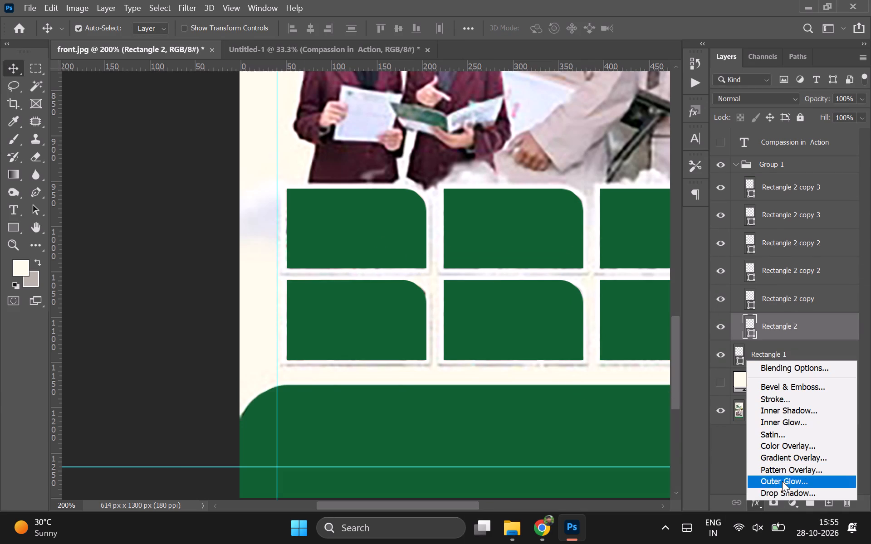
pyautogui.click(786, 399)
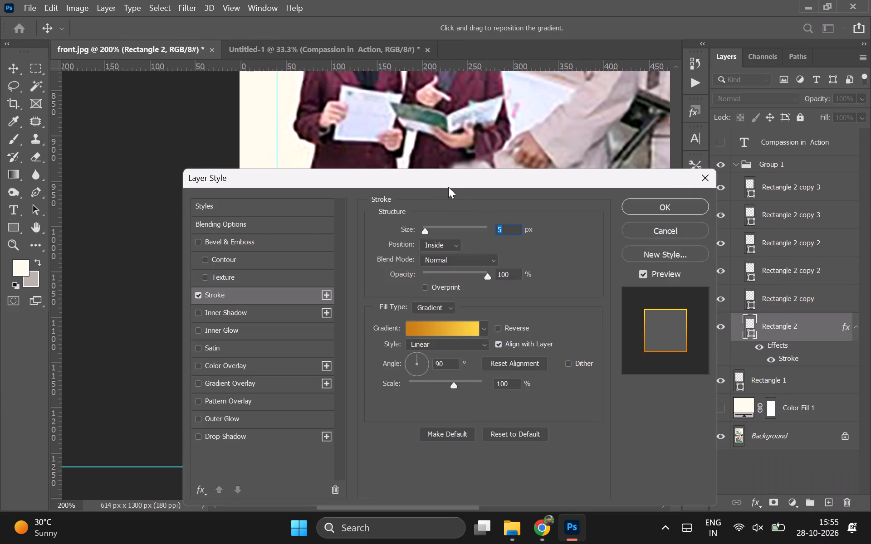
pyautogui.moveTo(448, 187); pyautogui.dragTo(757, 210)
pyautogui.click(754, 342)
pyautogui.click(749, 347)
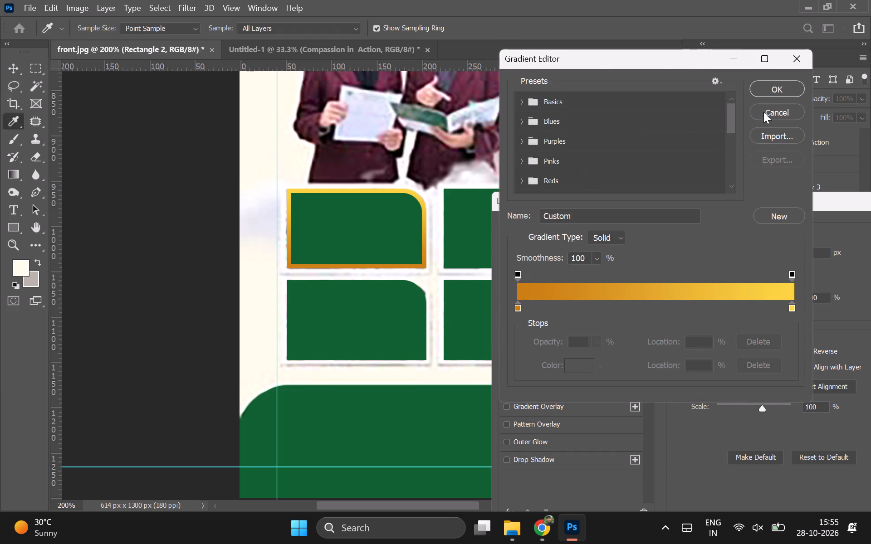
pyautogui.click(521, 105)
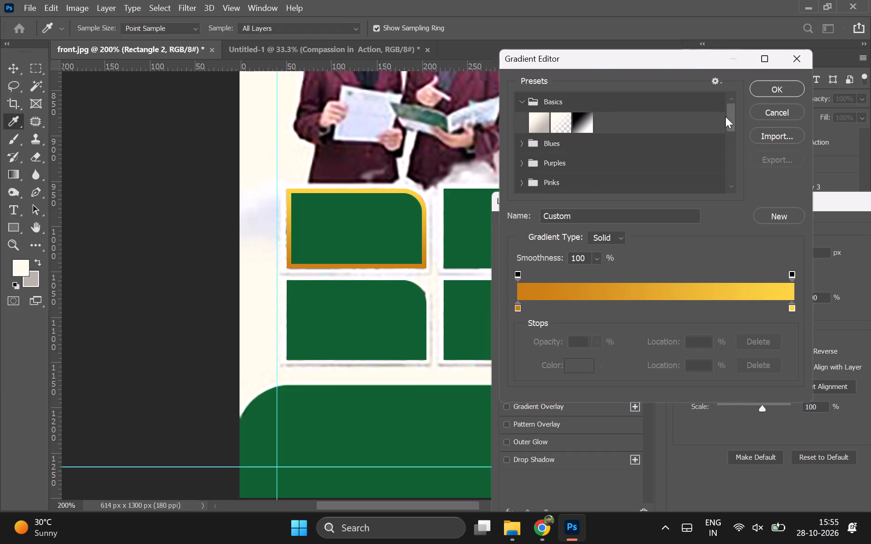
pyautogui.click(769, 105)
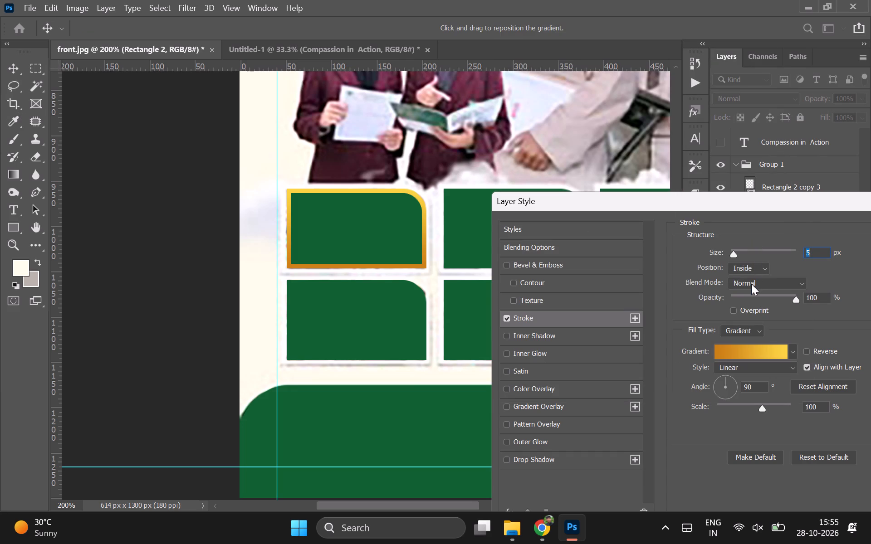
pyautogui.click(735, 327)
pyautogui.click(734, 338)
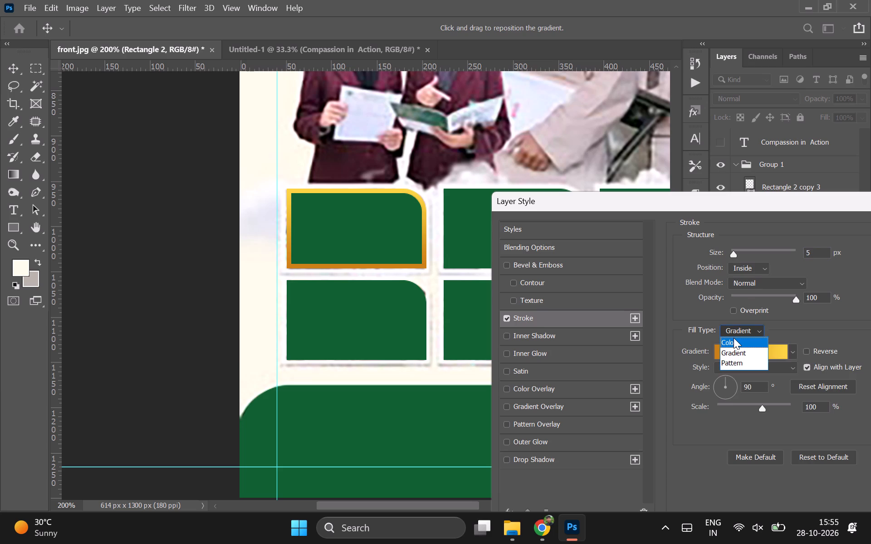
pyautogui.click(714, 351)
pyautogui.moveTo(231, 219); pyautogui.dragTo(173, 246)
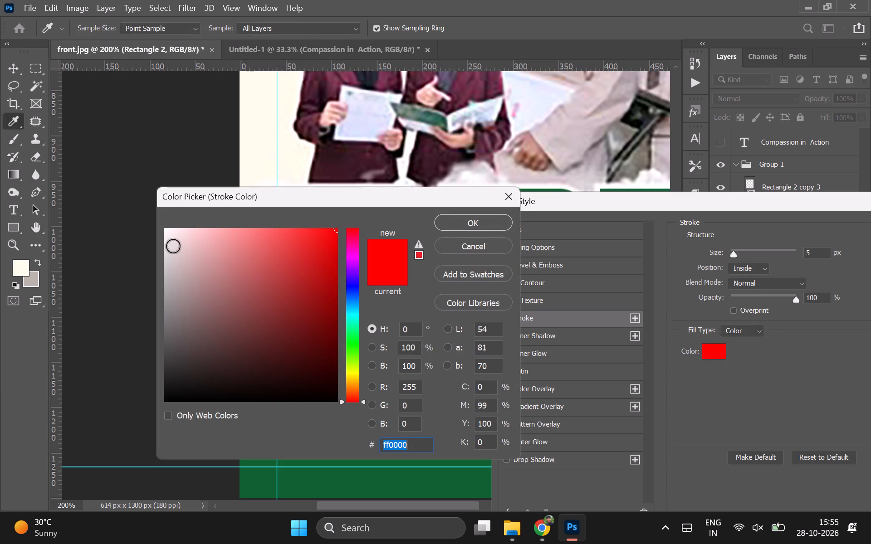
pyautogui.moveTo(173, 246); pyautogui.dragTo(31, 154)
pyautogui.click(458, 225)
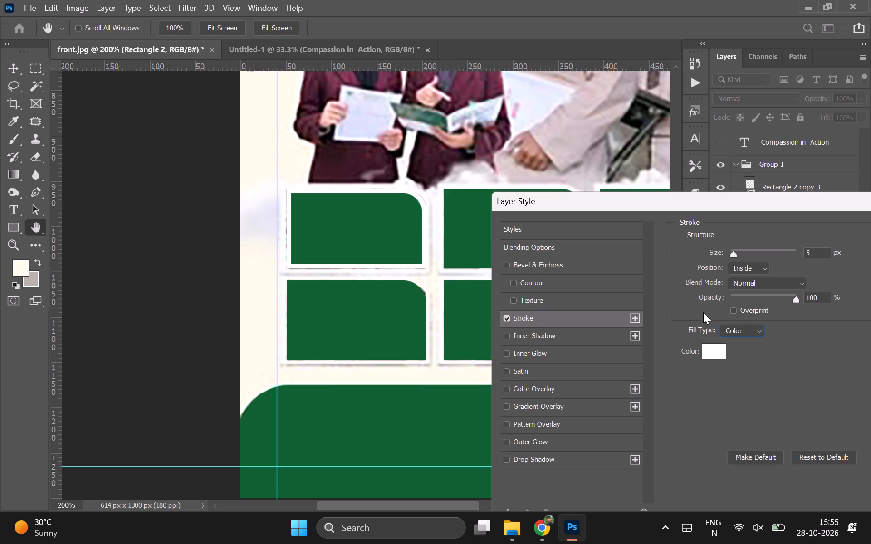
pyautogui.click(740, 265)
pyautogui.click(741, 279)
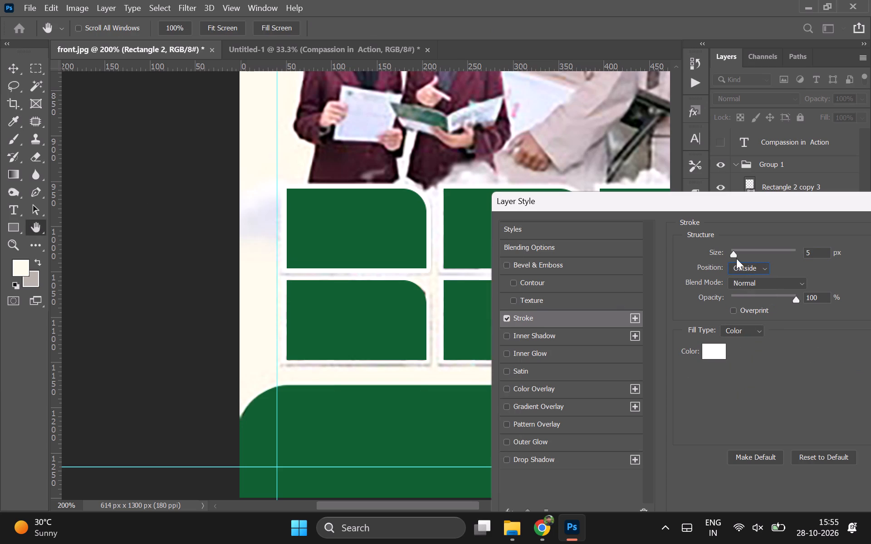
pyautogui.keyDown('ctrl'); pyautogui.scroll(5, 362, 254); pyautogui.keyUp('ctrl')
# Add a black Multiply drop shadow to the same rectangle with 38% opacity, 2 px distance, 2% spread and 10 px size.
pyautogui.moveTo(722, 207); pyautogui.dragTo(546, 215)
pyautogui.click(369, 463)
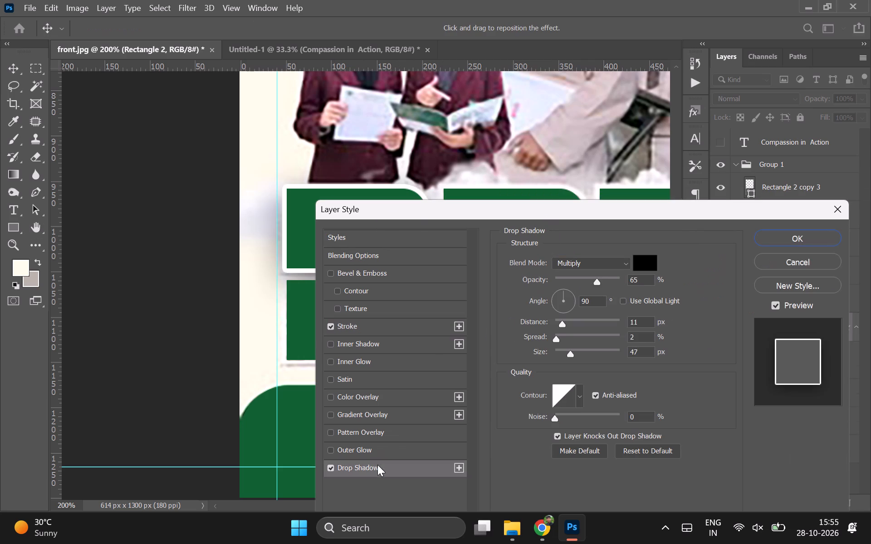
pyautogui.moveTo(420, 215); pyautogui.dragTo(472, 252)
pyautogui.click(632, 319)
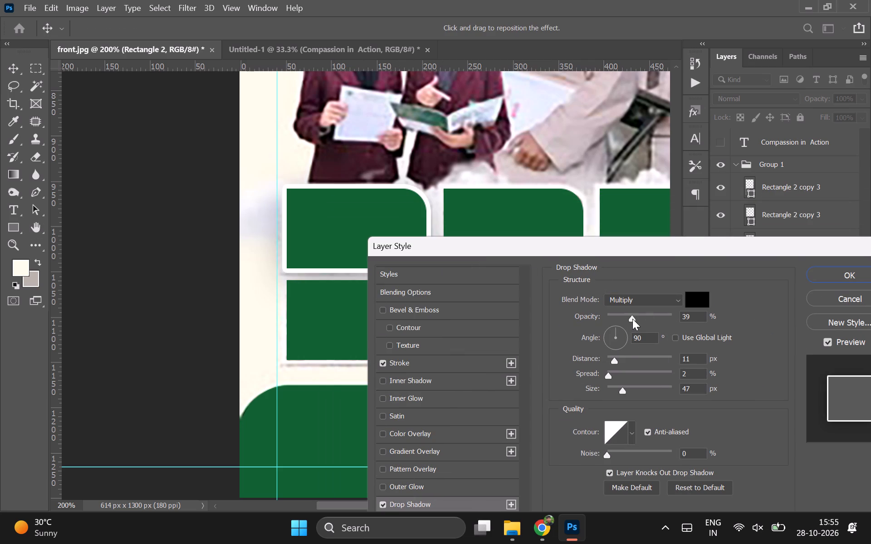
pyautogui.moveTo(621, 391); pyautogui.dragTo(573, 398)
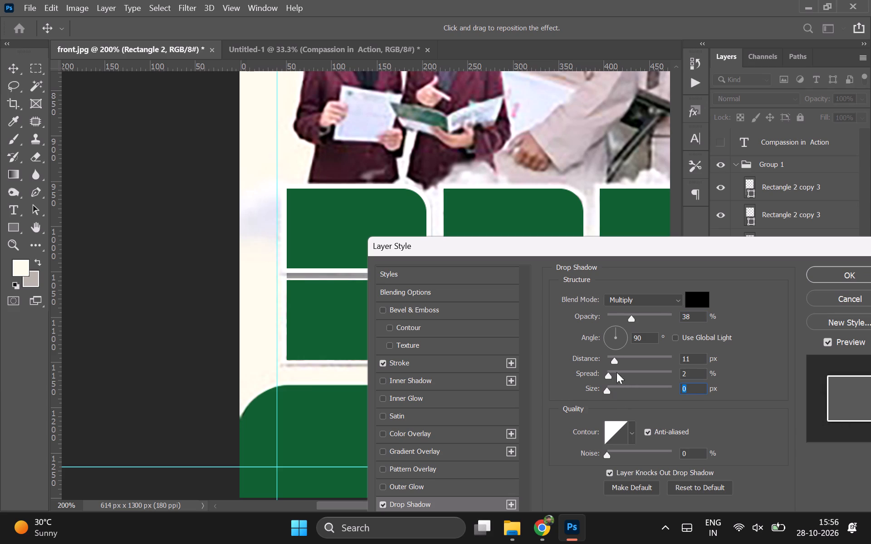
pyautogui.click(613, 362)
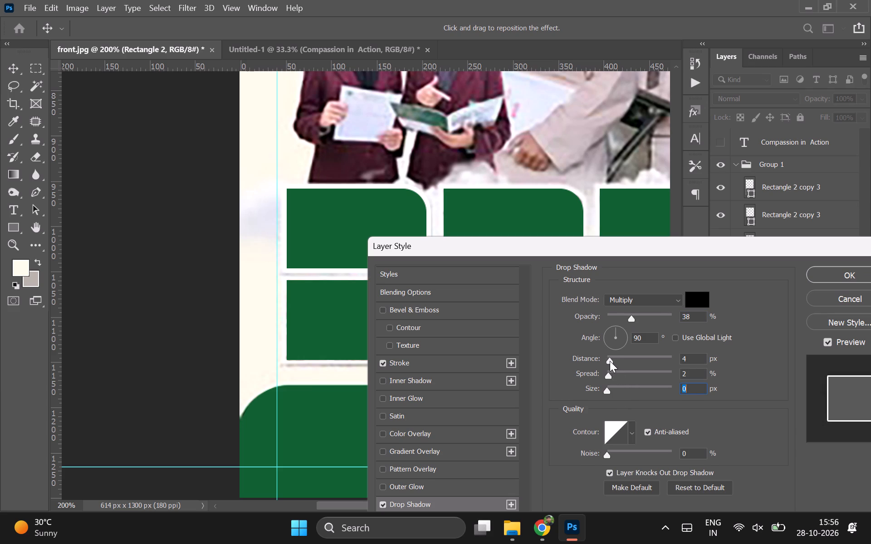
pyautogui.click(613, 389)
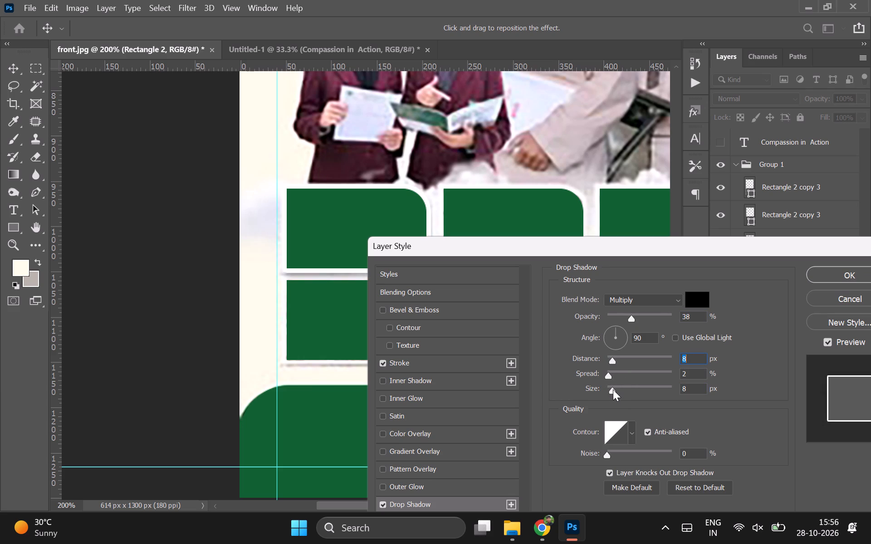
pyautogui.click(610, 361)
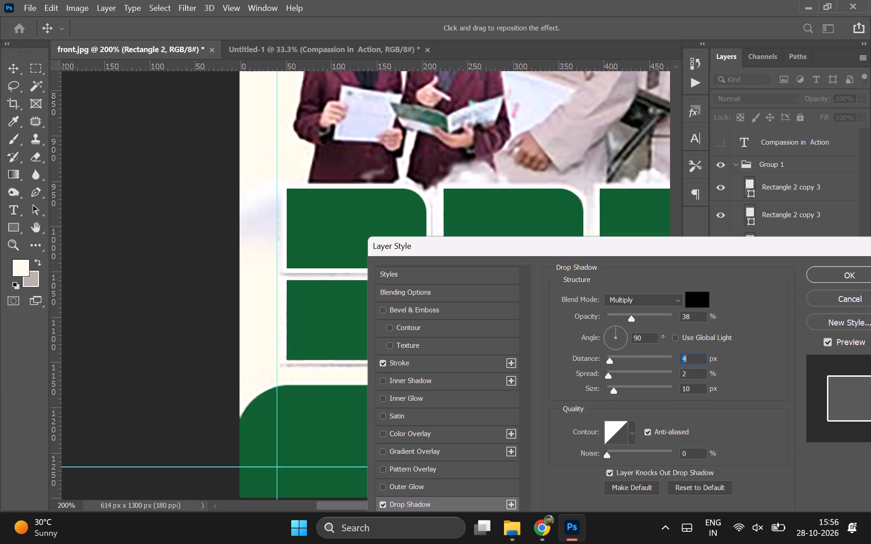
pyautogui.press('2')
pyautogui.press('Return')
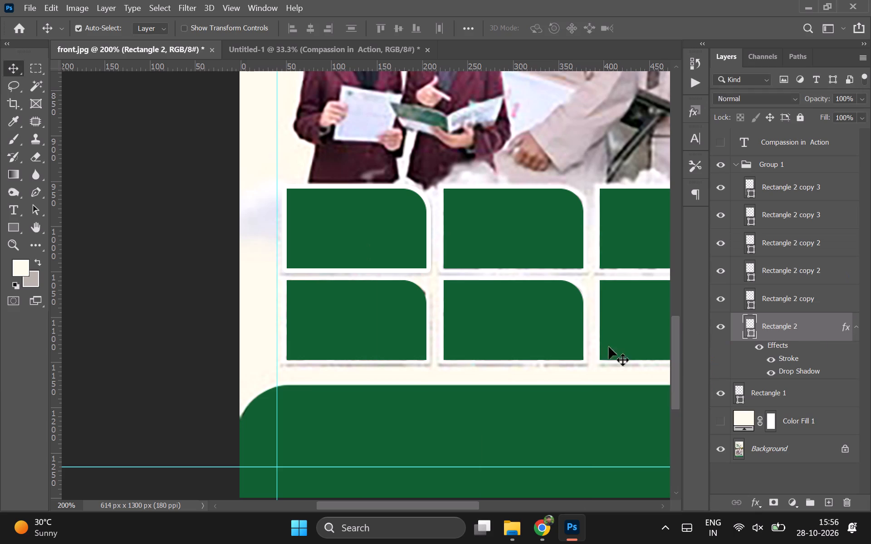
# Copy the first rectangle's stroke and drop shadow style onto the other five thumbnail rectangles.
pyautogui.rightClick(802, 354)
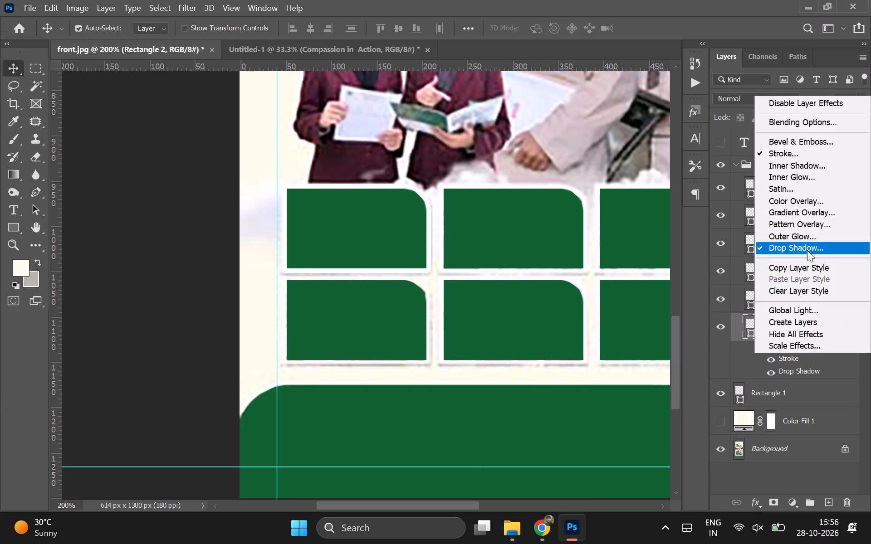
pyautogui.click(798, 265)
pyautogui.click(792, 306)
pyautogui.keyDown('shift'); pyautogui.click(800, 188); pyautogui.keyUp('shift')
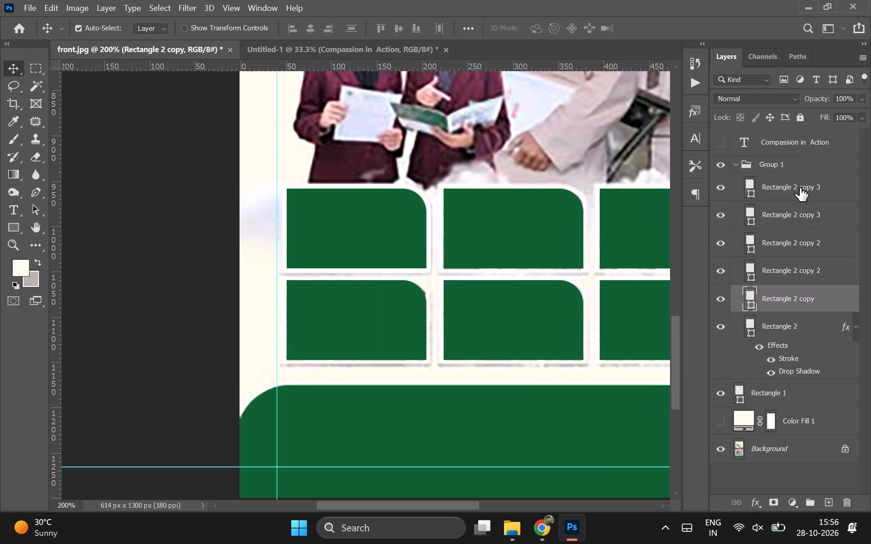
pyautogui.rightClick(805, 202)
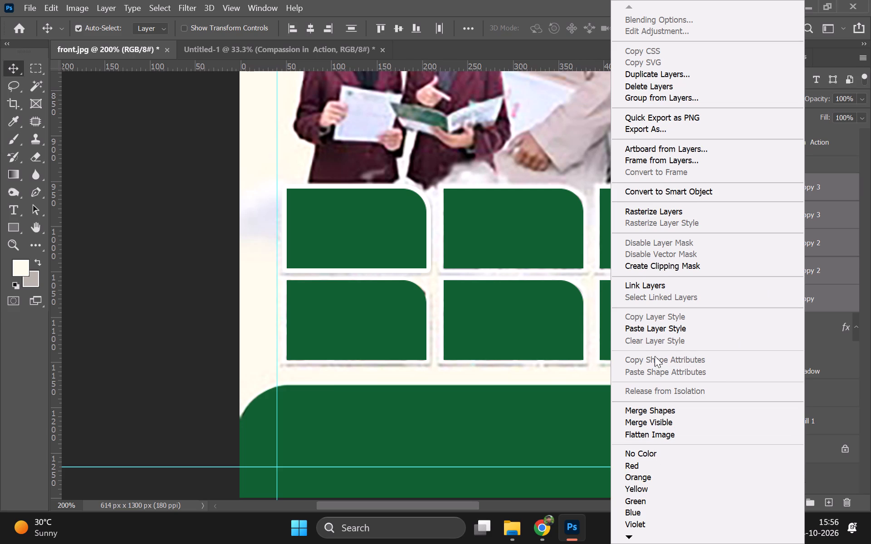
pyautogui.click(654, 327)
# Compare the thumbnail frames over the plain cream fill with the original reference image, viewing the whole cover.
pyautogui.click(519, 236)
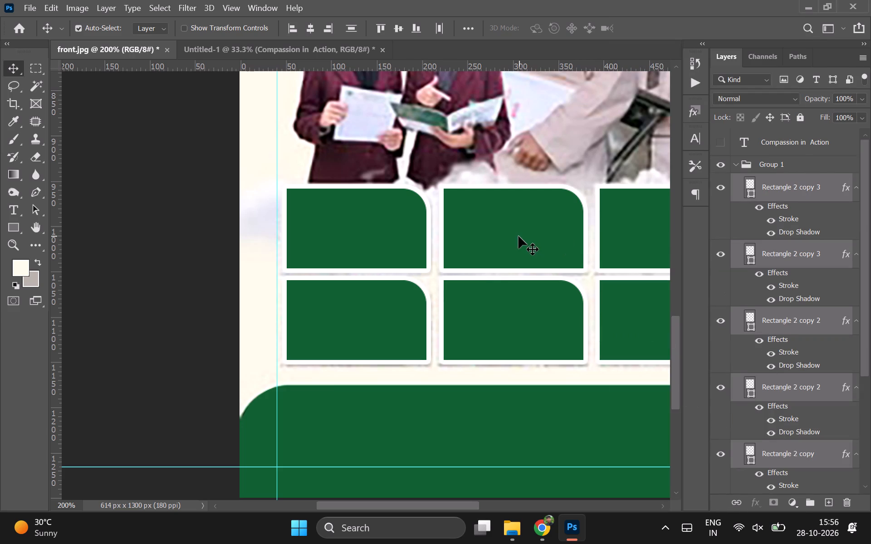
pyautogui.keyDown('ctrl'); pyautogui.scroll(-4, 412, 266); pyautogui.keyUp('ctrl')
pyautogui.click(477, 119)
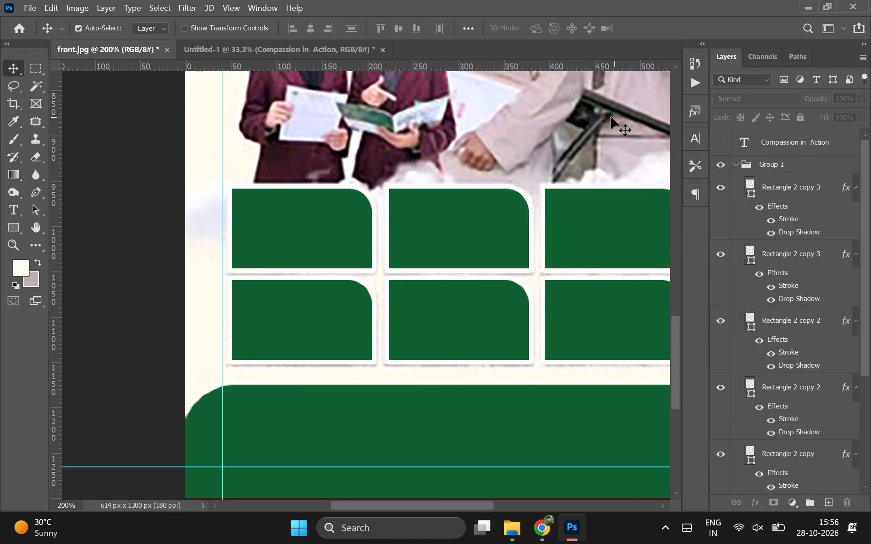
pyautogui.click(611, 117)
pyautogui.scroll(-5, 765, 292)
pyautogui.click(718, 475)
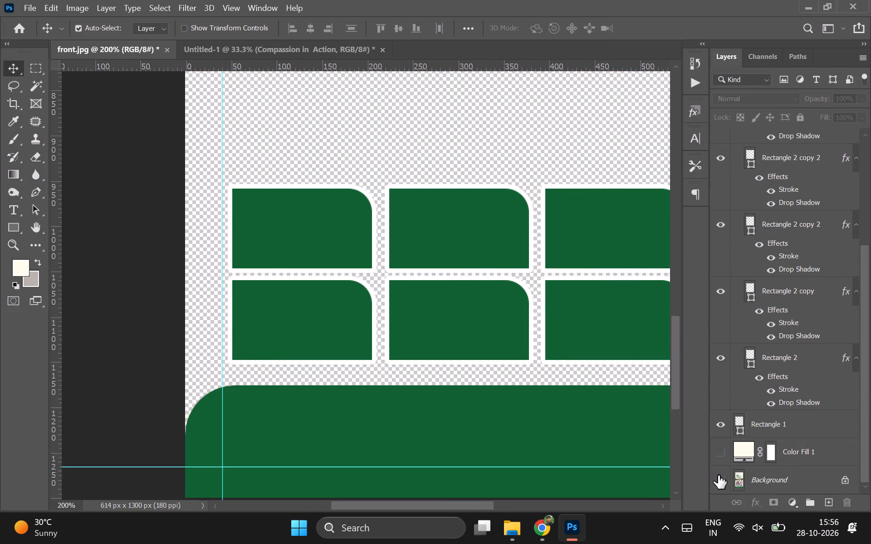
pyautogui.click(719, 459)
pyautogui.keyDown('ctrl'); pyautogui.scroll(-3, 570, 395); pyautogui.keyUp('ctrl')
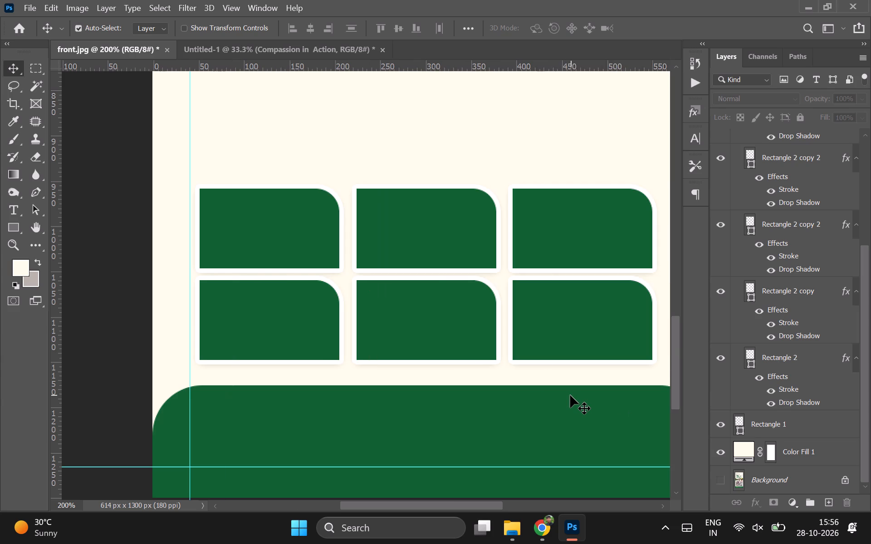
pyautogui.hotkey('ctrl', '0')
pyautogui.click(724, 478)
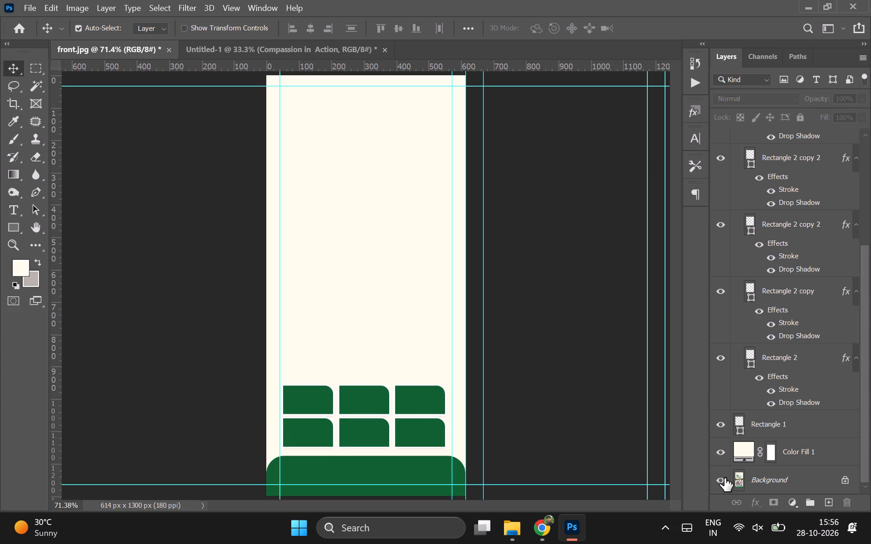
pyautogui.click(721, 457)
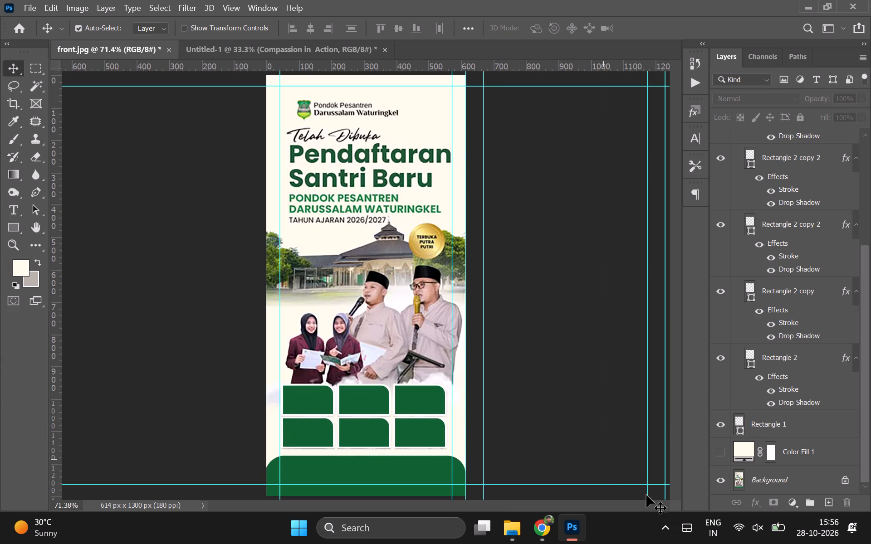
# Switch to Chrome and open aactrust.org.in in a new tab to look at the trust's logo in the page header.
pyautogui.click(534, 535)
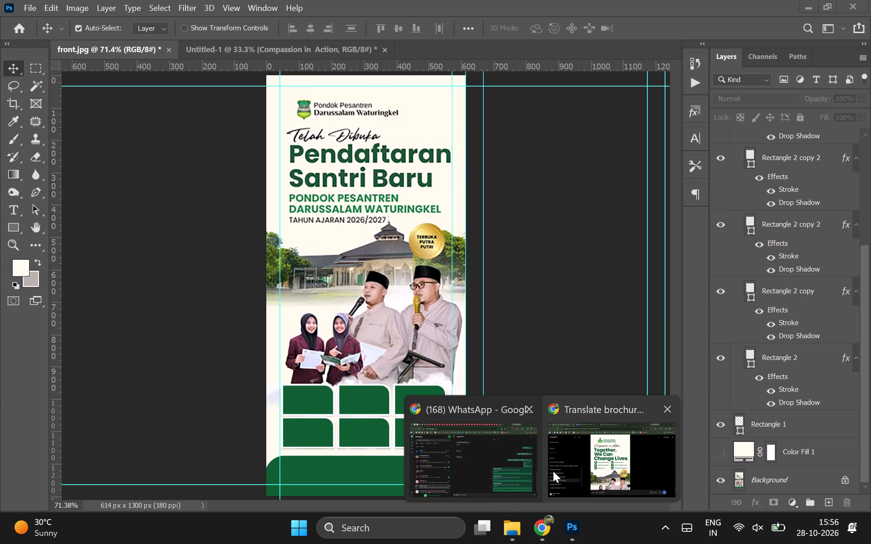
pyautogui.click(587, 470)
pyautogui.click(441, 0)
pyautogui.click(524, 1)
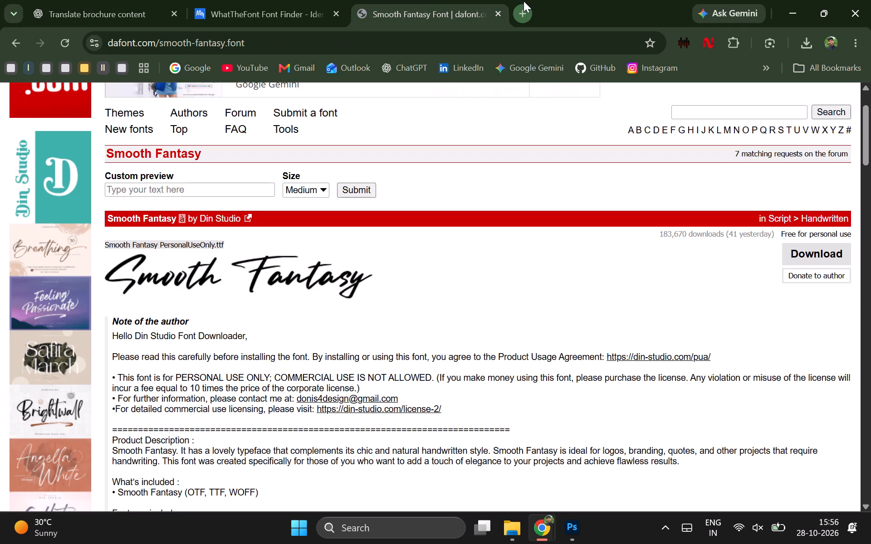
pyautogui.press('a')
pyautogui.press('a')
pyautogui.press('Return')
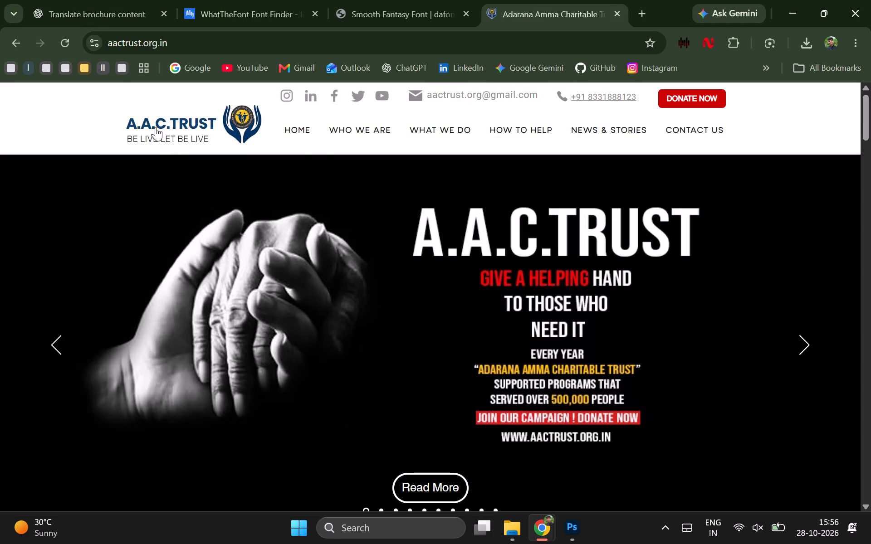
pyautogui.rightClick(156, 127)
pyautogui.click(82, 114)
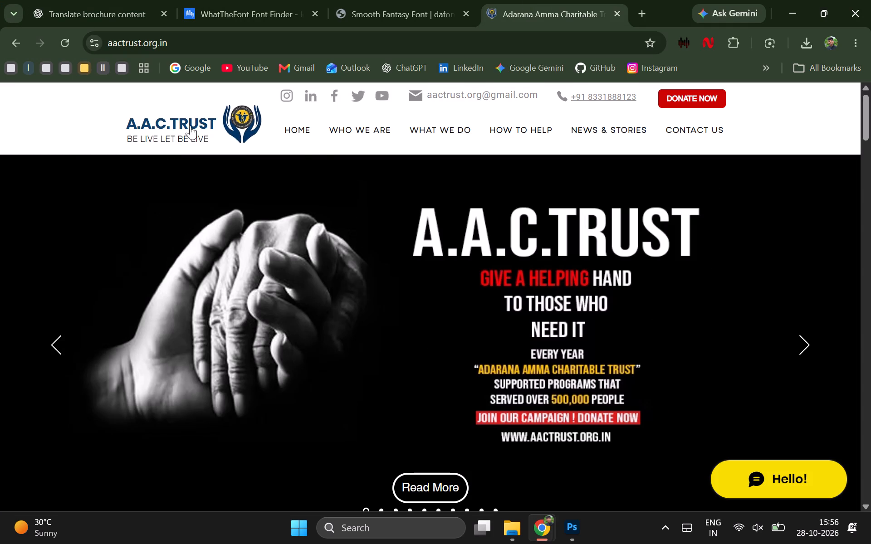
# Switch back to Photoshop and extend the front.jpg canvas sideways with the Crop tool to 1787 px wide at 1300 px high.
pyautogui.hotkey('alt', 'Tab')
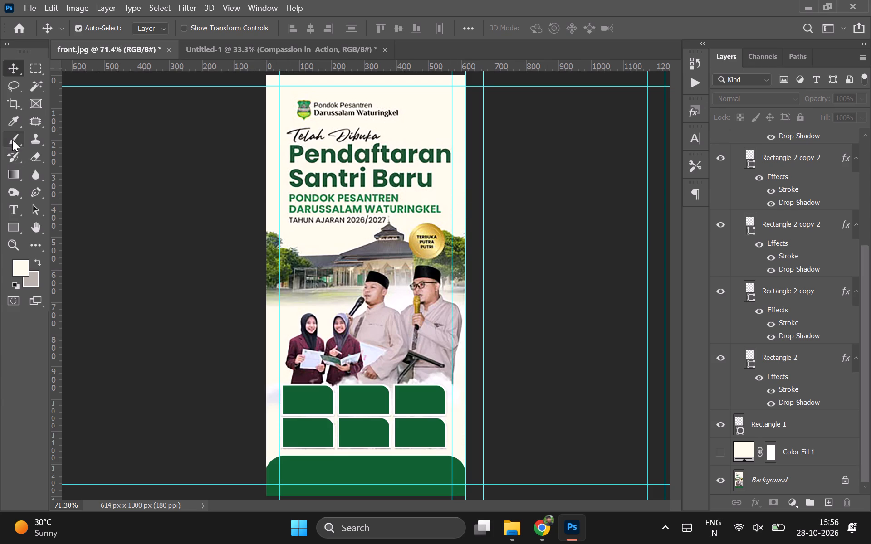
pyautogui.click(10, 104)
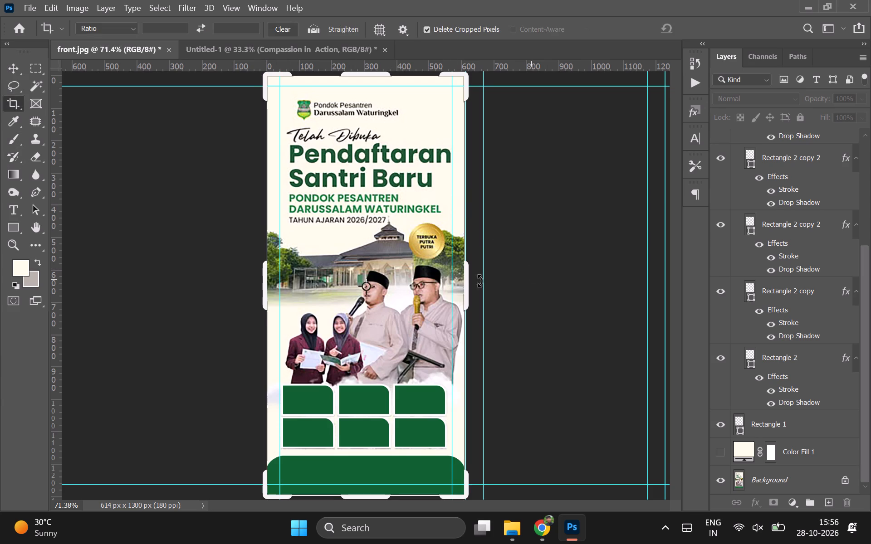
pyautogui.moveTo(464, 281); pyautogui.dragTo(500, 259)
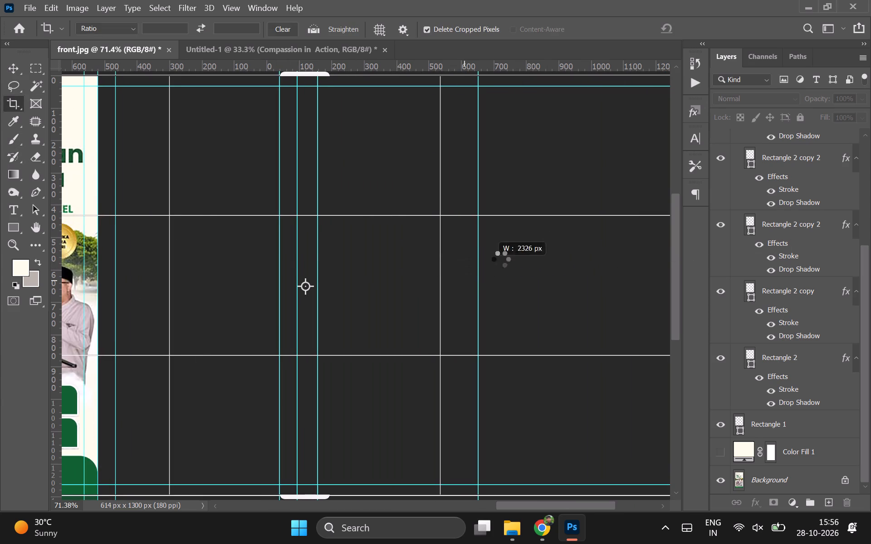
pyautogui.moveTo(500, 259); pyautogui.dragTo(315, 274)
pyautogui.keyDown('ctrl'); pyautogui.scroll(-5, 386, 263); pyautogui.keyUp('ctrl')
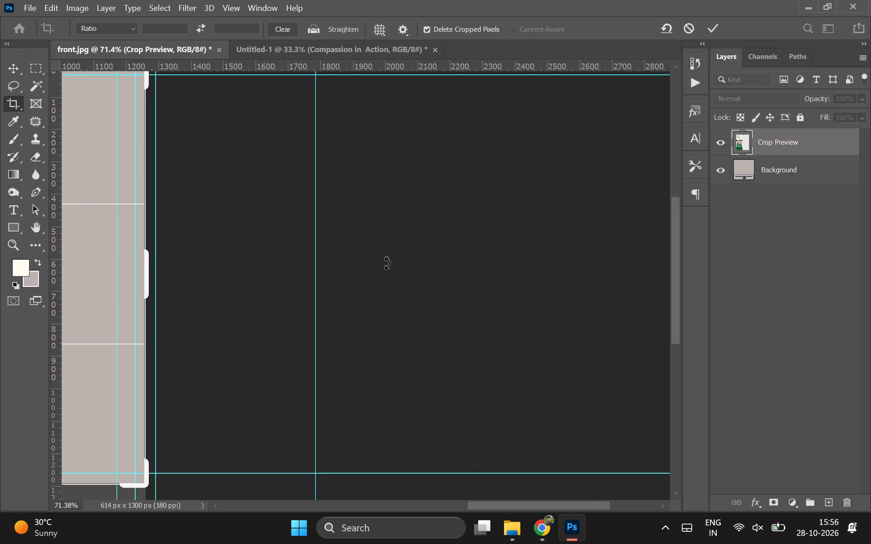
pyautogui.hotkey('ctrl', '0')
pyautogui.keyDown('ctrl'); pyautogui.click(386, 263); pyautogui.keyUp('ctrl')
pyautogui.moveTo(539, 265); pyautogui.dragTo(600, 263)
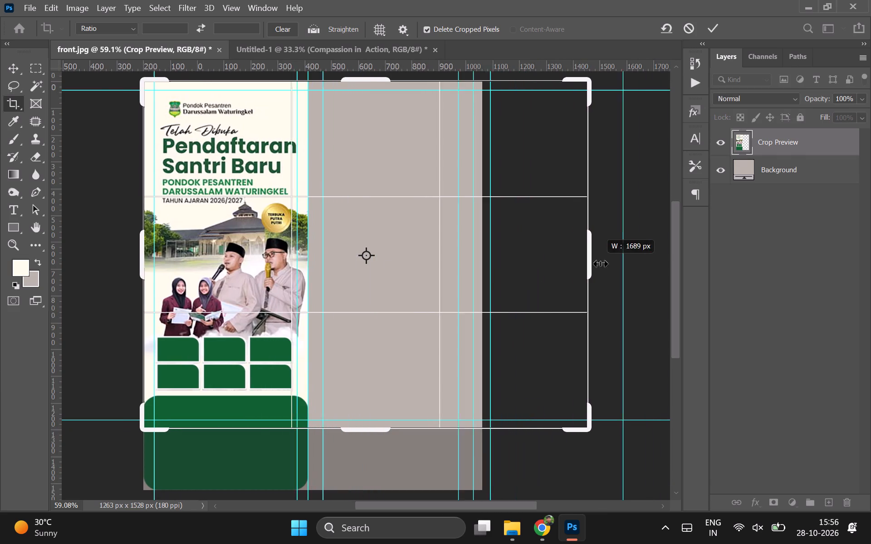
pyautogui.moveTo(600, 263); pyautogui.dragTo(569, 273)
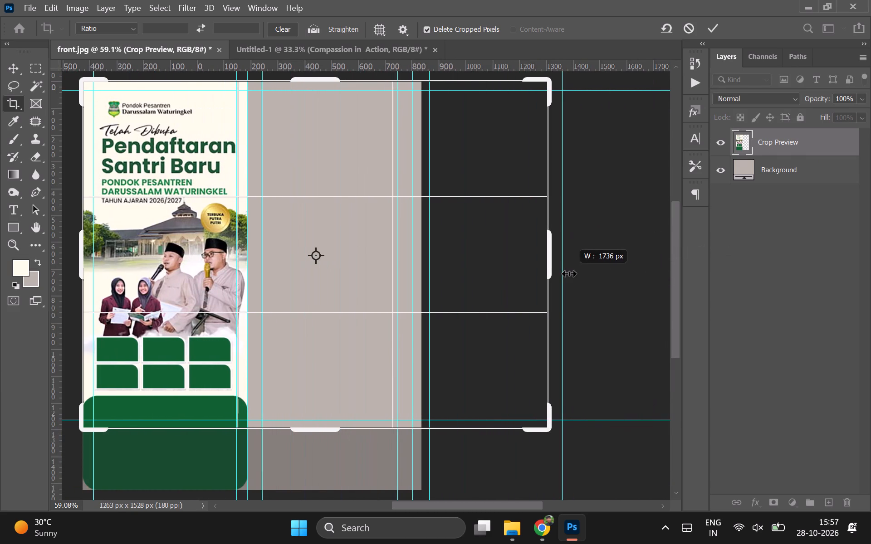
pyautogui.moveTo(569, 273); pyautogui.dragTo(577, 274)
pyautogui.press('Return')
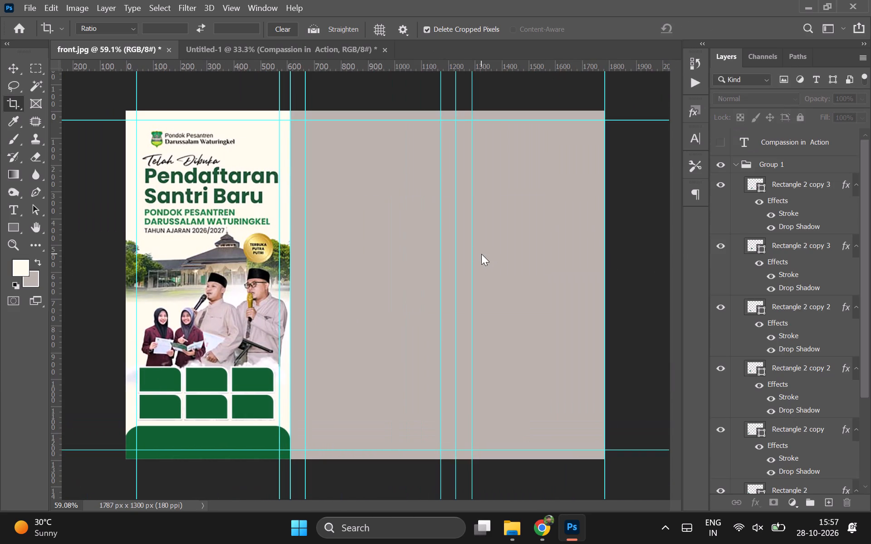
# Hide the Background reference image and show the cream Color Fill 1 layer across the widened canvas.
pyautogui.click(4, 60)
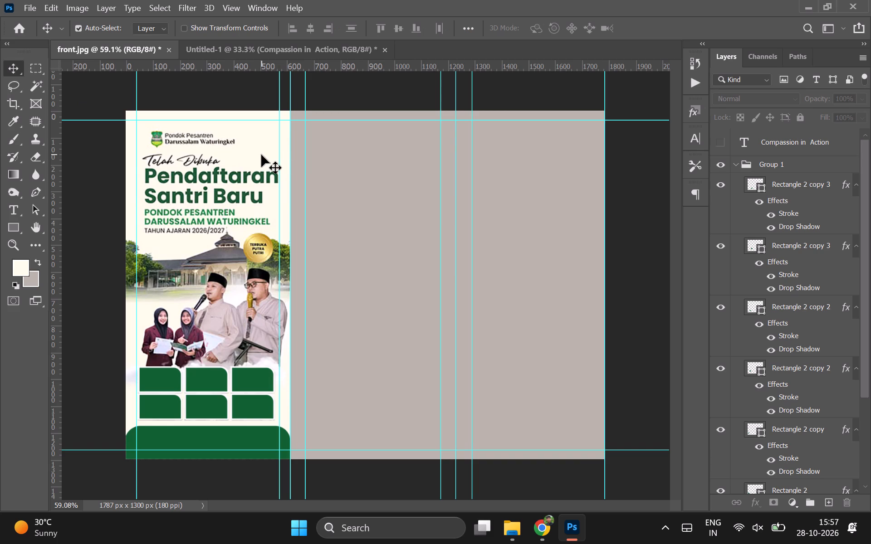
pyautogui.click(261, 155)
pyautogui.scroll(-5, 749, 442)
pyautogui.click(713, 478)
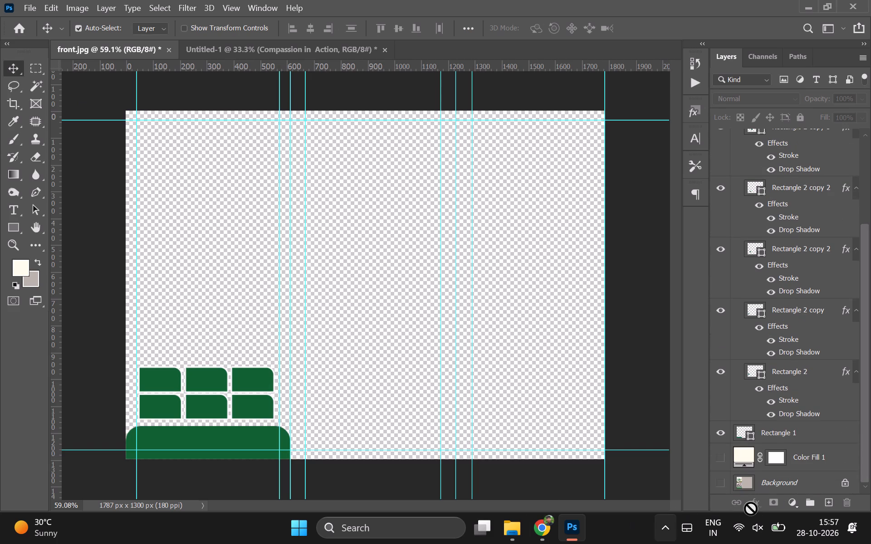
pyautogui.click(722, 460)
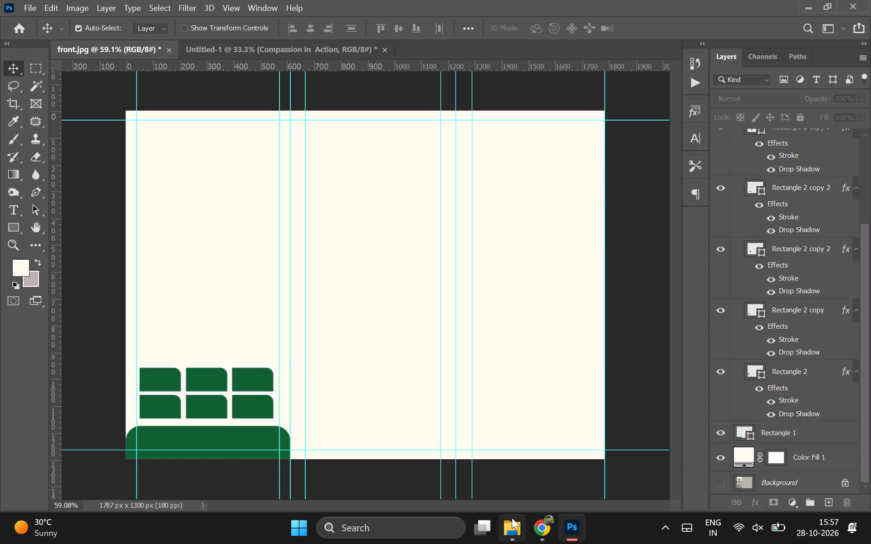
# Place the full three-panel front reference brochure from File Explorer and align it with the canvas's top edge.
pyautogui.click(523, 542)
pyautogui.moveTo(527, 277); pyautogui.dragTo(379, 228)
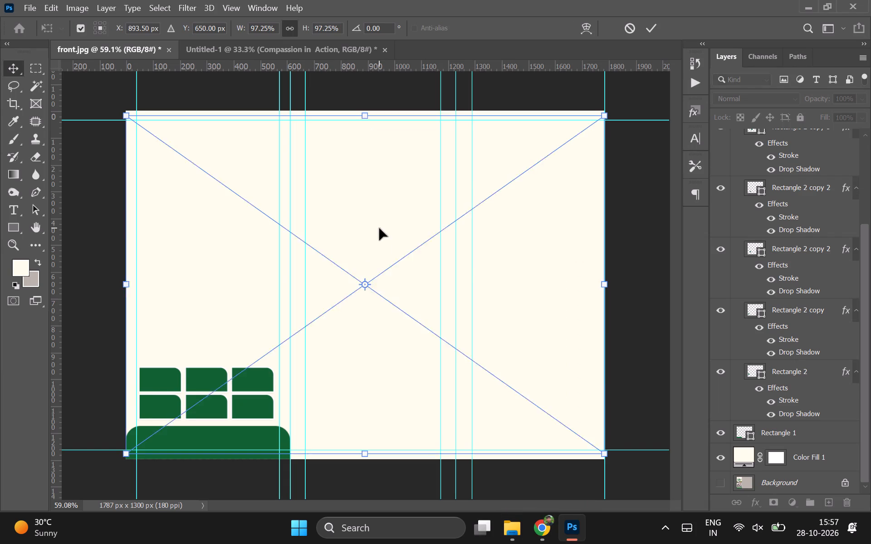
pyautogui.doubleClick(407, 228)
pyautogui.moveTo(382, 211); pyautogui.dragTo(382, 207)
pyautogui.click(382, 207)
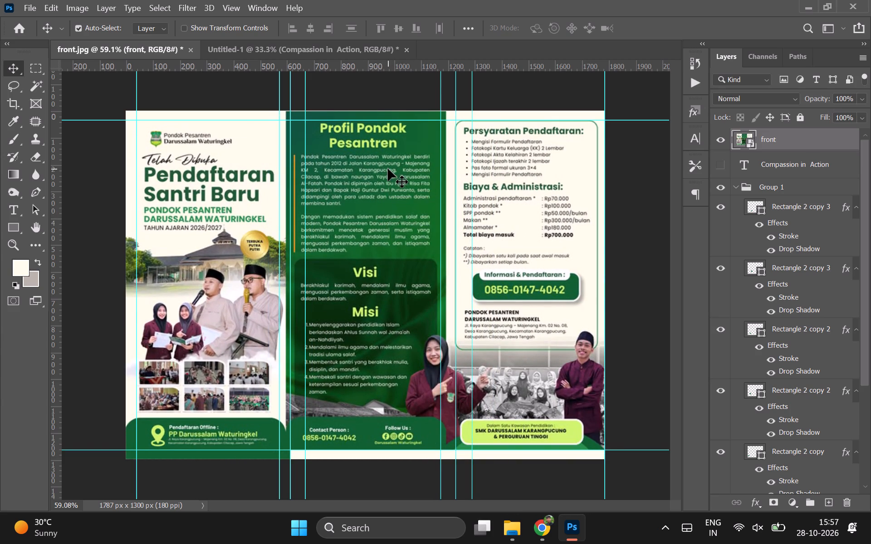
pyautogui.keyDown('ctrl'); pyautogui.scroll(4, 386, 171); pyautogui.keyUp('ctrl')
pyautogui.hotkey('ctrl', '=')
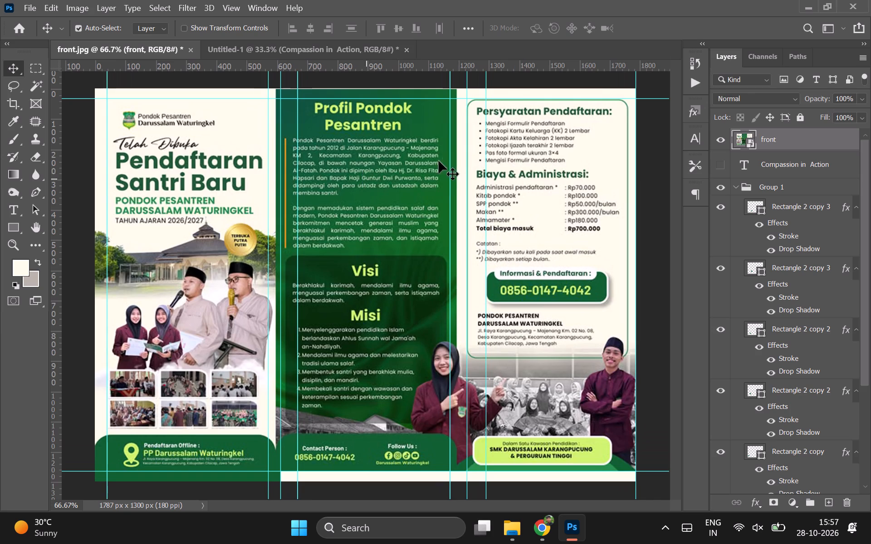
# Widen the canvas to 1898 px with the Crop tool to leave spare room around the placed brochure.
pyautogui.click(344, 189)
pyautogui.click(13, 108)
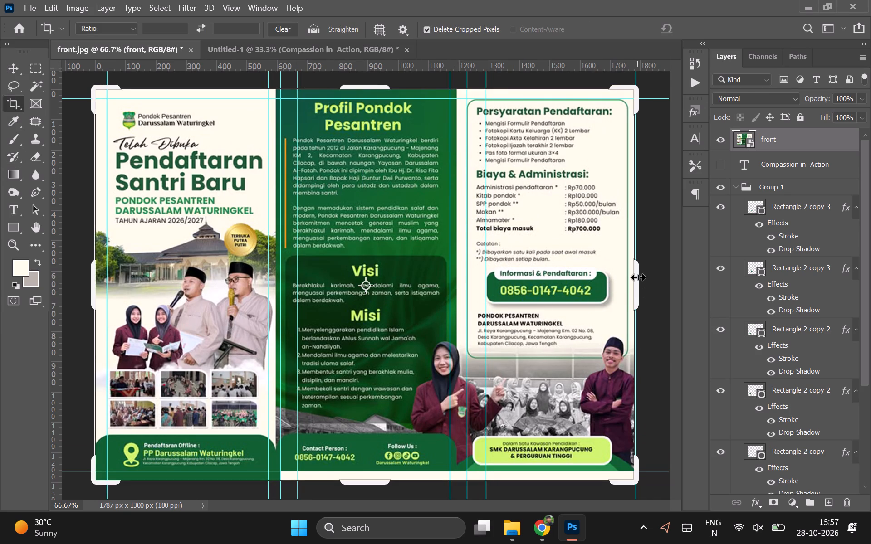
pyautogui.moveTo(638, 277); pyautogui.dragTo(655, 276)
pyautogui.doubleClick(574, 270)
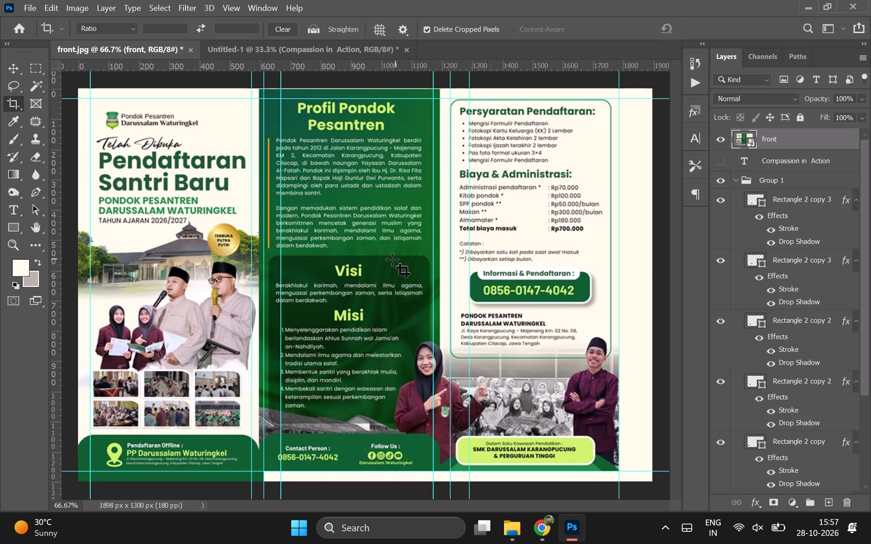
# Scale the placed front brochure up proportionally to about 100% so it fills the full canvas height.
pyautogui.write('bv')
pyautogui.hotkey('ctrl', 't')
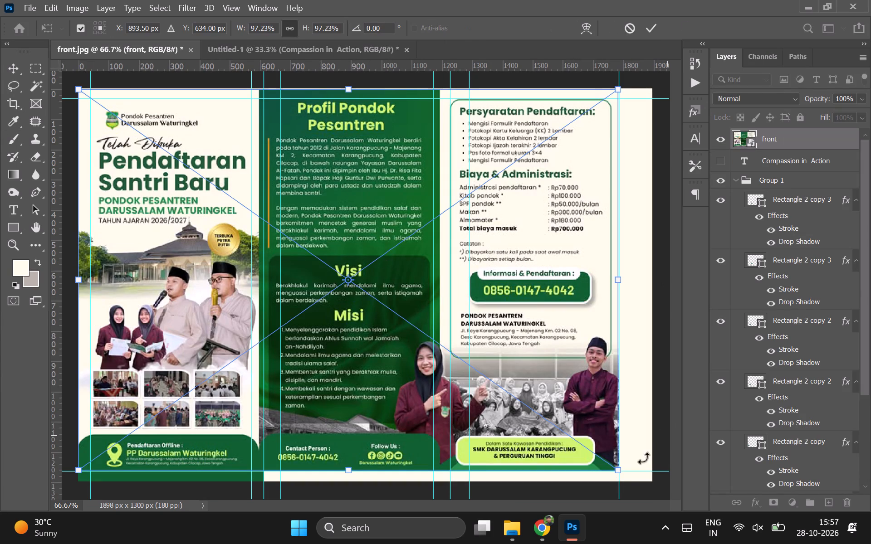
pyautogui.keyDown('ctrl'); pyautogui.click(617, 468); pyautogui.keyUp('ctrl')
pyautogui.keyDown('ctrl'); pyautogui.tripleClick(569, 381); pyautogui.keyUp('ctrl')
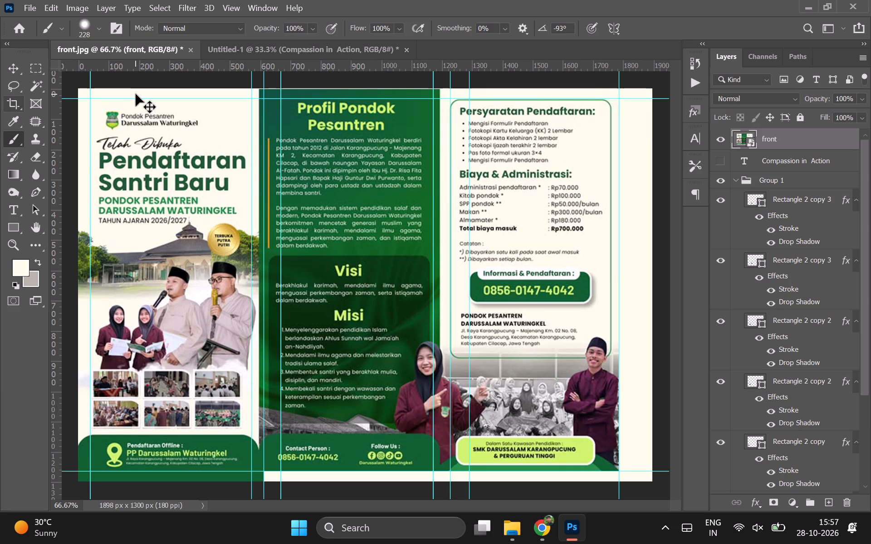
pyautogui.hotkey('ctrl', 't')
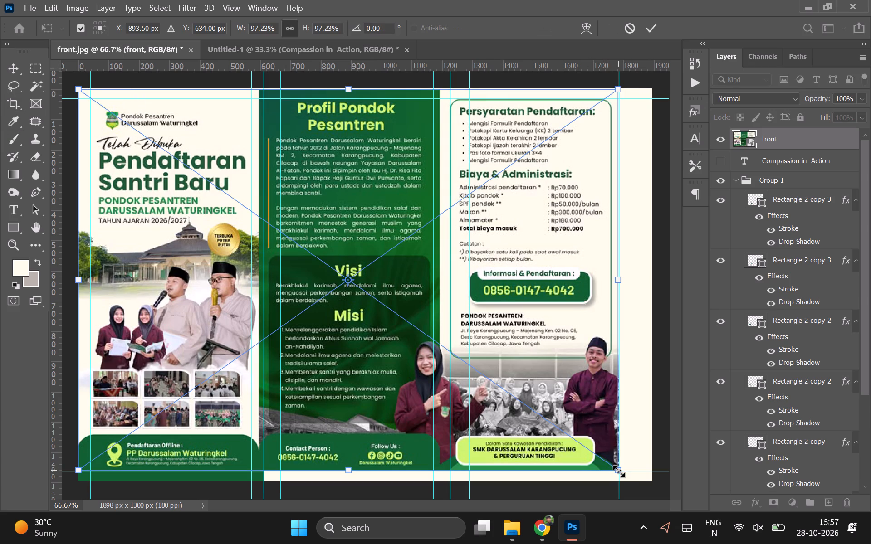
pyautogui.moveTo(619, 471); pyautogui.dragTo(633, 482)
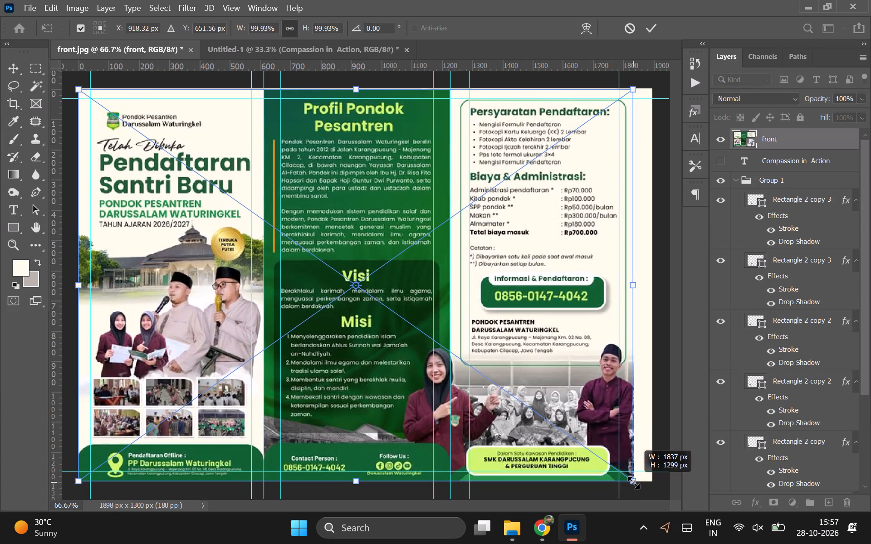
pyautogui.moveTo(633, 482); pyautogui.dragTo(635, 483)
pyautogui.doubleClick(553, 403)
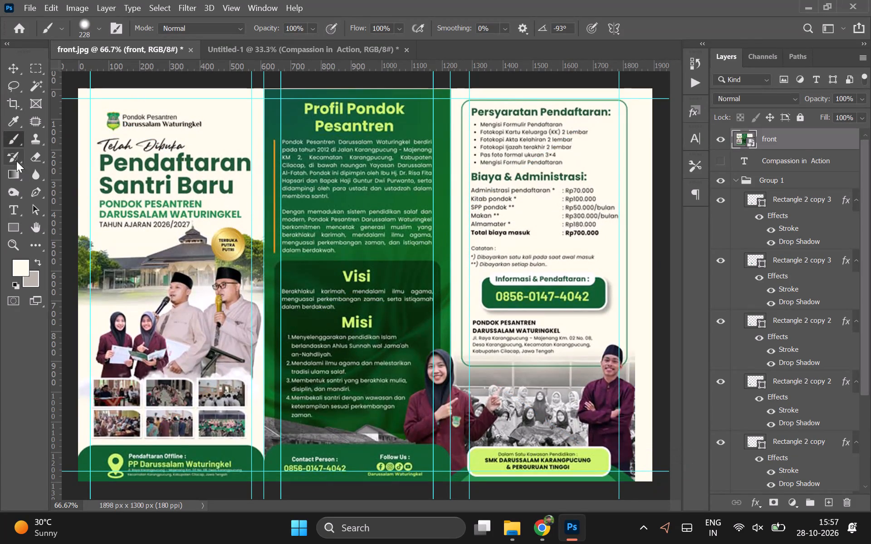
# Crop the canvas width to 1840 px so it ends at the placed brochure's outer edge.
pyautogui.click(11, 103)
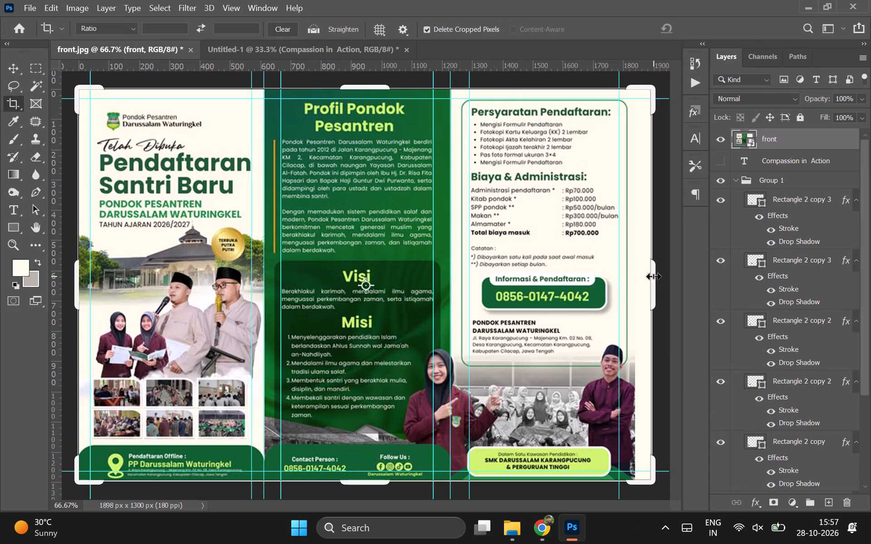
pyautogui.moveTo(653, 276); pyautogui.dragTo(645, 277)
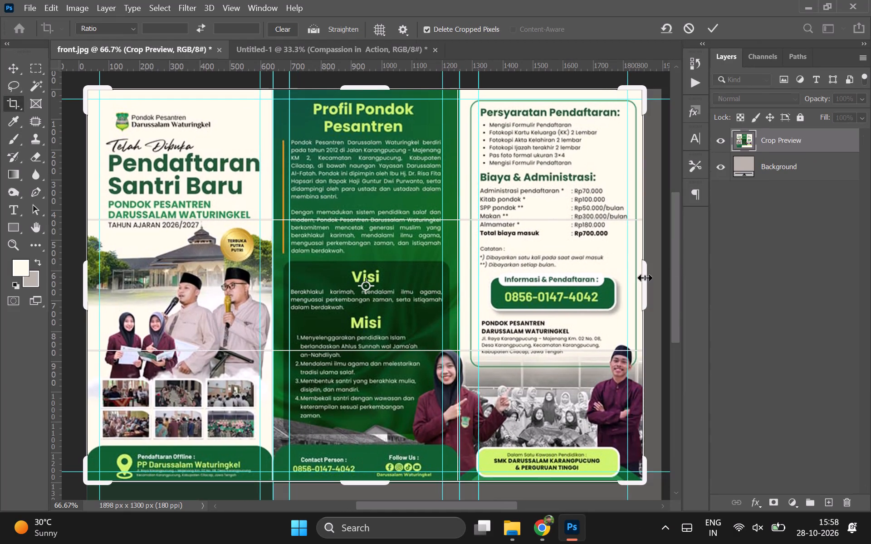
pyautogui.press('Return')
# Rasterize the placed front layer and delete its Pendaftaran Santri Baru cover panel up to the fold guide.
pyautogui.press('v')
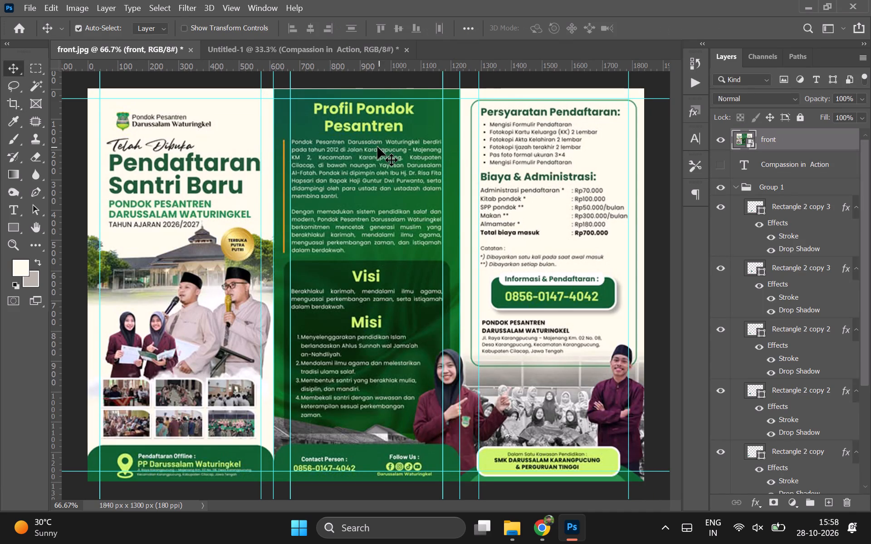
pyautogui.click(368, 152)
pyautogui.click(38, 68)
pyautogui.moveTo(273, 86); pyautogui.dragTo(139, 518)
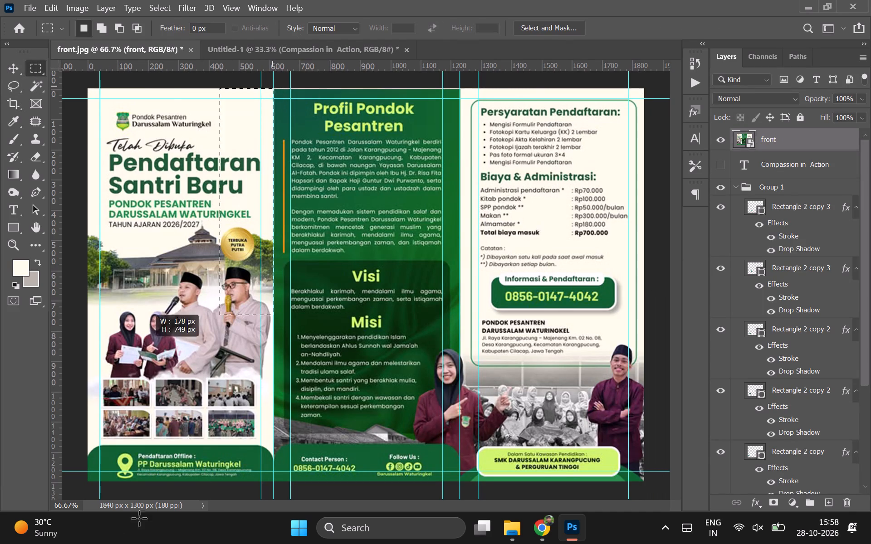
pyautogui.moveTo(139, 518); pyautogui.dragTo(29, 543)
pyautogui.press('Delete')
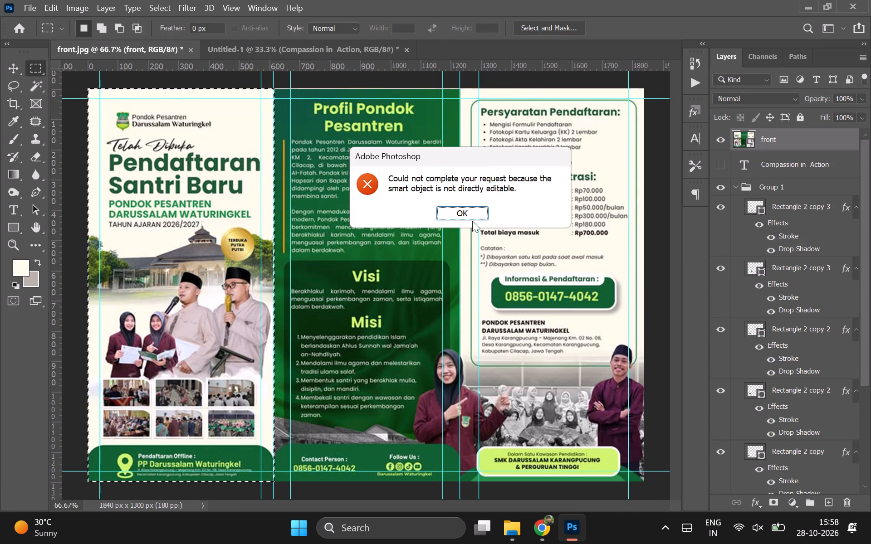
pyautogui.click(467, 218)
pyautogui.rightClick(792, 142)
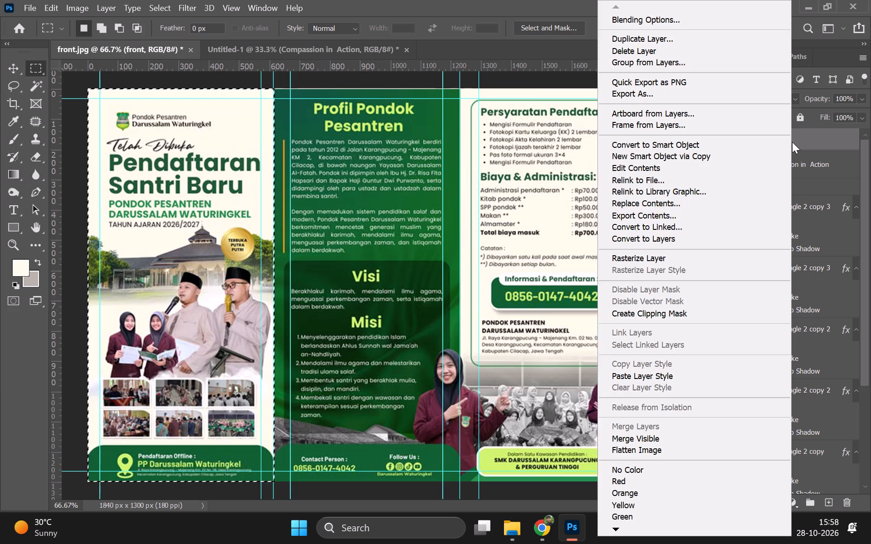
pyautogui.click(666, 261)
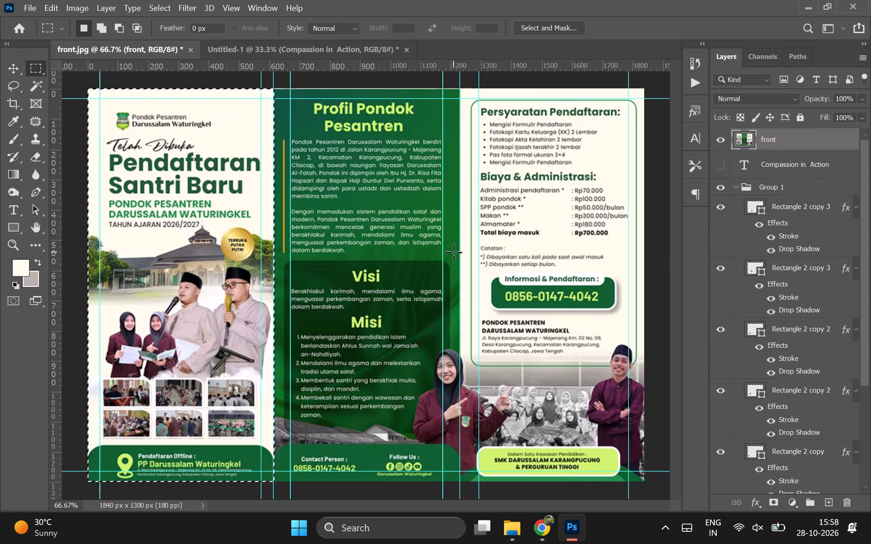
pyautogui.press('Delete')
pyautogui.hotkey('ctrl', 'd')
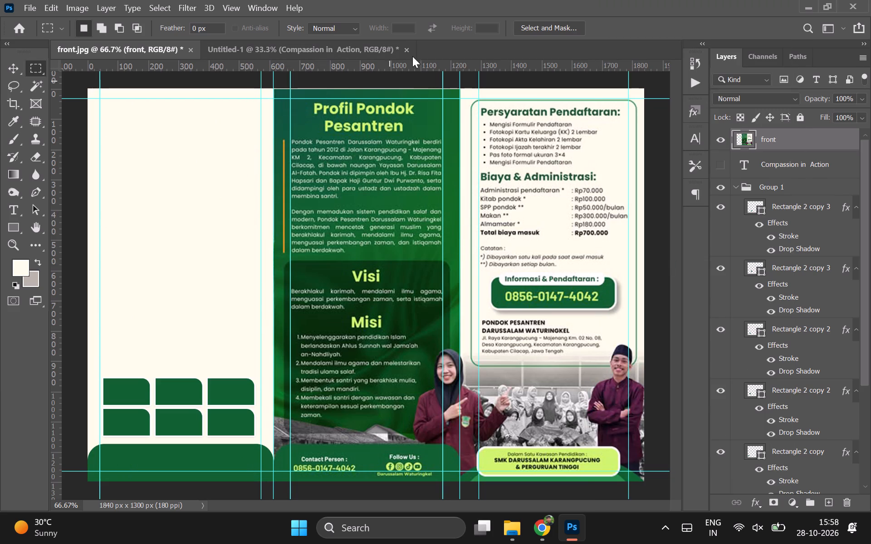
# Delete the Persyaratan Pendaftaran panel from the front layer, keeping only the green middle panel.
pyautogui.moveTo(461, 88); pyautogui.dragTo(832, 543)
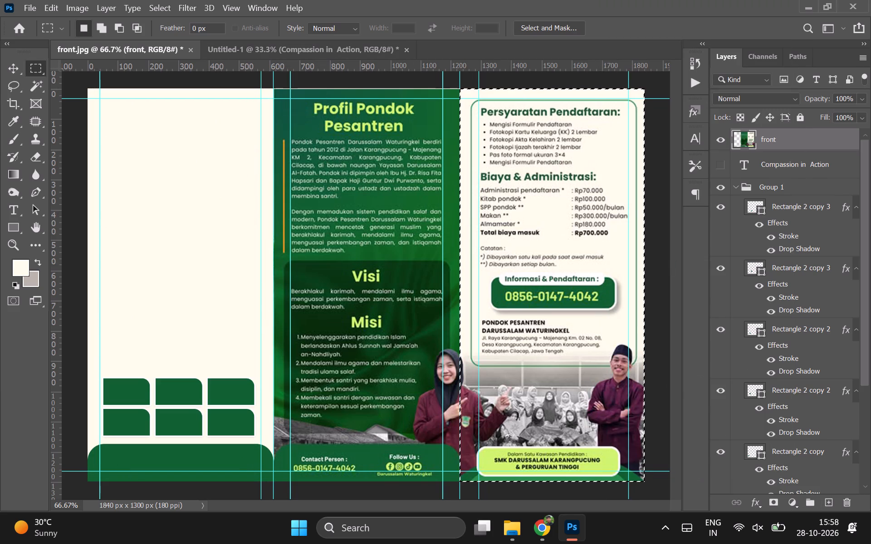
pyautogui.press('Delete')
pyautogui.hotkey('ctrl', 'd')
pyautogui.press('v')
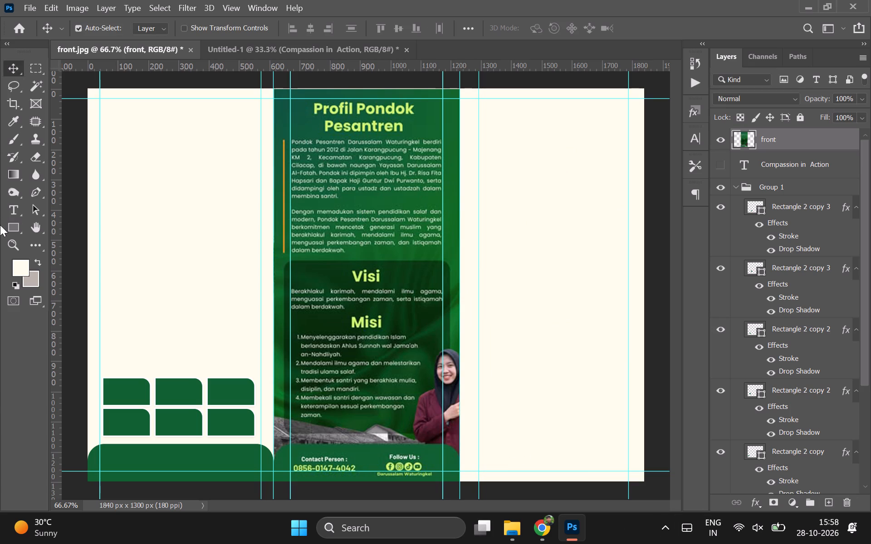
# Draw a cream rectangle about 533 × 562 px over the Visi and Misi box on the middle panel.
pyautogui.click(11, 231)
pyautogui.moveTo(290, 264); pyautogui.dragTo(386, 335)
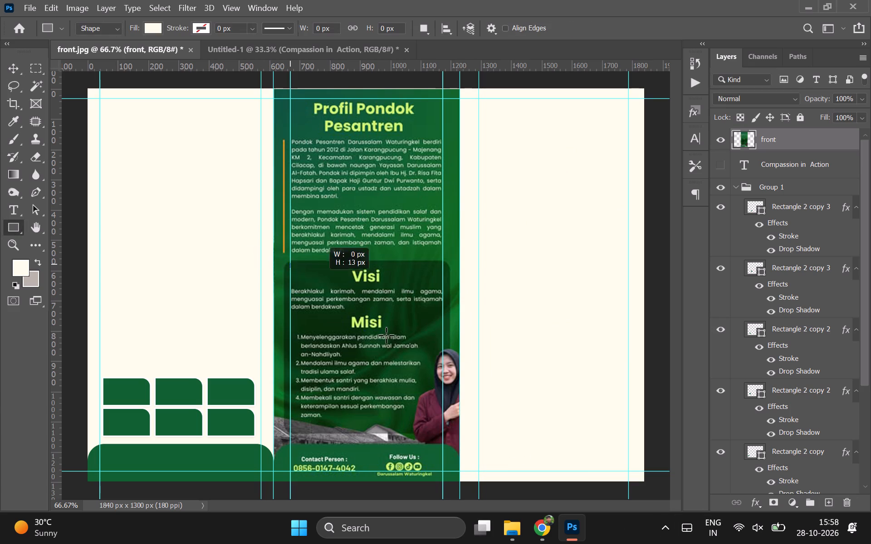
pyautogui.moveTo(386, 335); pyautogui.dragTo(450, 440)
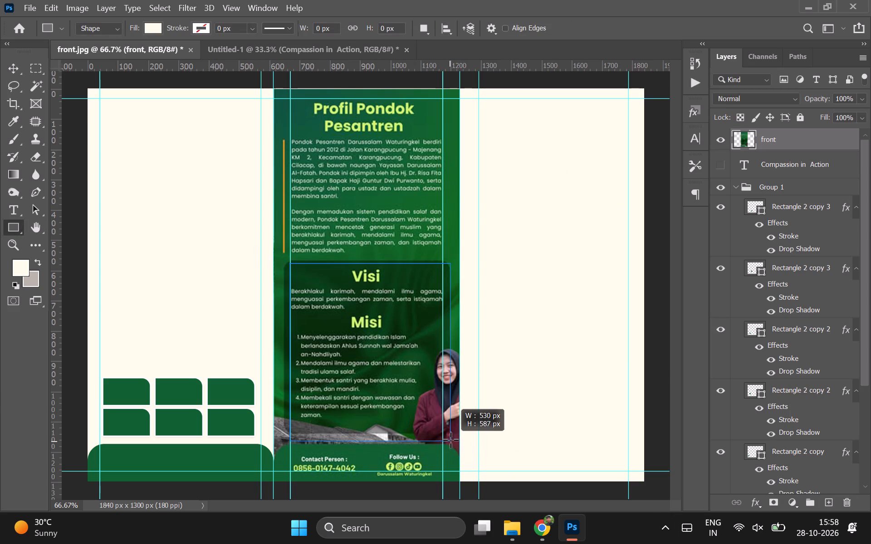
pyautogui.moveTo(450, 440); pyautogui.dragTo(450, 433)
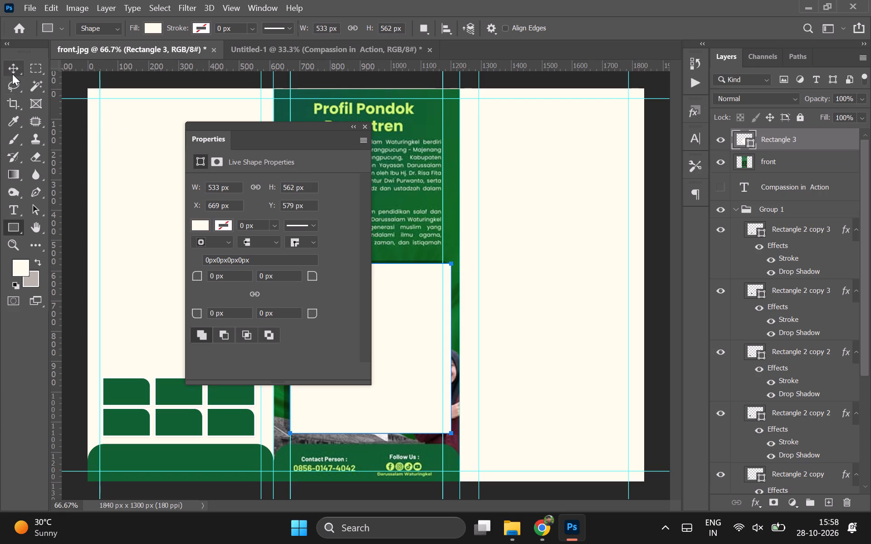
# Change the fill of the cream rectangle over the Visi and Misi box to black.
pyautogui.click(12, 74)
pyautogui.click(197, 227)
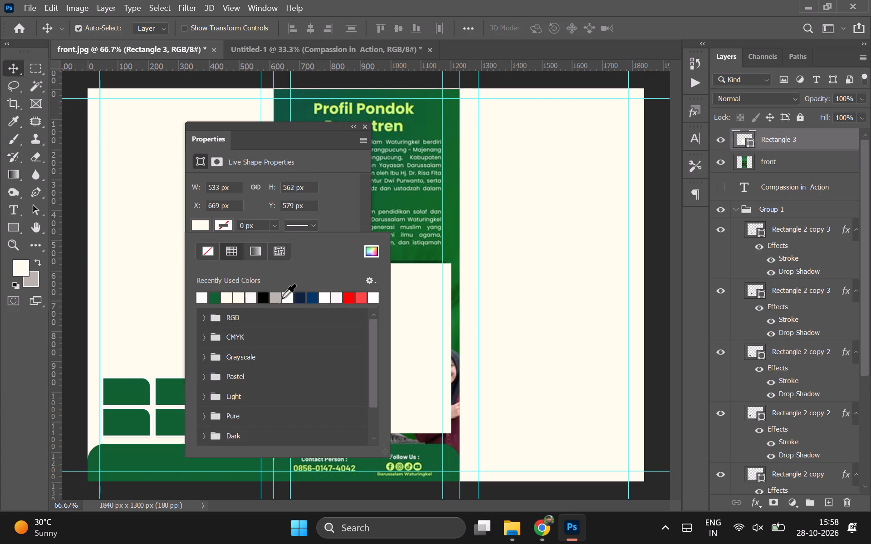
pyautogui.click(262, 301)
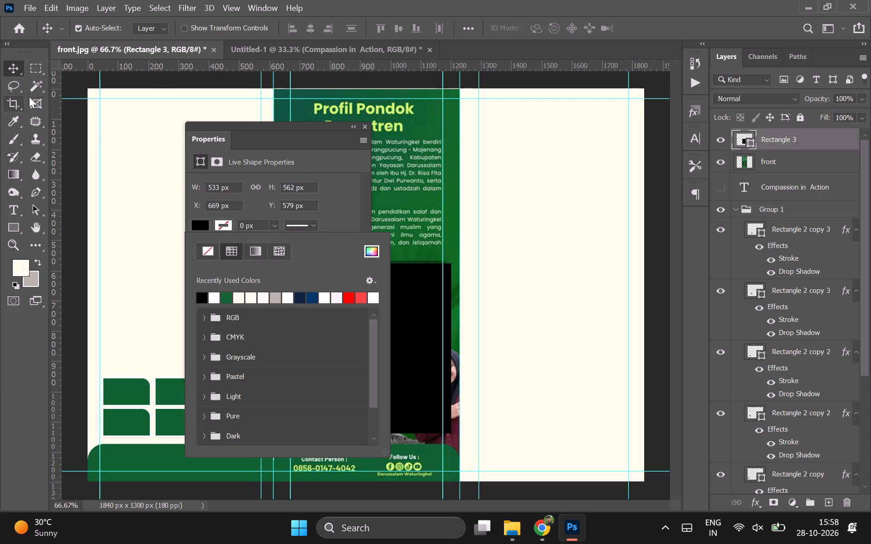
pyautogui.click(11, 73)
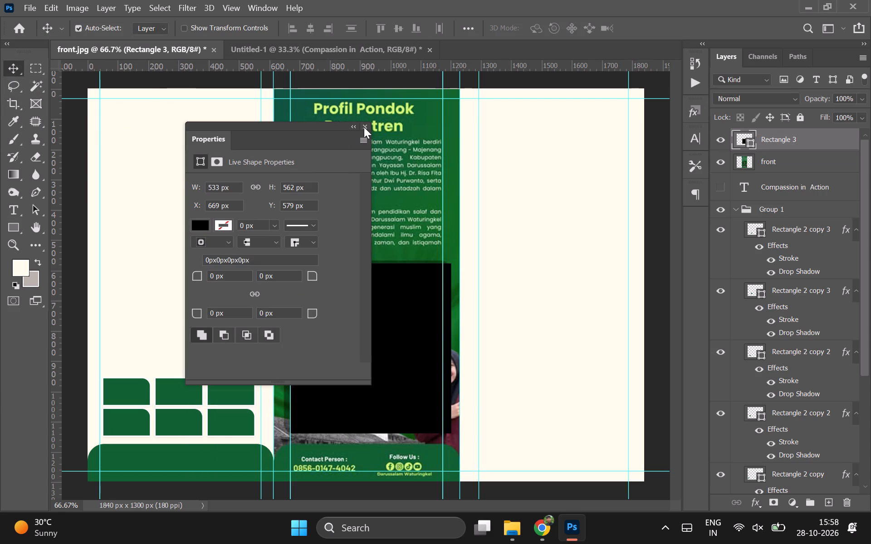
pyautogui.click(364, 127)
# Duplicate the green rounded footer bar beneath the six green boxes on the first panel.
pyautogui.click(218, 454)
pyautogui.hotkey('ctrl', 'h')
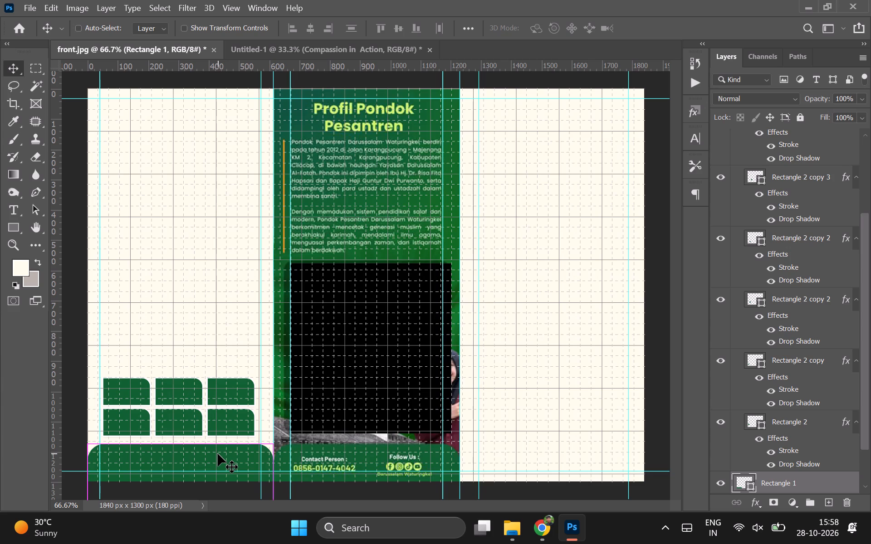
pyautogui.hotkey('ctrl', 'g')
pyautogui.hotkey('ctrl', 'h')
pyautogui.hotkey('ctrl', 'g')
pyautogui.hotkey('ctrl', 'h')
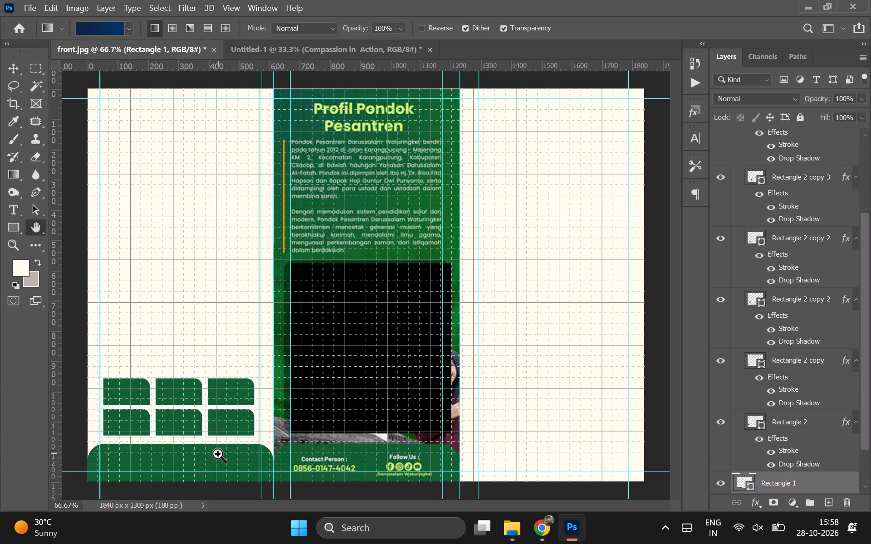
pyautogui.hotkey('ctrl', 'j')
pyautogui.hotkey('ctrl', 'h')
pyautogui.hotkey('ctrl', 'j')
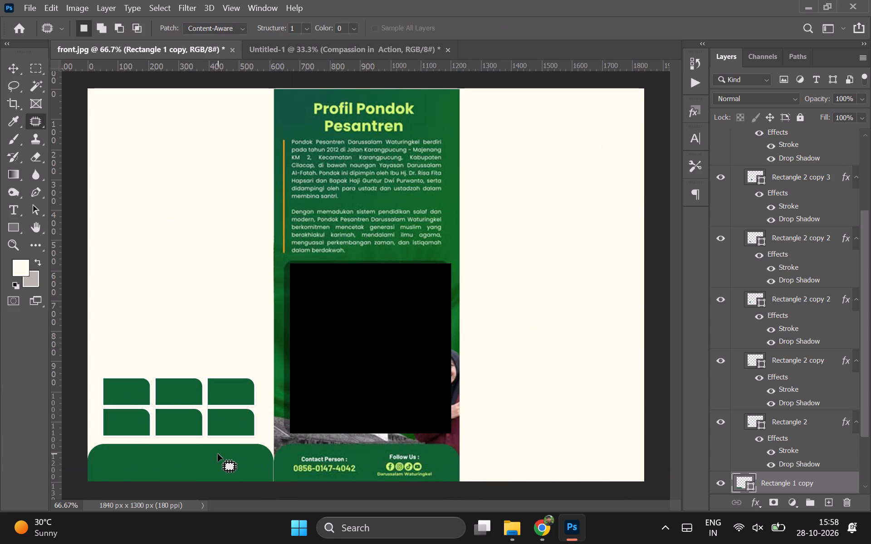
# Shift the footer bar copy horizontally across the fold onto the foot of the middle panel.
pyautogui.scroll(-2, 693, 392)
pyautogui.scroll(-1, 743, 406)
pyautogui.hotkey('shift', 'Right')
pyautogui.hotkey('shift', 'Right')
pyautogui.hotkey('shift', 'Right')
pyautogui.hotkey('shift', 'Right')
pyautogui.hotkey('shift', 'Right')
pyautogui.hotkey('shift', 'Right')
pyautogui.hotkey('shift', 'Right')
pyautogui.hotkey('shift', 'Right')
pyautogui.hotkey('shift', 'Right')
pyautogui.hotkey('shift', 'Right')
pyautogui.hotkey('shift', 'Right')
pyautogui.hotkey('shift', 'Right')
pyautogui.hotkey('shift', 'Right')
pyautogui.hotkey('shift', 'Right')
pyautogui.hotkey('shift', 'Right')
pyautogui.hotkey('shift', 'Right')
pyautogui.hotkey('shift', 'Right')
pyautogui.hotkey('shift', 'Right')
pyautogui.hotkey('shift', 'Right')
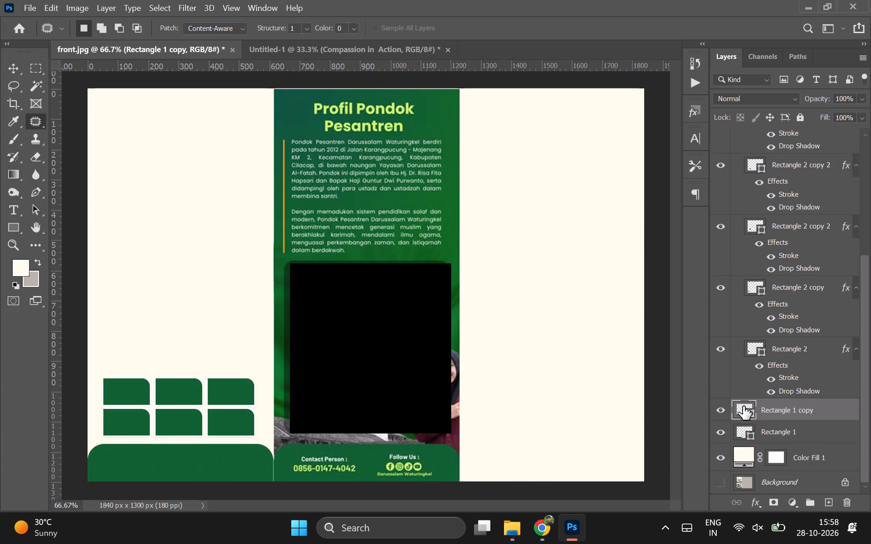
pyautogui.press('v')
pyautogui.hotkey('shift', 'Right')
pyautogui.hotkey('shift', 'Right')
pyautogui.hotkey('shift', 'Right')
pyautogui.hotkey('shift', 'Right')
pyautogui.hotkey('shift', 'Right')
pyautogui.hotkey('shift', 'Right')
pyautogui.hotkey('shift', 'Right')
pyautogui.hotkey('shift', 'Right')
pyautogui.hotkey('shift', 'Right')
pyautogui.hotkey('shift', 'Right')
pyautogui.hotkey('shift', 'Right')
pyautogui.hotkey('shift', 'Right')
pyautogui.hotkey('shift', 'Right')
pyautogui.hotkey('shift', 'Right')
pyautogui.hotkey('shift', 'Right')
pyautogui.hotkey('shift', 'Right')
pyautogui.hotkey('shift', 'Right')
pyautogui.hotkey('shift', 'Right')
pyautogui.hotkey('shift', 'Right')
pyautogui.hotkey('shift', 'Right')
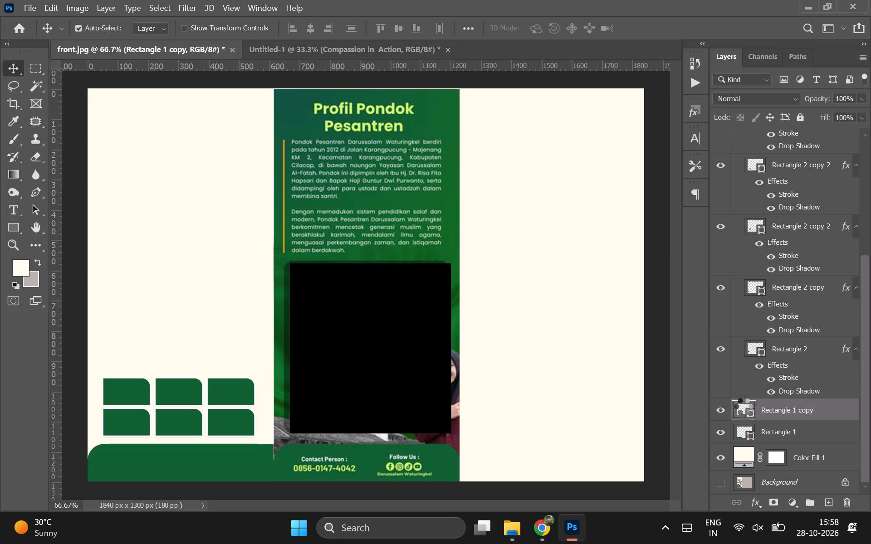
# Move the footer bar copy's layer to the top of the stack, above Rectangle 3.
pyautogui.moveTo(776, 408); pyautogui.dragTo(794, 113)
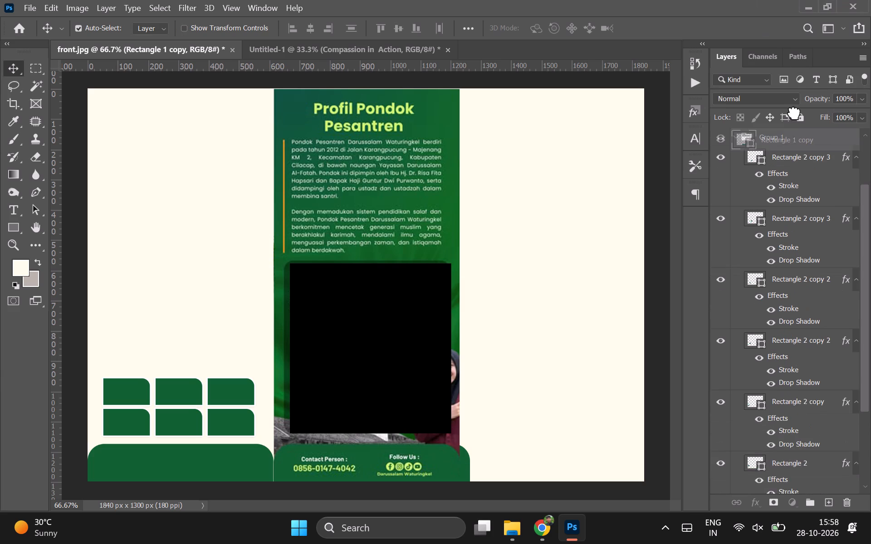
pyautogui.moveTo(794, 113); pyautogui.dragTo(785, 115)
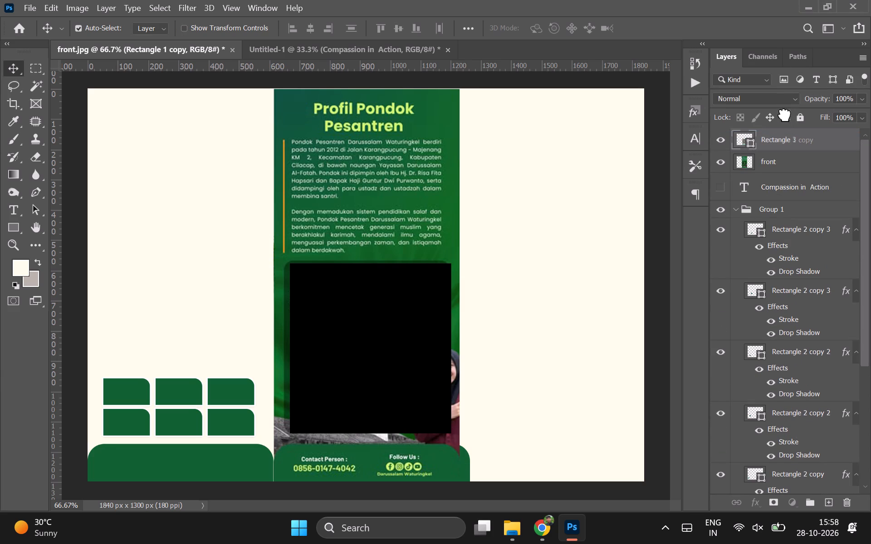
pyautogui.moveTo(785, 115); pyautogui.dragTo(782, 130)
# Nudge the footer bar copy back toward the fold so it covers the middle panel's contact footer.
pyautogui.hotkey('shift', 'Left')
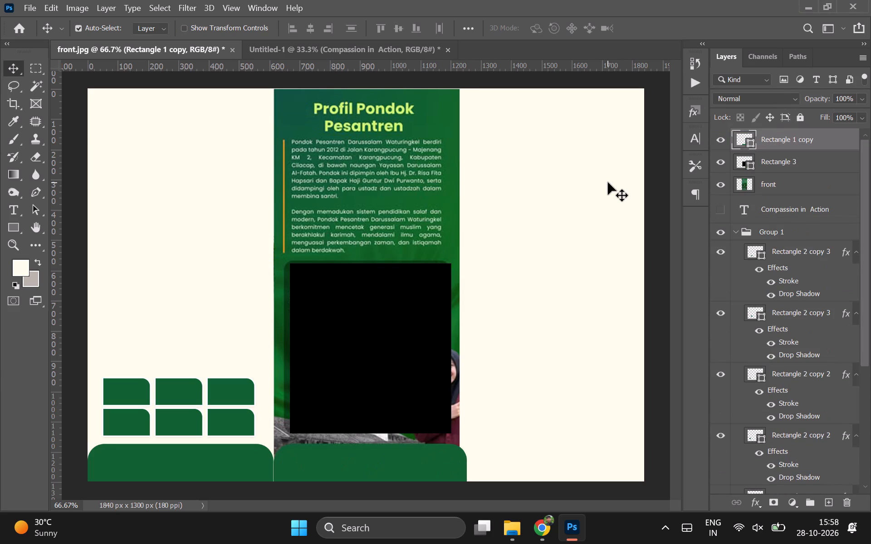
pyautogui.hotkey('shift', 'Left')
pyautogui.hotkey('shift', 'Left')
pyautogui.hotkey('shift', 'Left')
pyautogui.hotkey('shift', 'Right')
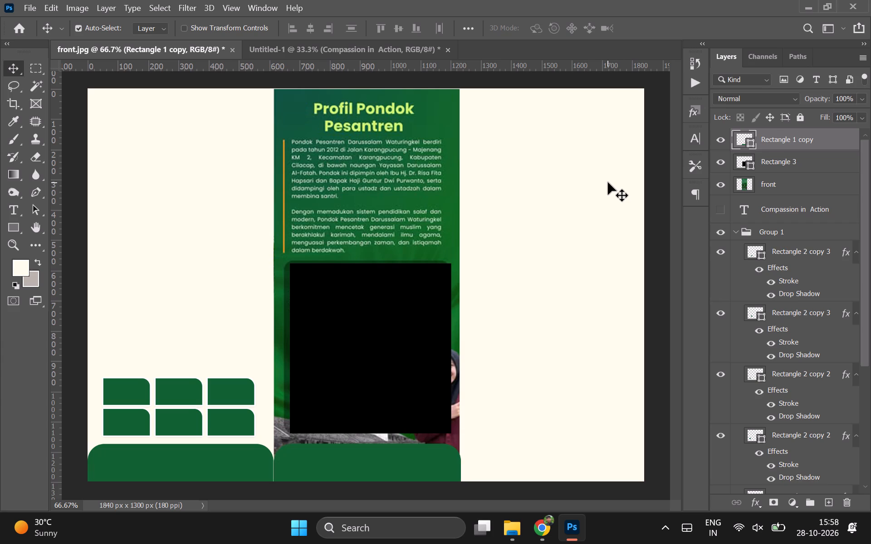
# Narrow the footer bar copy to about 99.19% width so it ends within the middle panel's outer edge.
pyautogui.hotkey('ctrl', 't')
pyautogui.hotkey('ctrl', '-')
pyautogui.hotkey('ctrl', '=')
pyautogui.hotkey('ctrl', '=')
pyautogui.hotkey('ctrl', '=')
pyautogui.hotkey('ctrl', '=')
pyautogui.hotkey('ctrl', '=')
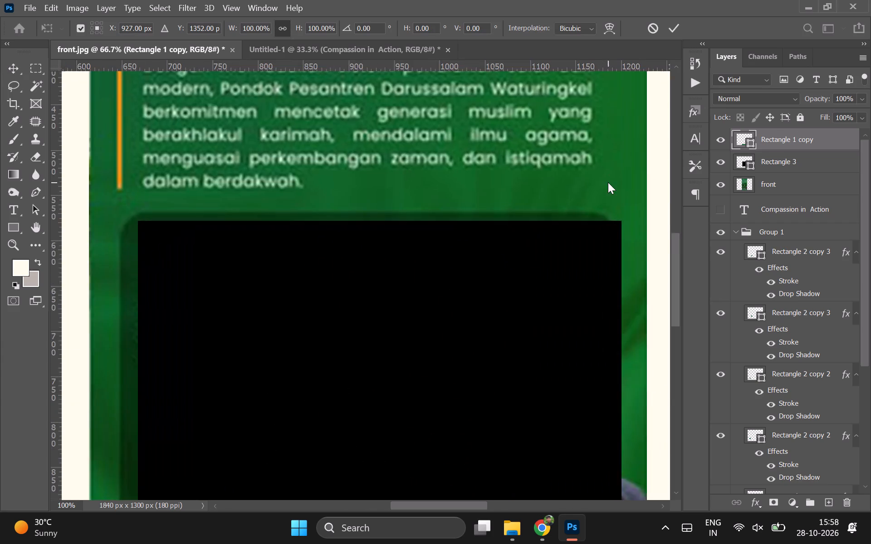
pyautogui.scroll(-8, 608, 182)
pyautogui.scroll(1, 611, 181)
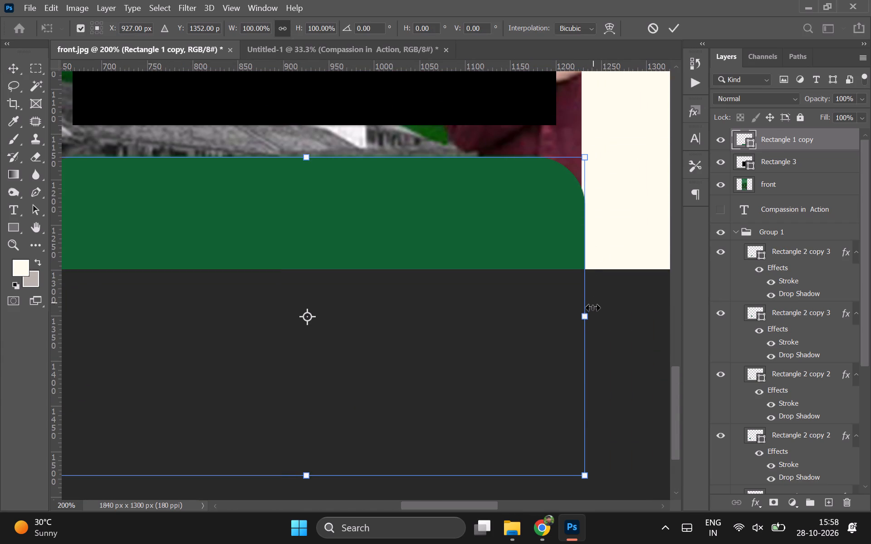
pyautogui.keyDown('shift'); pyautogui.moveTo(591, 314); pyautogui.dragTo(586, 317); pyautogui.keyUp('shift')
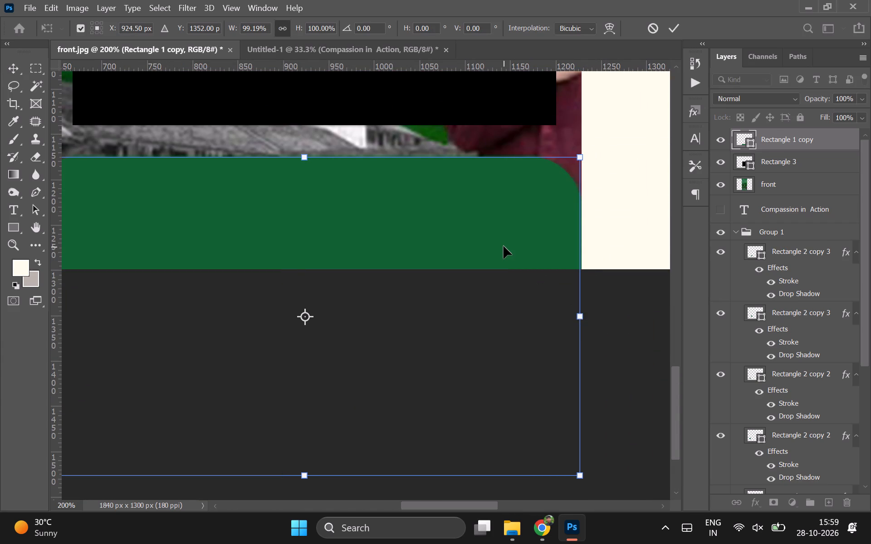
pyautogui.doubleClick(504, 246)
pyautogui.hotkey('ctrl', '0')
pyautogui.scroll(1, 504, 246)
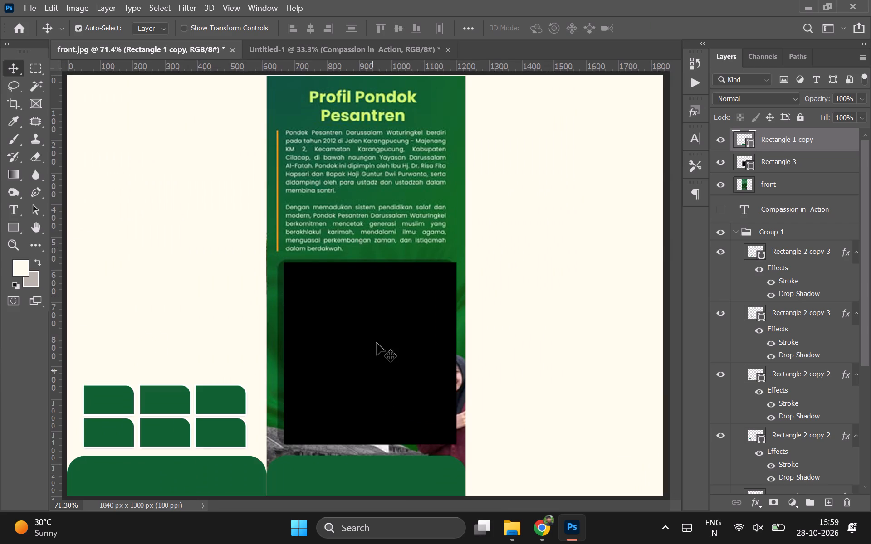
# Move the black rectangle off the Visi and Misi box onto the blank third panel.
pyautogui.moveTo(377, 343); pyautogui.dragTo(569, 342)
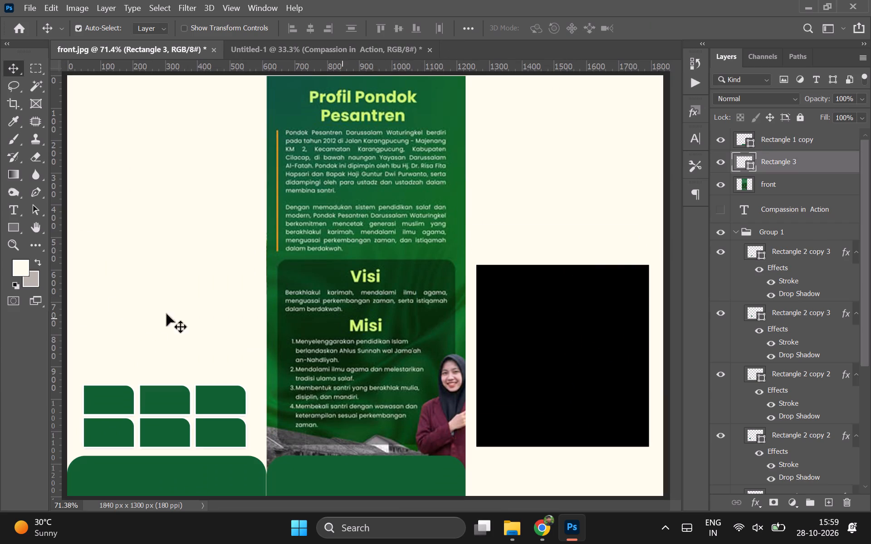
# Draw a temporary black rectangle about 351 × 568 px on the third panel, dock its shape properties, and delete it.
pyautogui.doubleClick(701, 136)
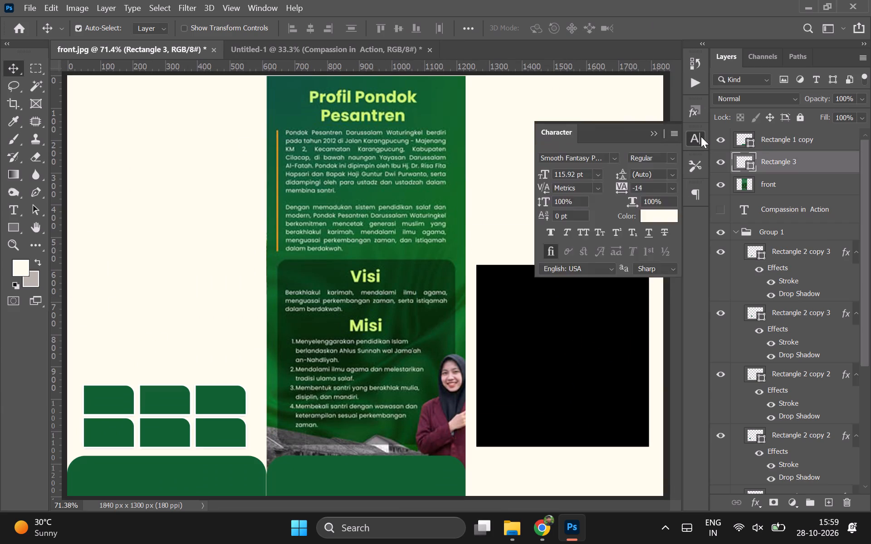
pyautogui.doubleClick(696, 197)
pyautogui.doubleClick(698, 170)
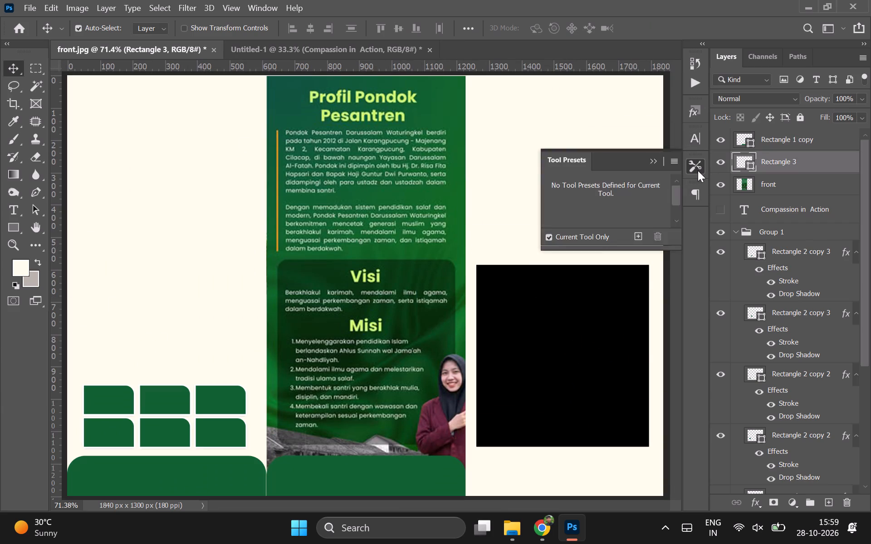
pyautogui.rightClick(528, 368)
pyautogui.click(517, 323)
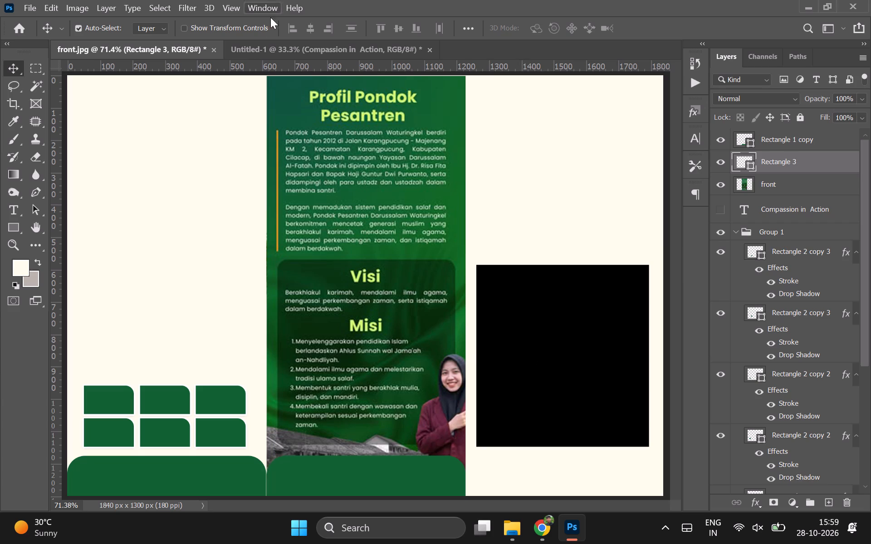
pyautogui.click(15, 228)
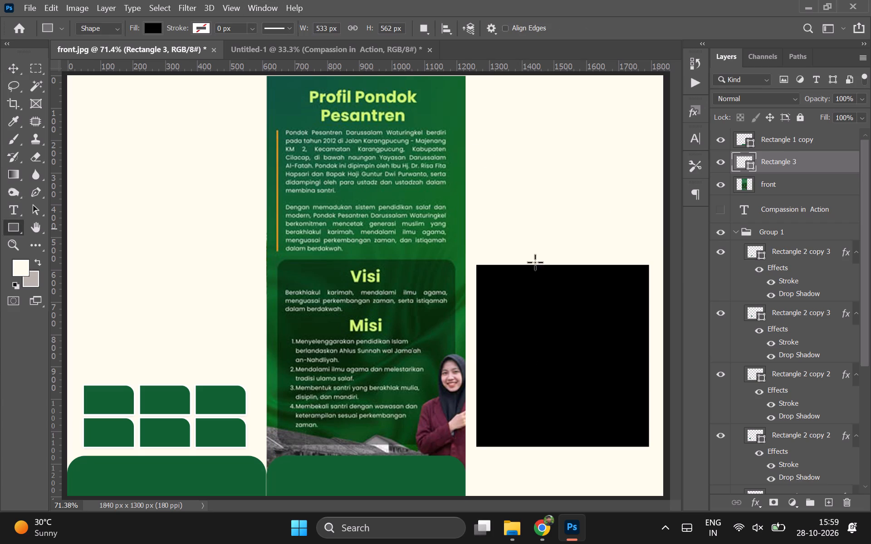
pyautogui.moveTo(531, 212); pyautogui.dragTo(644, 395)
pyautogui.moveTo(204, 136); pyautogui.dragTo(743, 203)
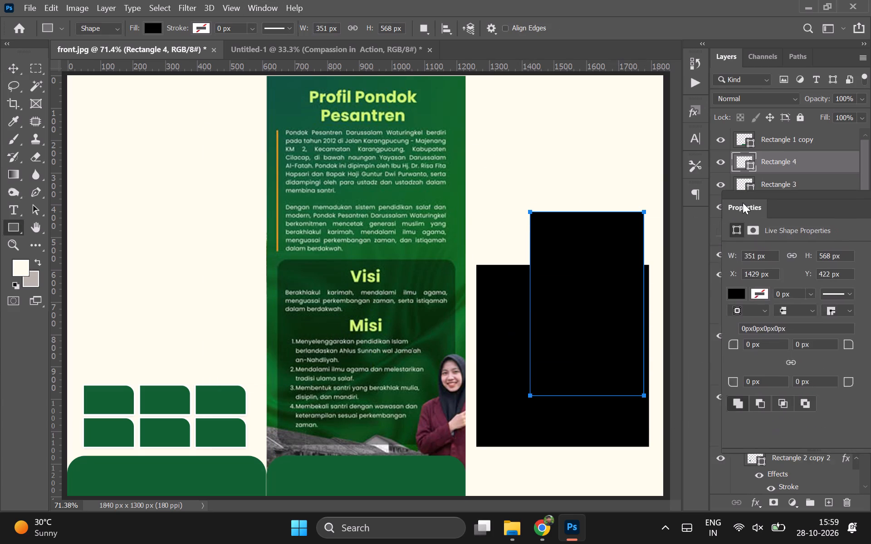
pyautogui.moveTo(743, 203); pyautogui.dragTo(696, 211)
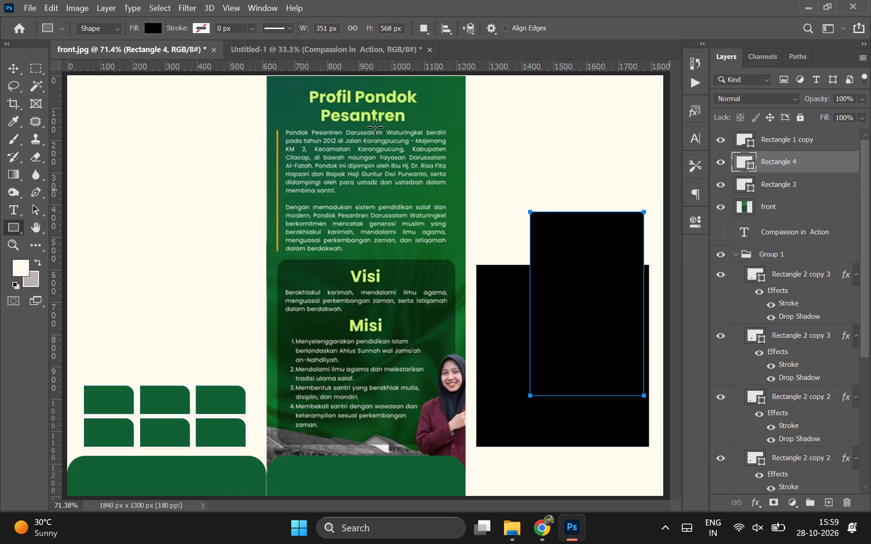
pyautogui.click(8, 62)
pyautogui.press('Delete')
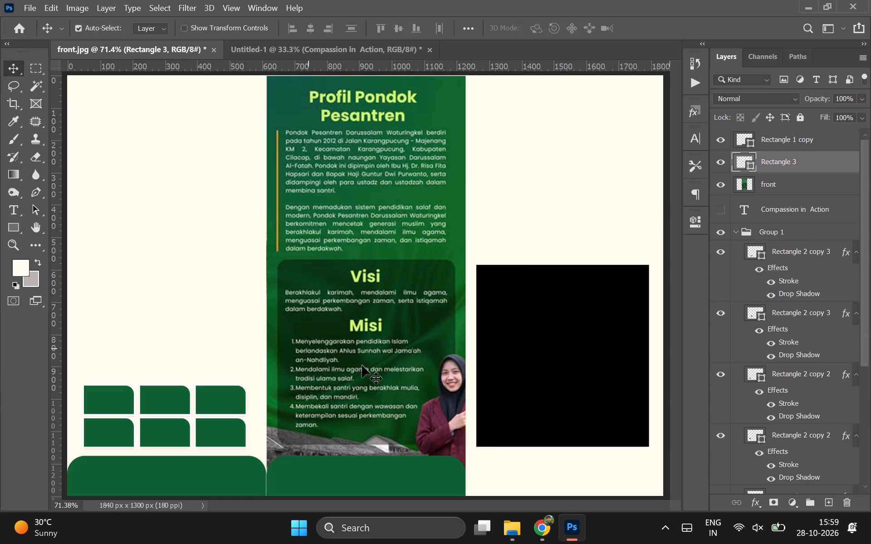
# Link the black rectangle's four corners and round them all to 35 px.
pyautogui.click(480, 335)
pyautogui.click(530, 345)
pyautogui.tripleClick(699, 221)
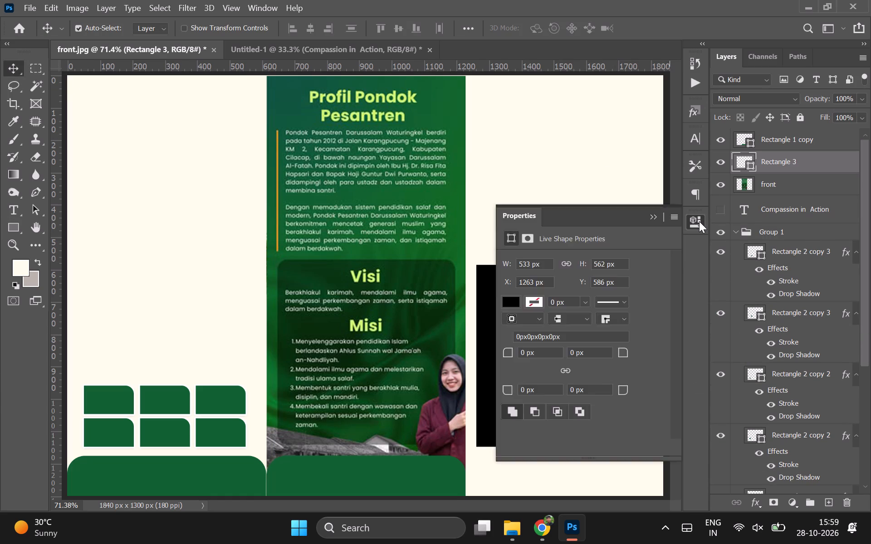
pyautogui.click(695, 222)
pyautogui.click(701, 175)
pyautogui.click(701, 175)
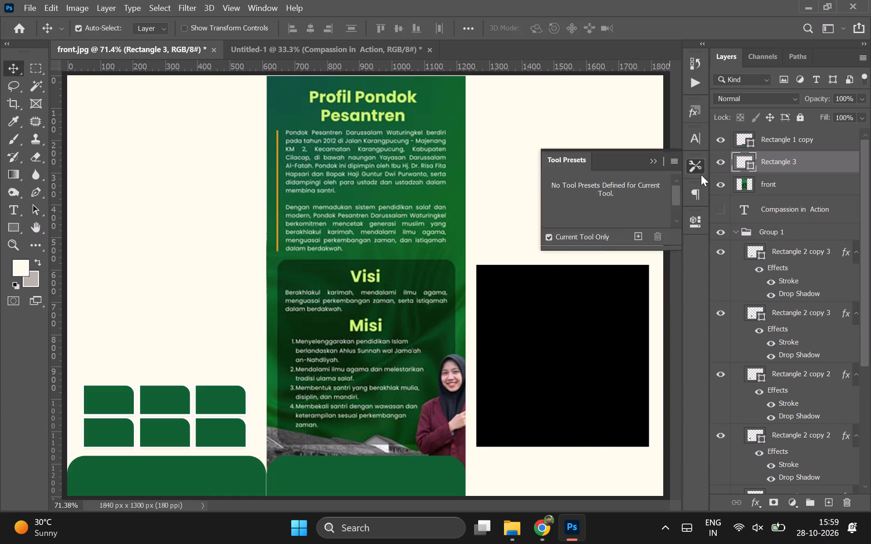
pyautogui.click(693, 237)
pyautogui.click(693, 229)
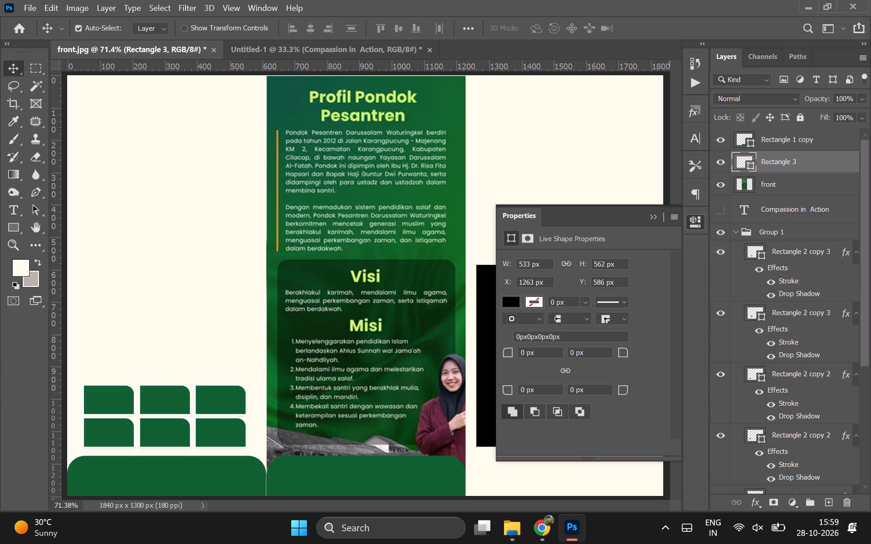
pyautogui.click(523, 219)
pyautogui.click(690, 218)
pyautogui.click(570, 368)
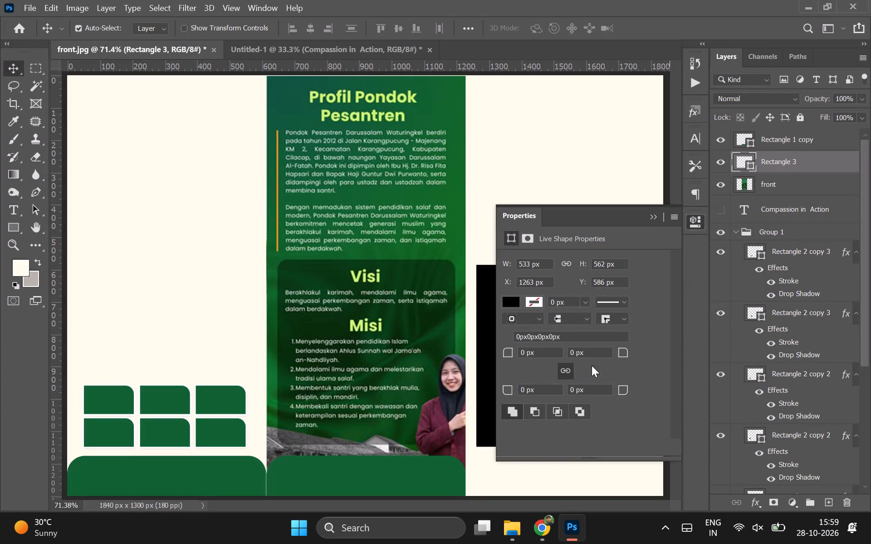
pyautogui.moveTo(624, 352); pyautogui.dragTo(649, 349)
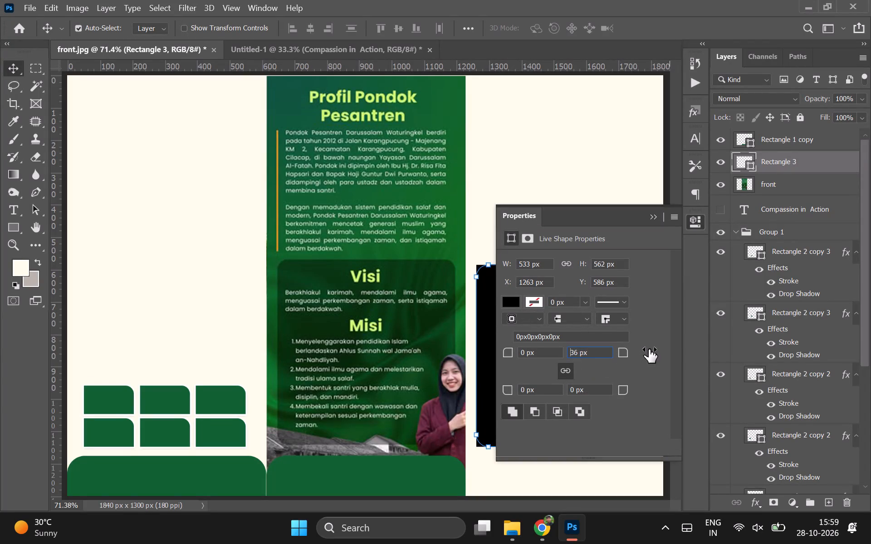
pyautogui.moveTo(649, 349); pyautogui.dragTo(648, 349)
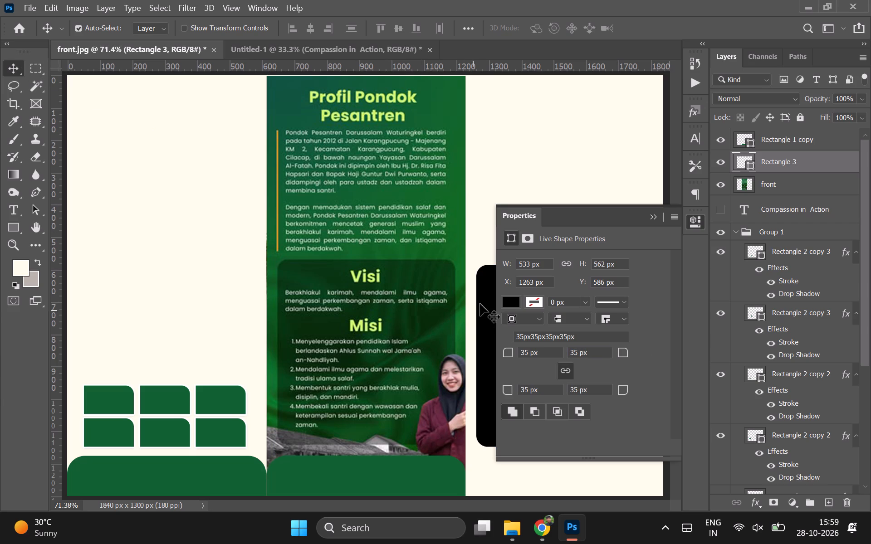
# Move the rounded black rectangle back over the Visi and Misi box, at X 654 px and Y 586 px.
pyautogui.moveTo(484, 294); pyautogui.dragTo(285, 287)
pyautogui.keyDown('ctrl'); pyautogui.scroll(7, 285, 287); pyautogui.keyUp('ctrl')
pyautogui.hotkey('ctrl', '=')
pyautogui.hotkey('ctrl', '=')
pyautogui.hotkey('ctrl', '=')
pyautogui.hotkey('ctrl', '=')
pyautogui.hotkey('ctrl', '=')
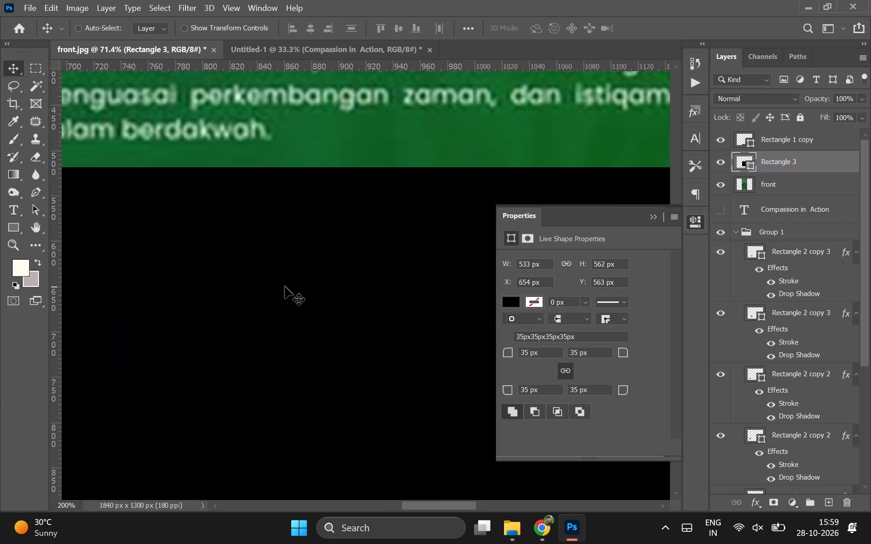
pyautogui.hscroll(1, 211, 234)
pyautogui.hscroll(-5, 211, 234)
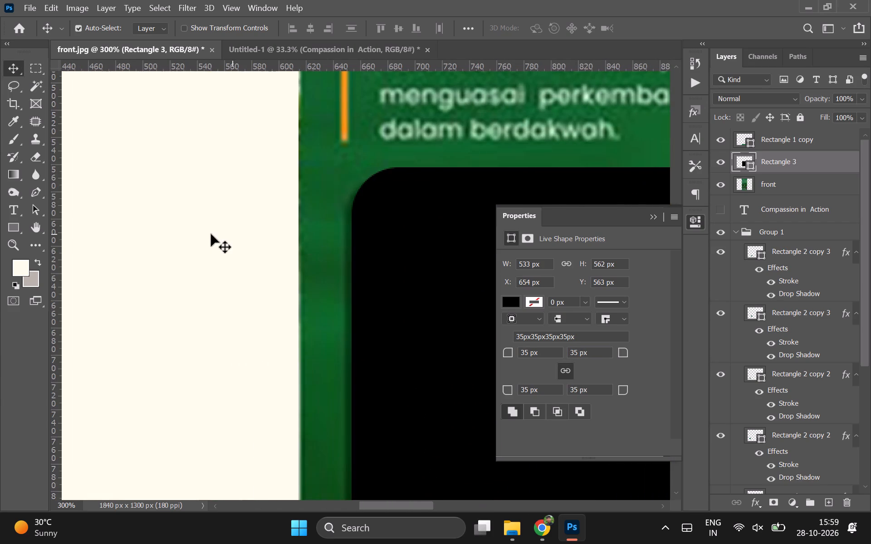
pyautogui.moveTo(415, 255); pyautogui.dragTo(409, 285)
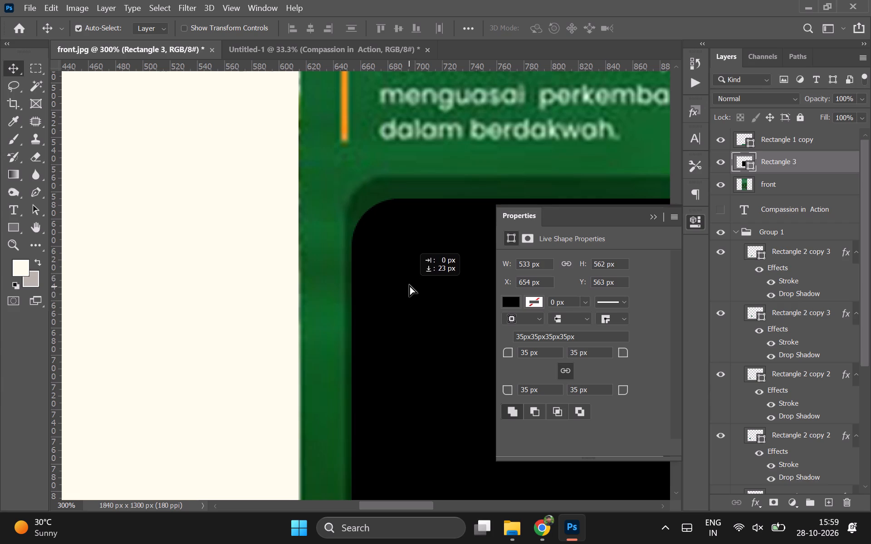
pyautogui.moveTo(409, 285); pyautogui.dragTo(409, 283)
# Reduce all four corner radii of the black rectangle to 27 px and raise it to about Y 575 px.
pyautogui.moveTo(619, 354); pyautogui.dragTo(616, 354)
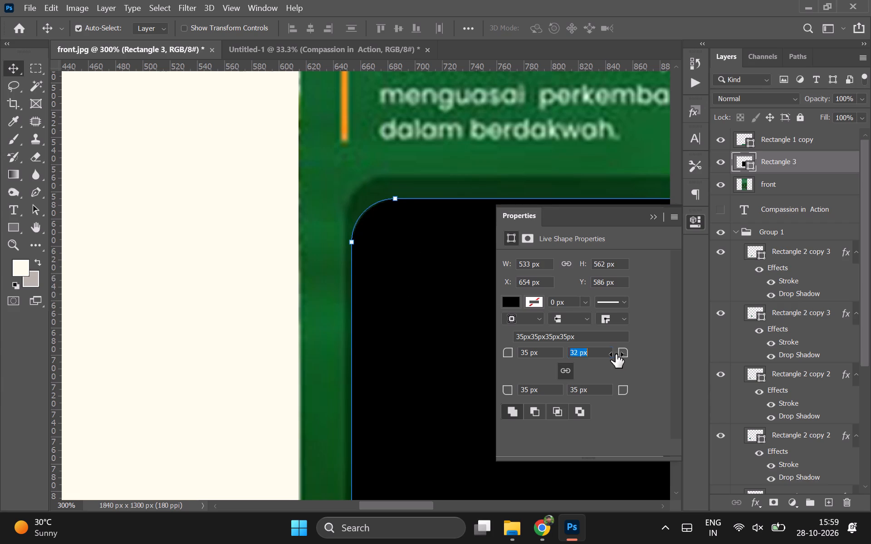
pyautogui.moveTo(616, 354); pyautogui.dragTo(608, 354)
pyautogui.moveTo(464, 292); pyautogui.dragTo(465, 279)
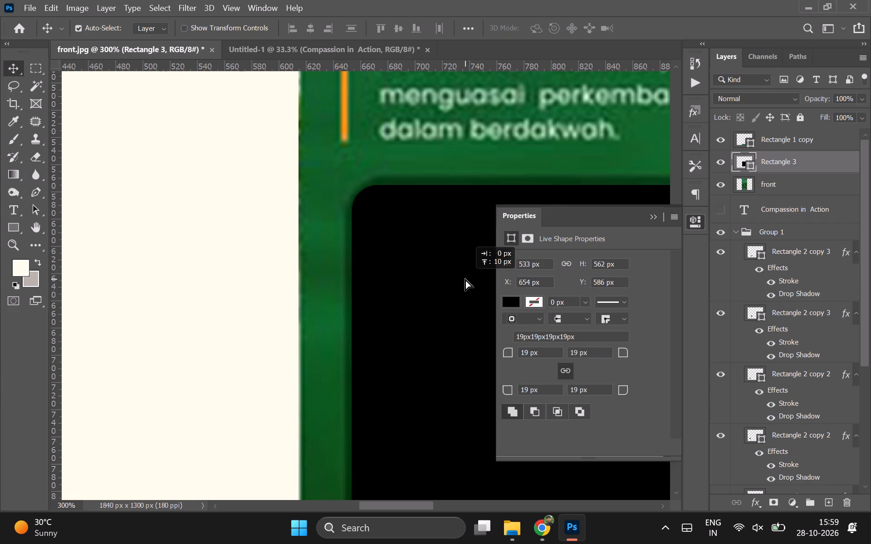
pyautogui.moveTo(465, 279); pyautogui.dragTo(465, 278)
pyautogui.moveTo(623, 356); pyautogui.dragTo(628, 356)
# Fit the black rectangle's corner over the Visi and Misi box corner, at X 651 px and Y 571 px.
pyautogui.moveTo(455, 288); pyautogui.dragTo(453, 286)
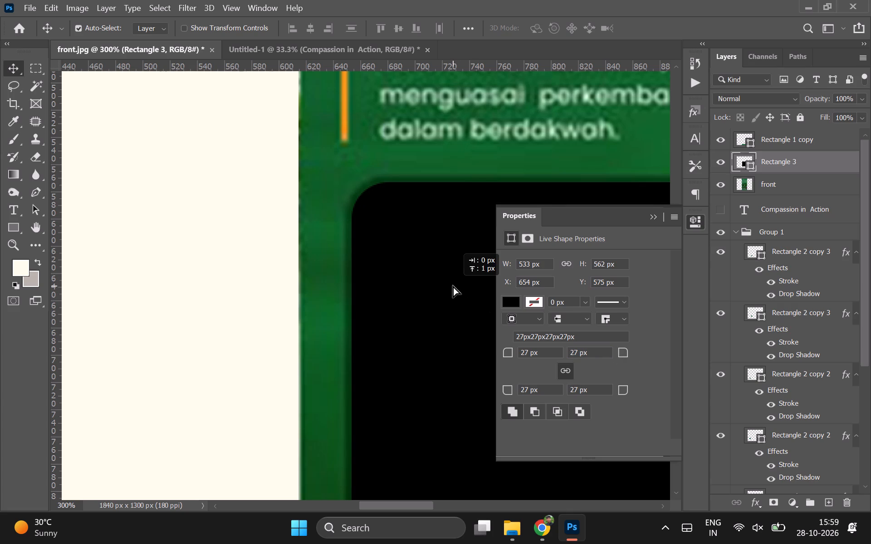
pyautogui.moveTo(453, 286); pyautogui.dragTo(452, 282)
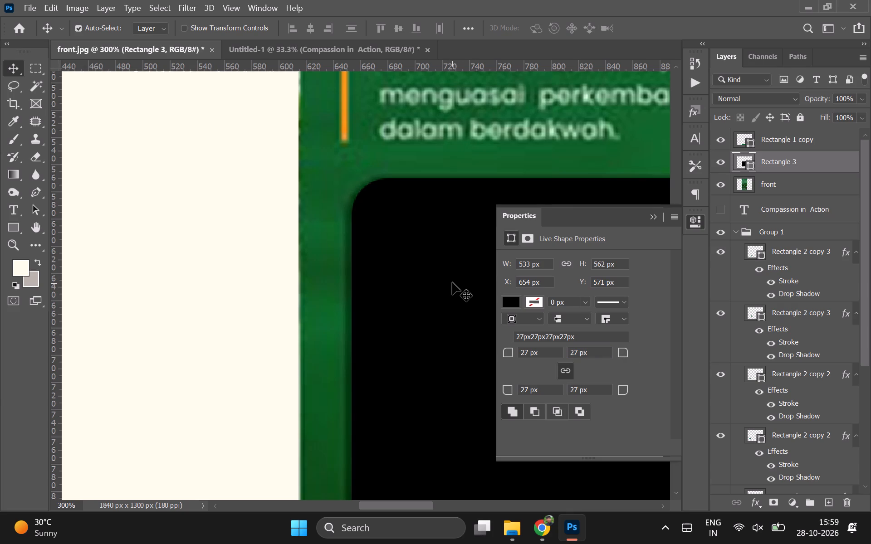
pyautogui.press('Left')
pyautogui.press('Left')
pyautogui.press('Left')
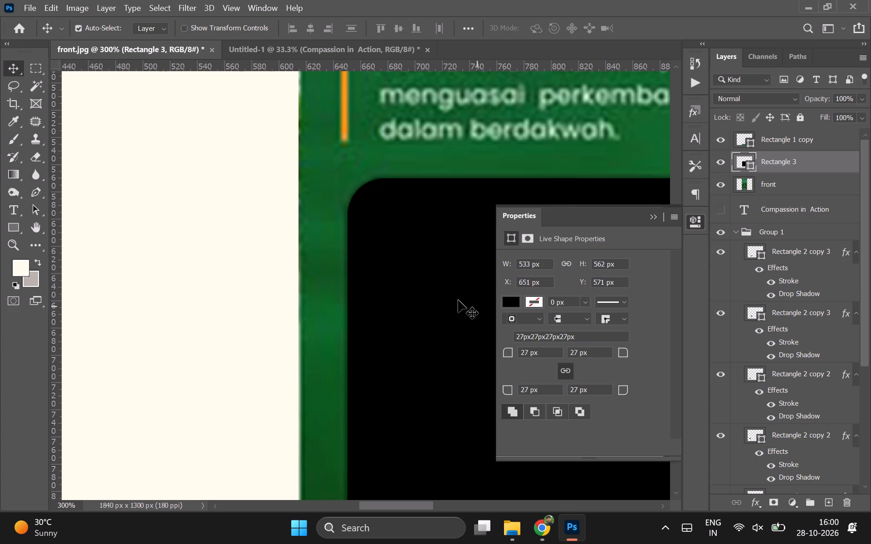
pyautogui.press('Left')
pyautogui.press('Up')
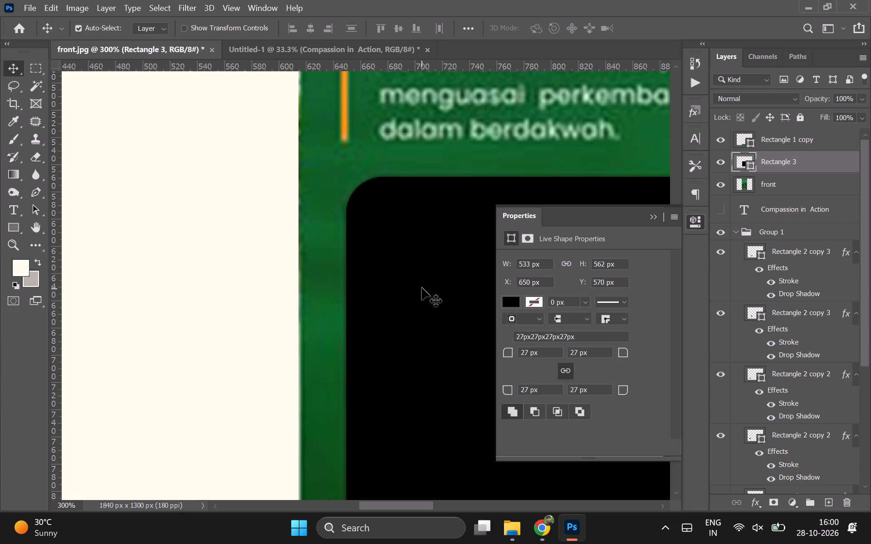
pyautogui.press('Right')
pyautogui.press('Down')
# Resize the black rectangle to 546 × 568 px so its edges cover the Visi and Misi box.
pyautogui.hscroll(1, 416, 269)
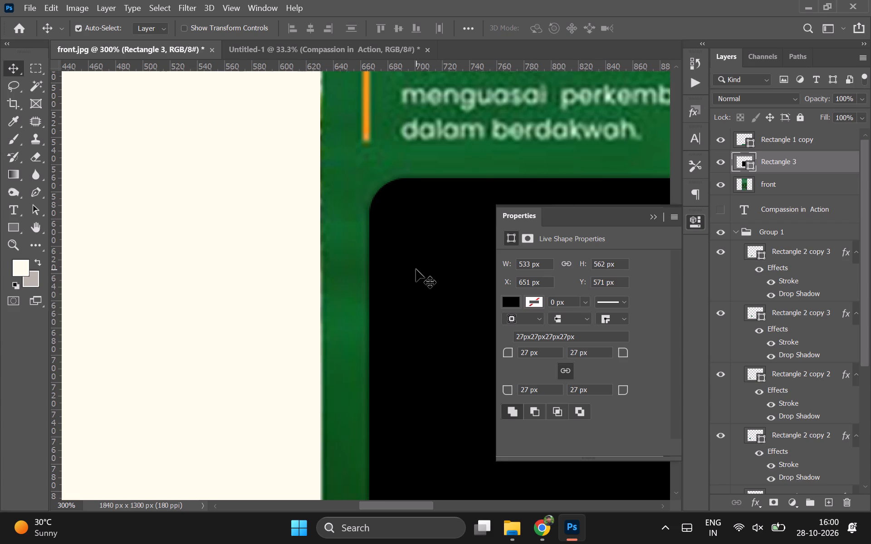
pyautogui.hscroll(1, 416, 269)
pyautogui.hscroll(-1, 416, 269)
pyautogui.hotkey('ctrl', 't')
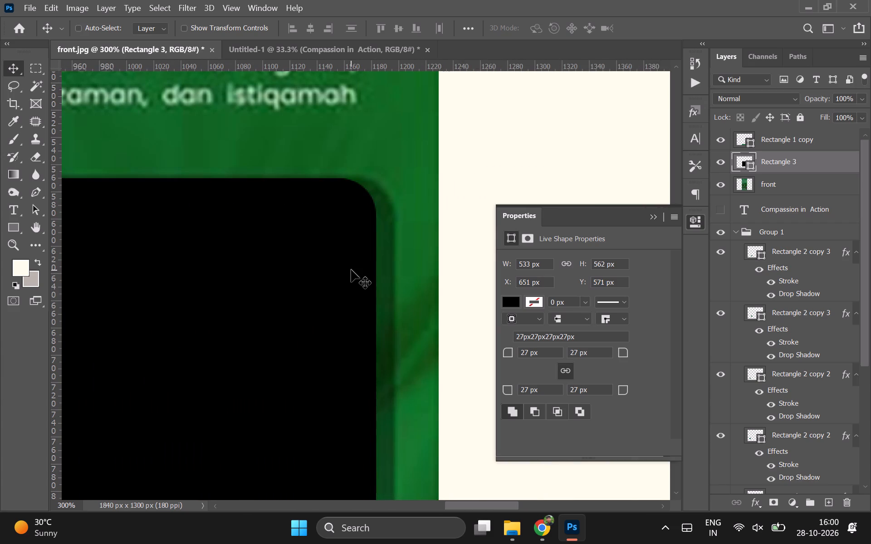
pyautogui.moveTo(377, 241); pyautogui.dragTo(395, 245)
pyautogui.scroll(-5, 347, 260)
pyautogui.hscroll(6, 347, 260)
pyautogui.hscroll(-7, 347, 260)
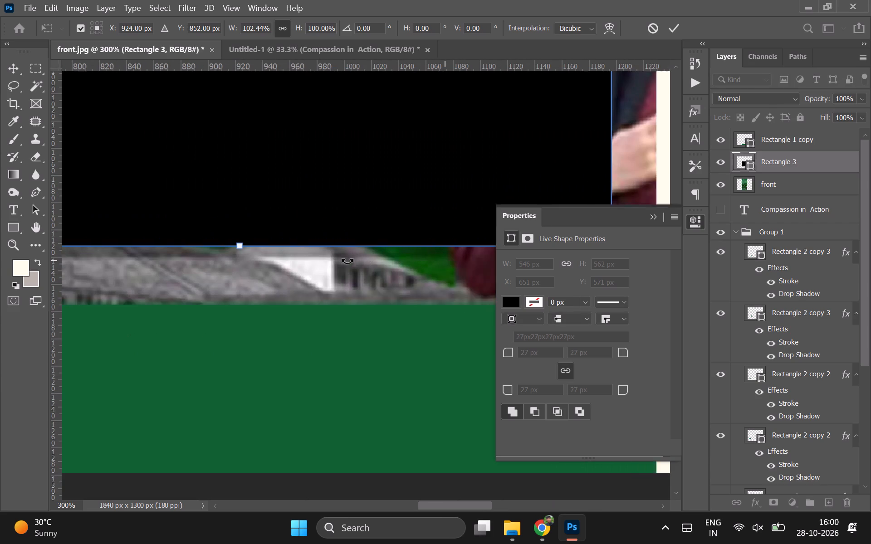
pyautogui.hscroll(-2, 347, 260)
pyautogui.moveTo(262, 246); pyautogui.dragTo(296, 221)
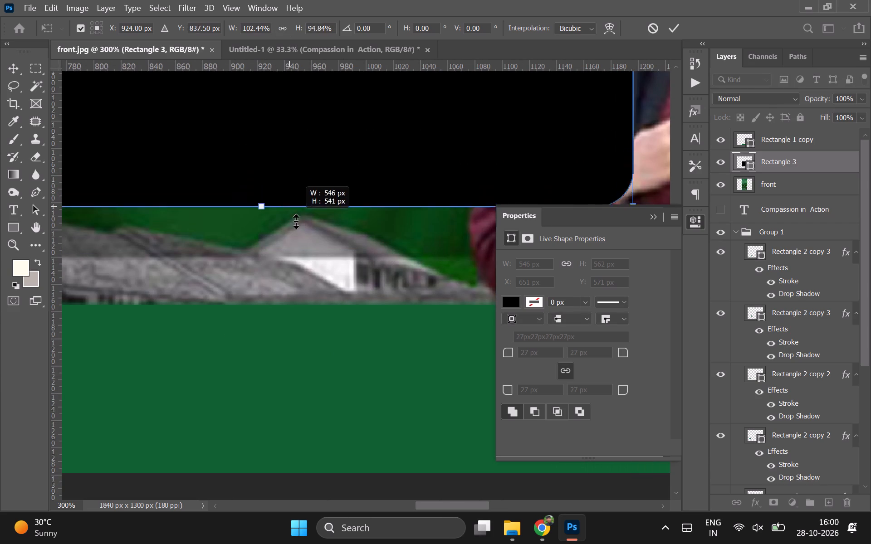
pyautogui.moveTo(296, 221); pyautogui.dragTo(302, 253)
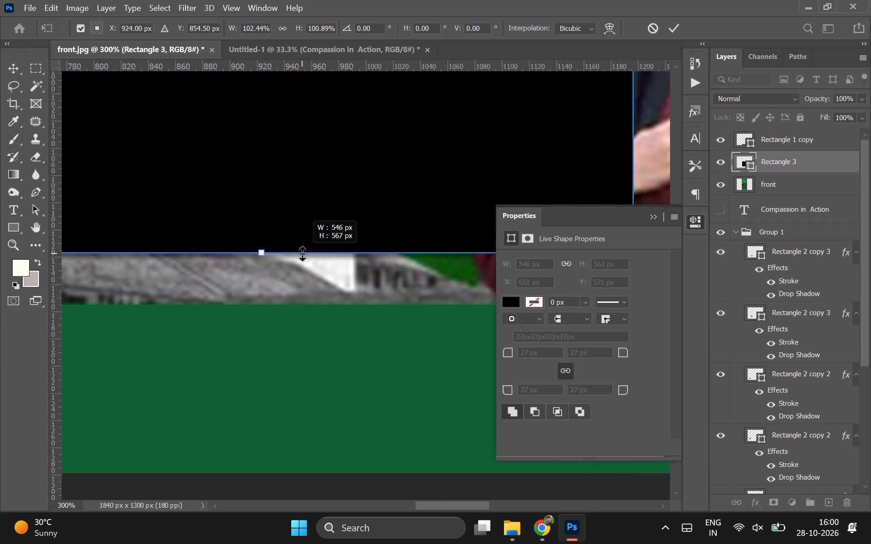
pyautogui.moveTo(302, 253); pyautogui.dragTo(303, 252)
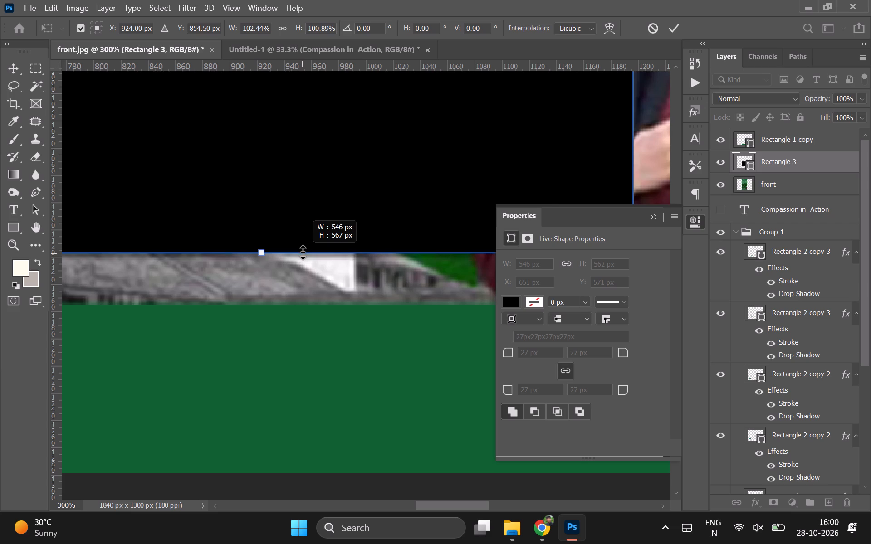
pyautogui.moveTo(303, 252); pyautogui.dragTo(303, 255)
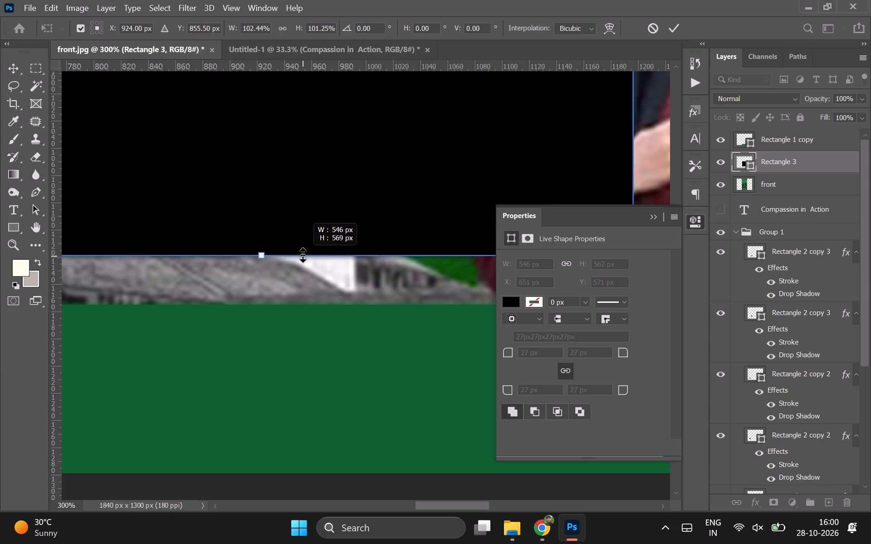
pyautogui.moveTo(303, 255); pyautogui.dragTo(303, 253)
pyautogui.keyDown('ctrl'); pyautogui.scroll(-4, 303, 253); pyautogui.keyUp('ctrl')
pyautogui.scroll(2, 303, 253)
pyautogui.keyDown('ctrl'); pyautogui.scroll(-4, 303, 253); pyautogui.keyUp('ctrl')
pyautogui.hscroll(3, 303, 253)
pyautogui.hscroll(-7, 303, 253)
pyautogui.scroll(2, 303, 253)
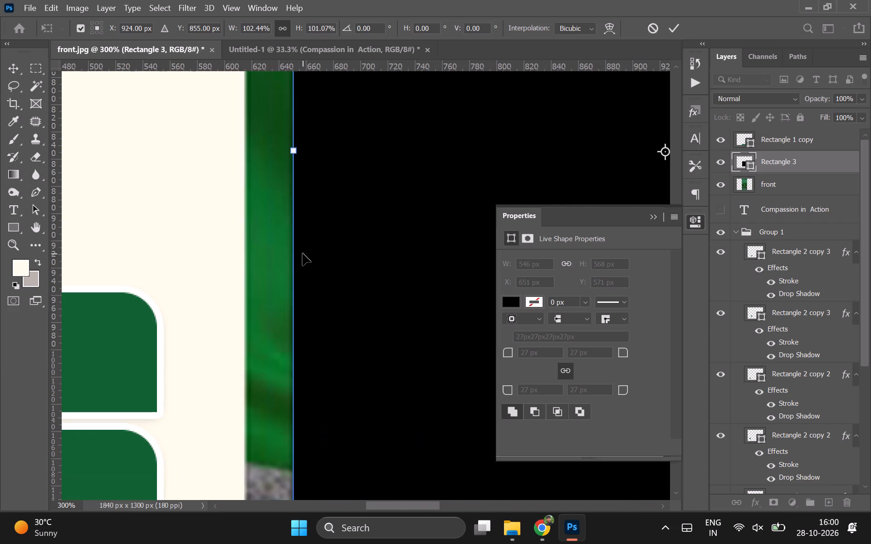
pyautogui.scroll(2, 303, 253)
pyautogui.scroll(3, 401, 257)
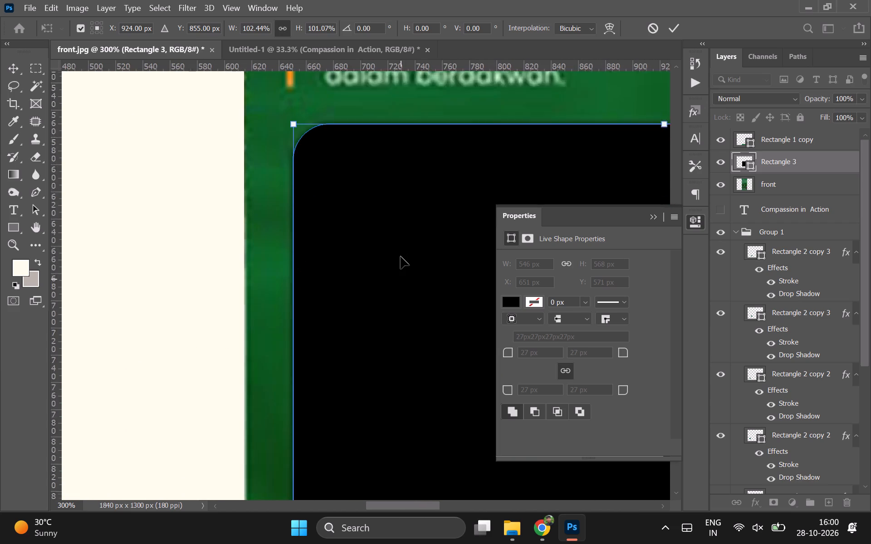
pyautogui.doubleClick(433, 308)
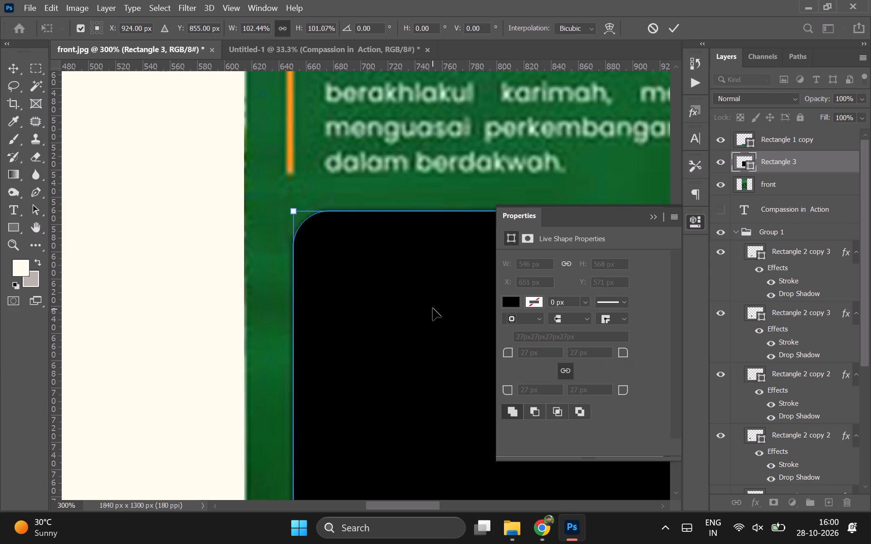
# Set all four linked corner radii of the black rectangle to 29 px.
pyautogui.click(627, 349)
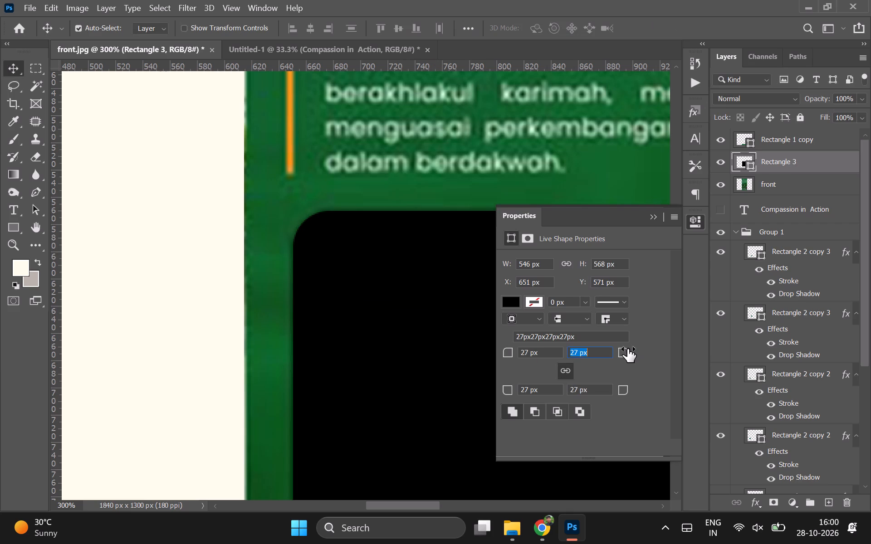
pyautogui.write('28')
pyautogui.press('Return')
pyautogui.click(628, 355)
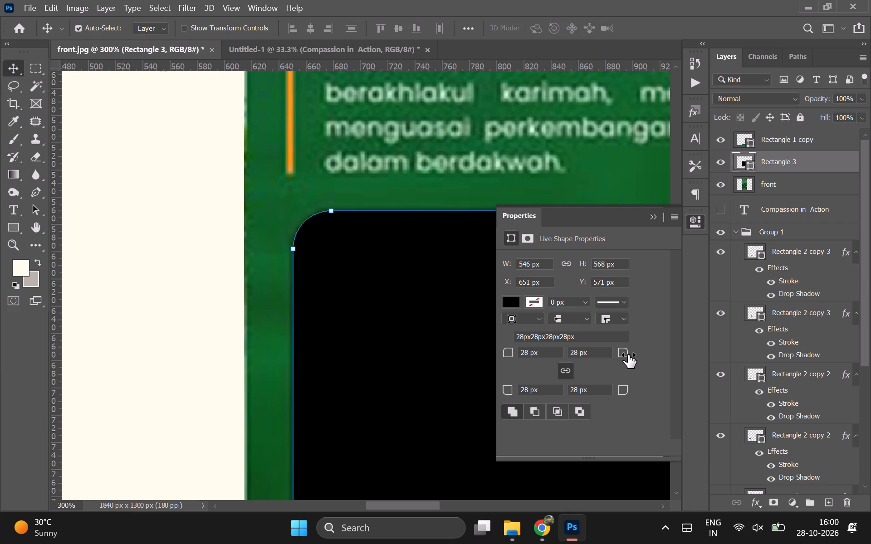
pyautogui.write('29')
pyautogui.press('Return')
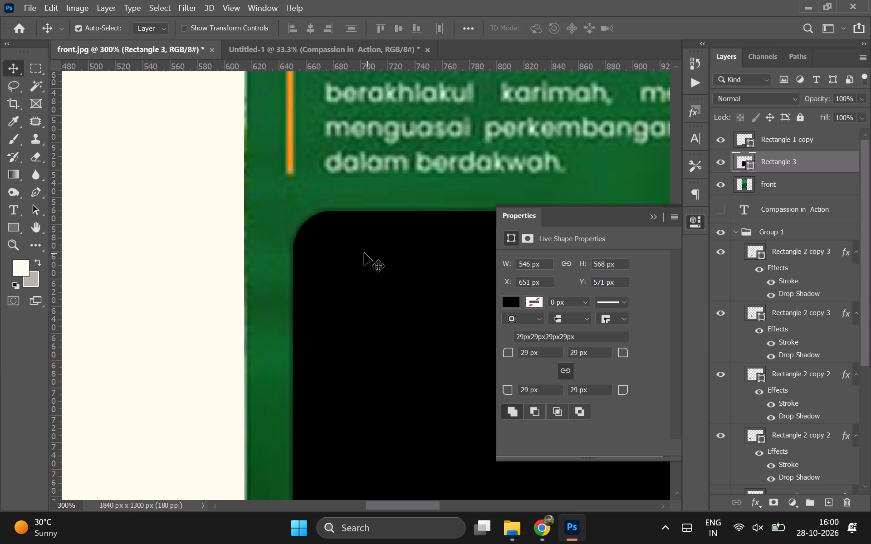
# Collapse the shape properties and lower the black rectangle layer's opacity to 62%.
pyautogui.click(18, 69)
pyautogui.click(653, 218)
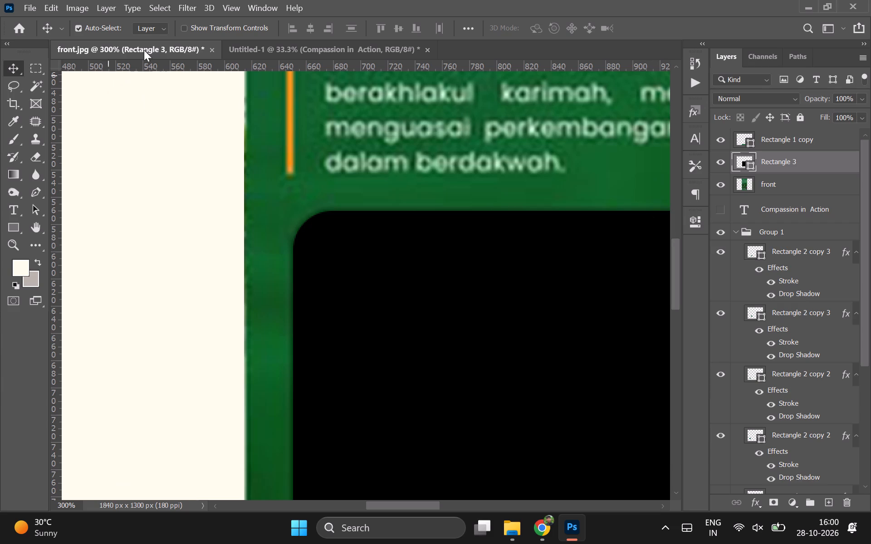
pyautogui.moveTo(820, 97); pyautogui.dragTo(806, 97)
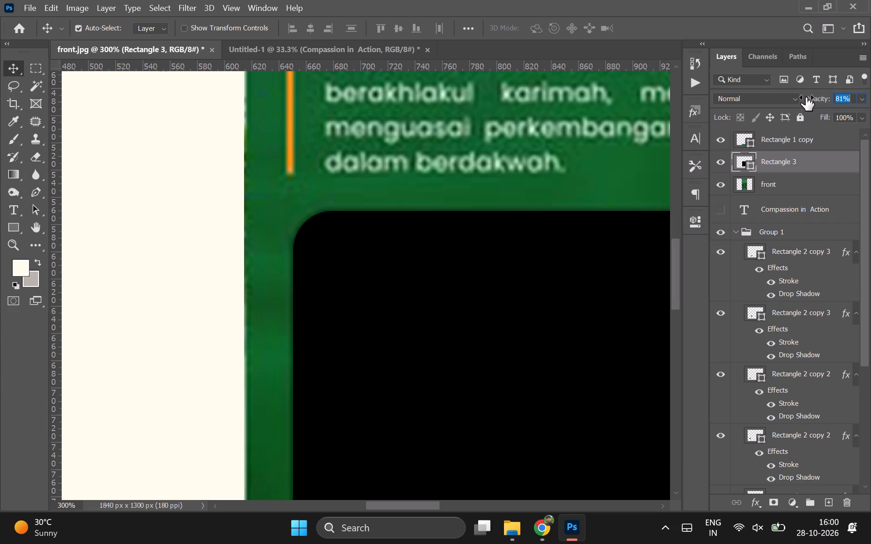
pyautogui.moveTo(806, 97); pyautogui.dragTo(804, 97)
pyautogui.keyDown('ctrl'); pyautogui.scroll(-2, 444, 218); pyautogui.keyUp('ctrl')
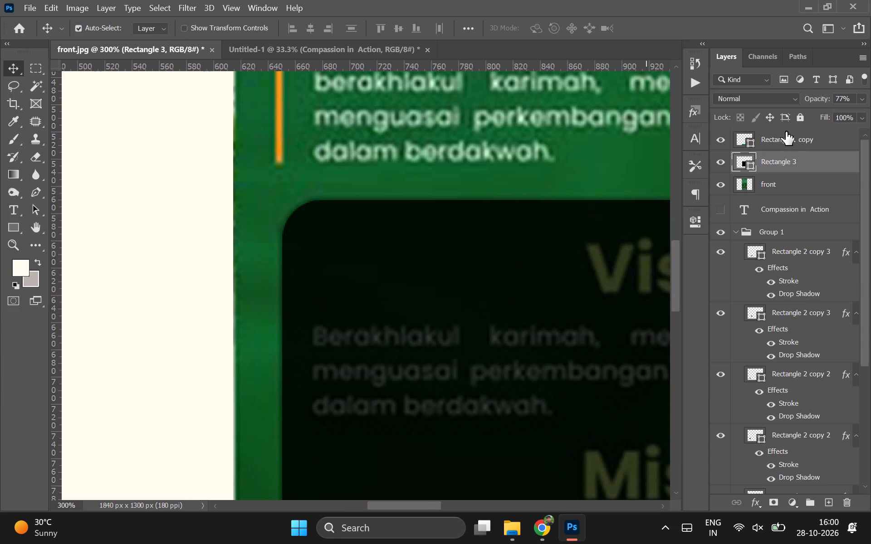
pyautogui.moveTo(817, 101); pyautogui.dragTo(807, 101)
pyautogui.keyDown('ctrl'); pyautogui.scroll(-4, 507, 209); pyautogui.keyUp('ctrl')
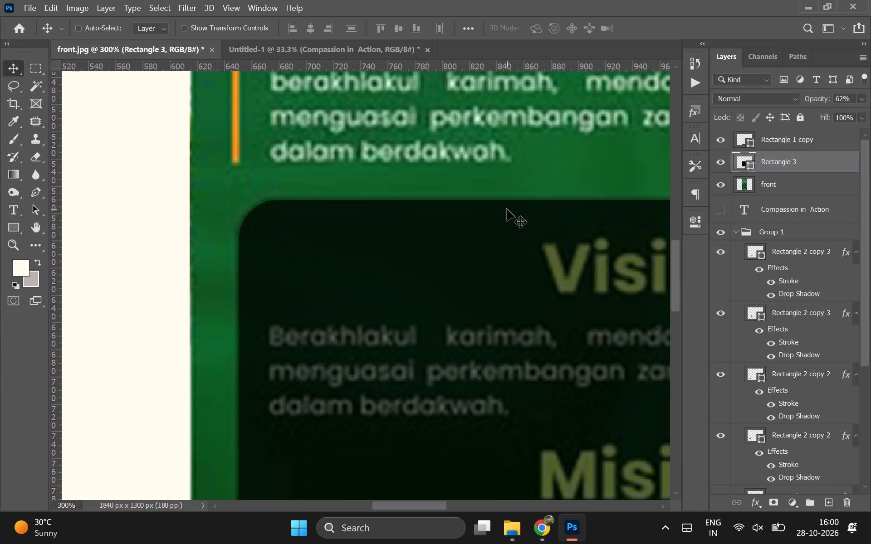
pyautogui.hotkey('ctrl', '0')
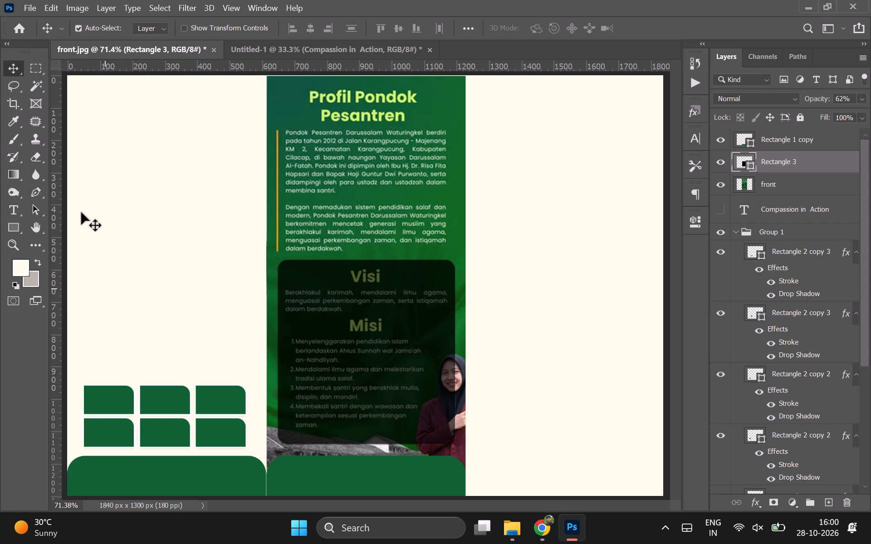
# Draw a thin vertical rectangle about 11 × 386 px beside the profile text's orange line and set its width to 4 px.
pyautogui.click(16, 234)
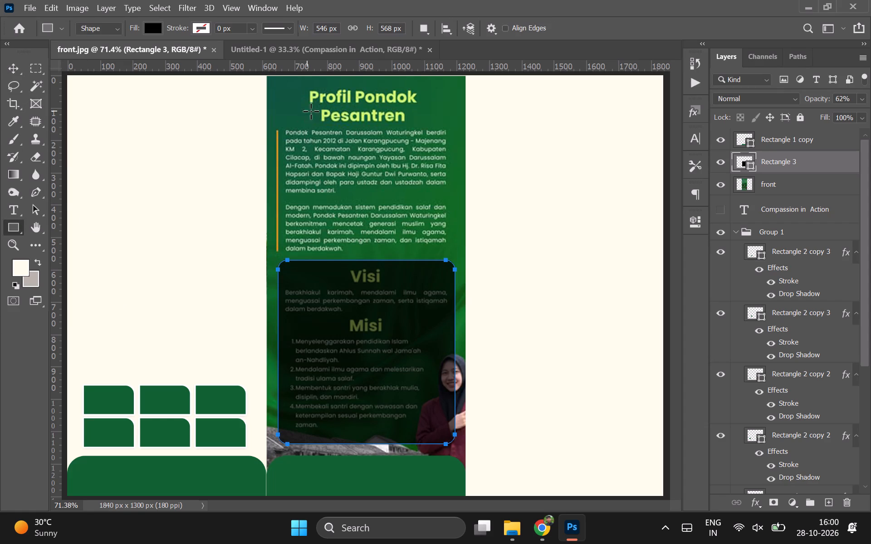
pyautogui.moveTo(269, 126); pyautogui.dragTo(273, 251)
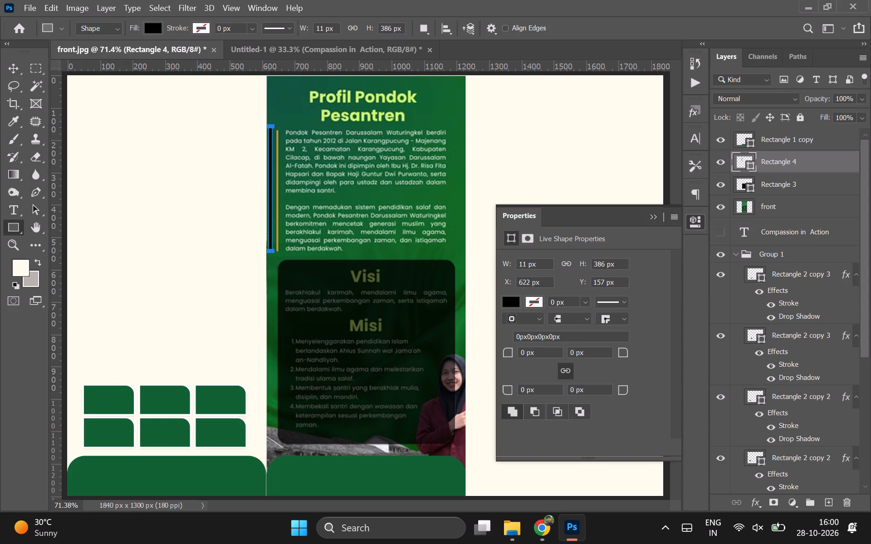
pyautogui.click(524, 264)
pyautogui.hotkey('ctrl', 'a')
pyautogui.press('6')
pyautogui.hotkey('ctrl', 'a')
pyautogui.hotkey('ctrl', 'z')
pyautogui.press('3')
pyautogui.hotkey('ctrl', 'z')
pyautogui.press('4')
pyautogui.press('Return')
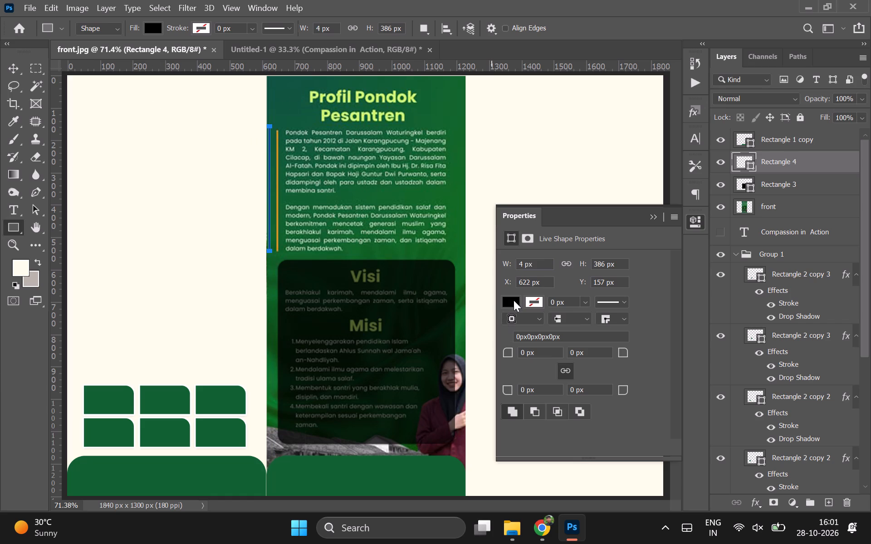
# Fill the thin vertical bar with the orange sampled from the reference line beside the profile text.
pyautogui.click(514, 300)
pyautogui.click(679, 302)
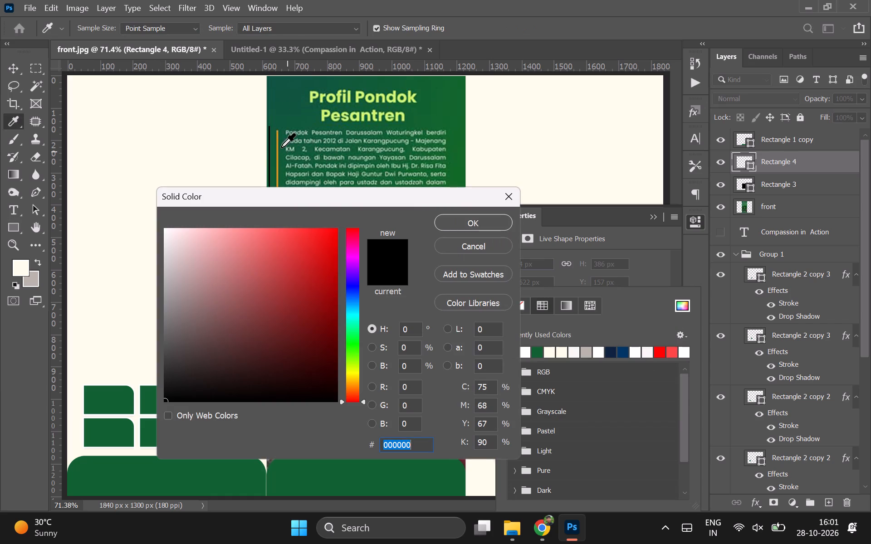
pyautogui.click(278, 143)
pyautogui.click(478, 223)
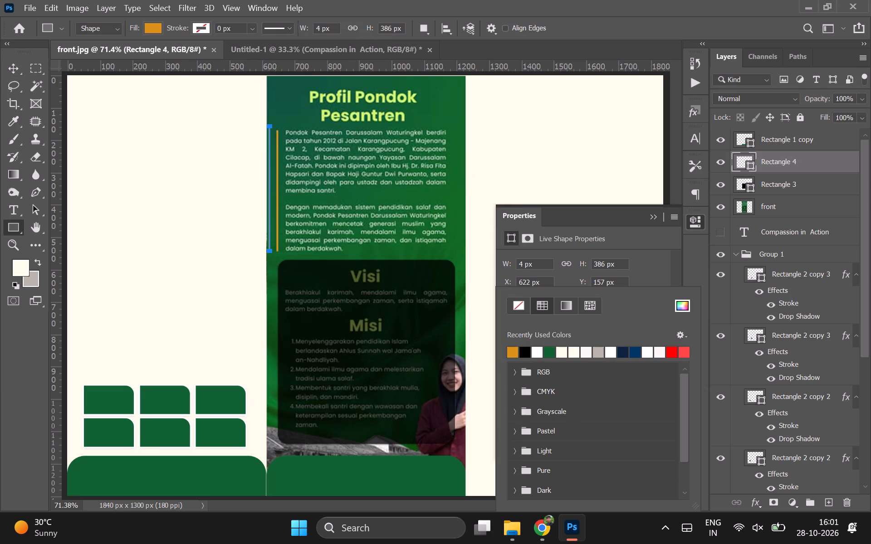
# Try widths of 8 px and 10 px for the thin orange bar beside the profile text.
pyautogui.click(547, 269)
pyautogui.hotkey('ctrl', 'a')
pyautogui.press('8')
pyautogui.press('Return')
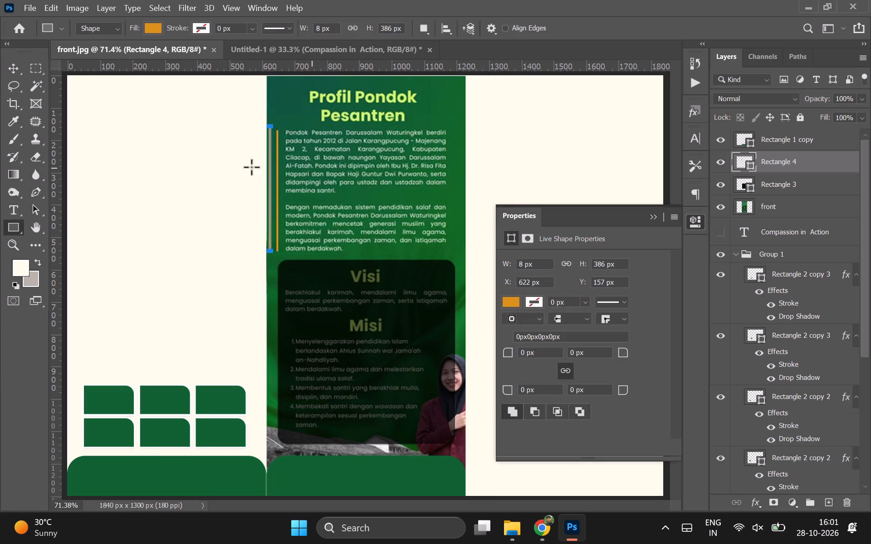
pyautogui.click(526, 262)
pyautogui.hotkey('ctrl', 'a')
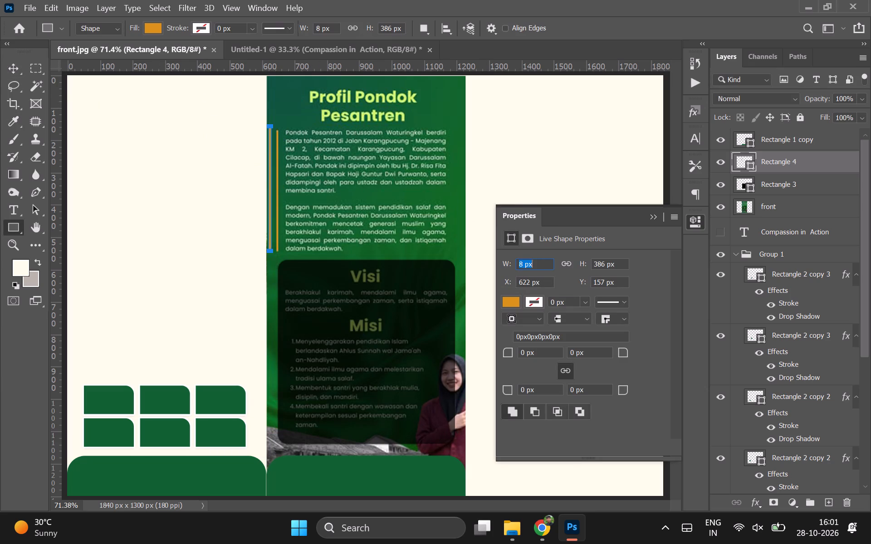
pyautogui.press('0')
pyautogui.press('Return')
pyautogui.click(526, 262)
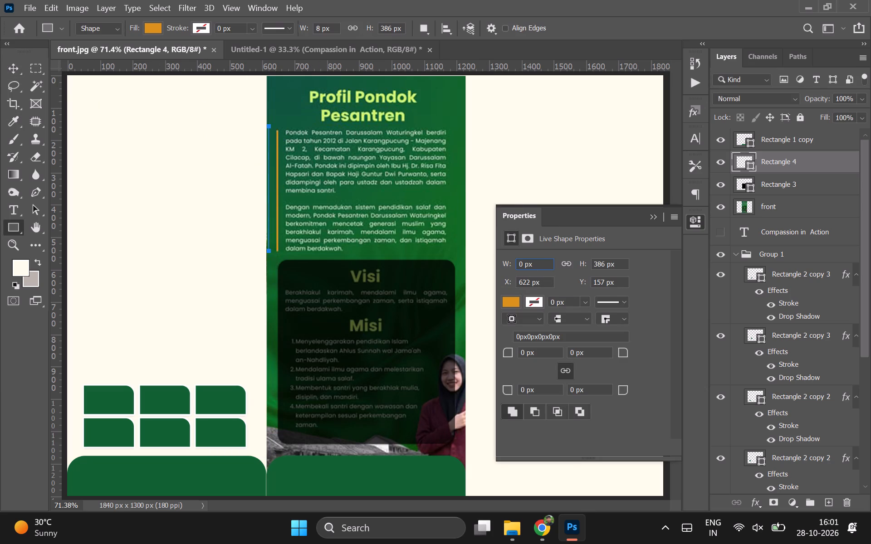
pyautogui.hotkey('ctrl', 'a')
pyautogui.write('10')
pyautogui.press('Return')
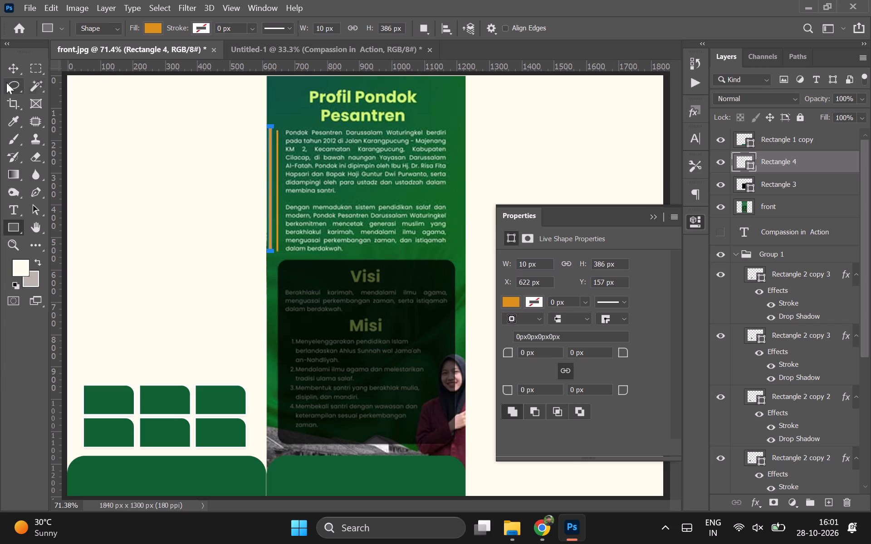
# Nudge the orange bar toward the reference line beside the profile text, to X 632 px and Y 168 px.
pyautogui.click(17, 67)
pyautogui.hotkey('shift', 'Right')
pyautogui.press('Down')
pyautogui.press('Down')
pyautogui.press('Down')
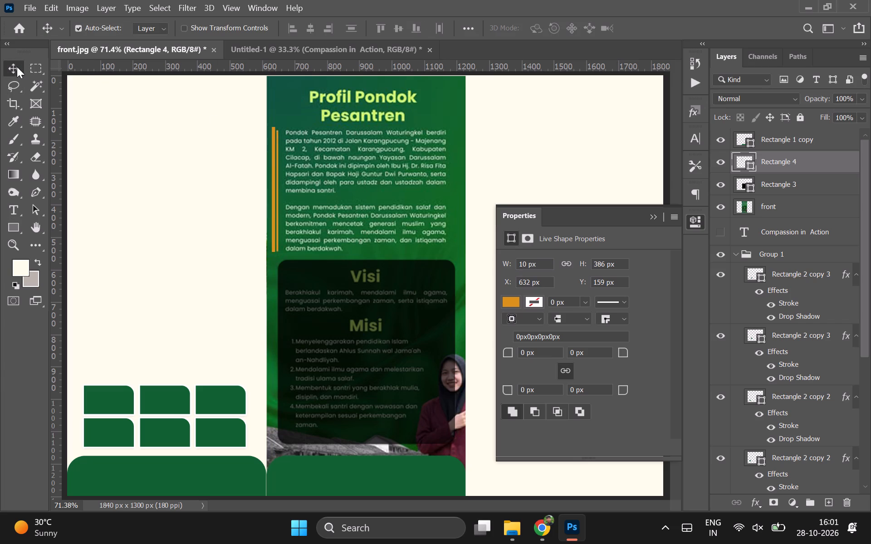
pyautogui.press('Down')
pyautogui.press('Down')
pyautogui.press('Down')
pyautogui.press('Down')
pyautogui.press('Down')
pyautogui.press('Down')
pyautogui.press('Down')
pyautogui.press('Down')
# Narrow the orange bar to 5 px, then refine its width to 6 px to match the reference line.
pyautogui.click(528, 260)
pyautogui.hotkey('ctrl', 'a')
pyautogui.press('5')
pyautogui.press('Return')
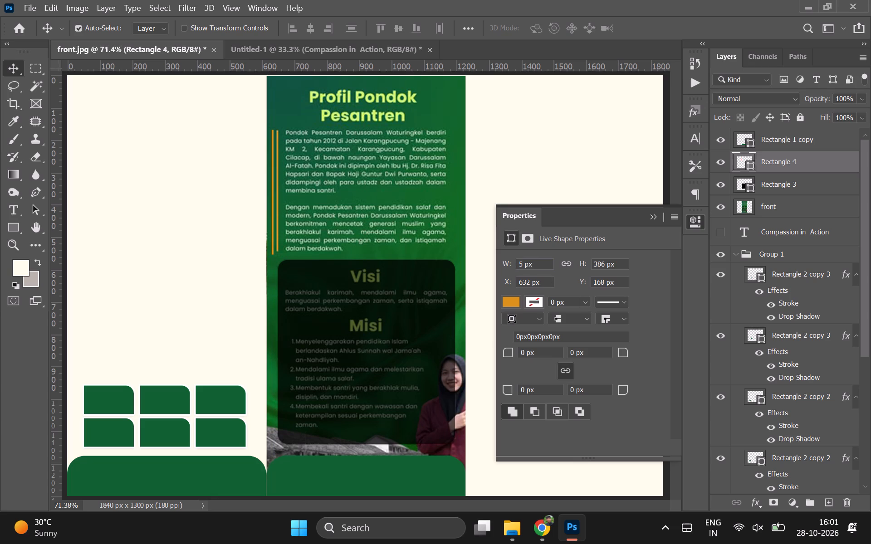
pyautogui.click(524, 262)
pyautogui.click(524, 262)
pyautogui.hotkey('ctrl', 'a')
pyautogui.press('6')
pyautogui.press('Return')
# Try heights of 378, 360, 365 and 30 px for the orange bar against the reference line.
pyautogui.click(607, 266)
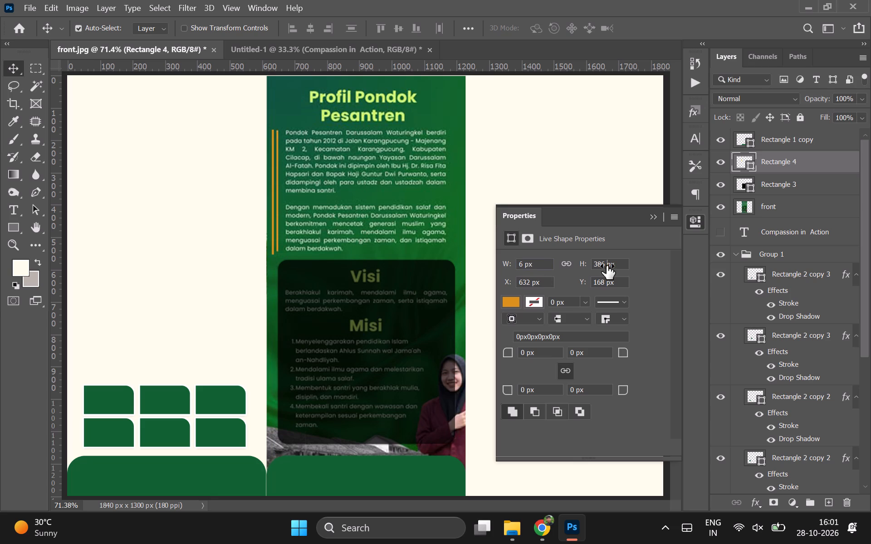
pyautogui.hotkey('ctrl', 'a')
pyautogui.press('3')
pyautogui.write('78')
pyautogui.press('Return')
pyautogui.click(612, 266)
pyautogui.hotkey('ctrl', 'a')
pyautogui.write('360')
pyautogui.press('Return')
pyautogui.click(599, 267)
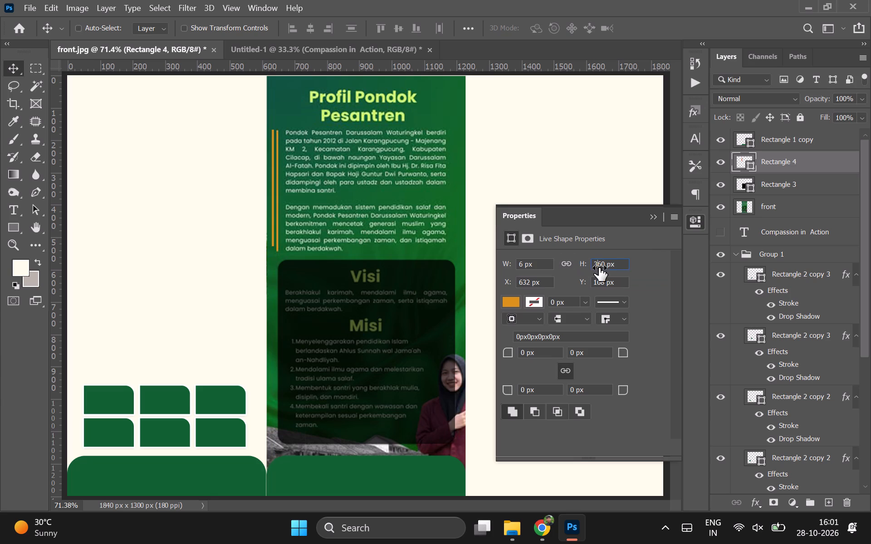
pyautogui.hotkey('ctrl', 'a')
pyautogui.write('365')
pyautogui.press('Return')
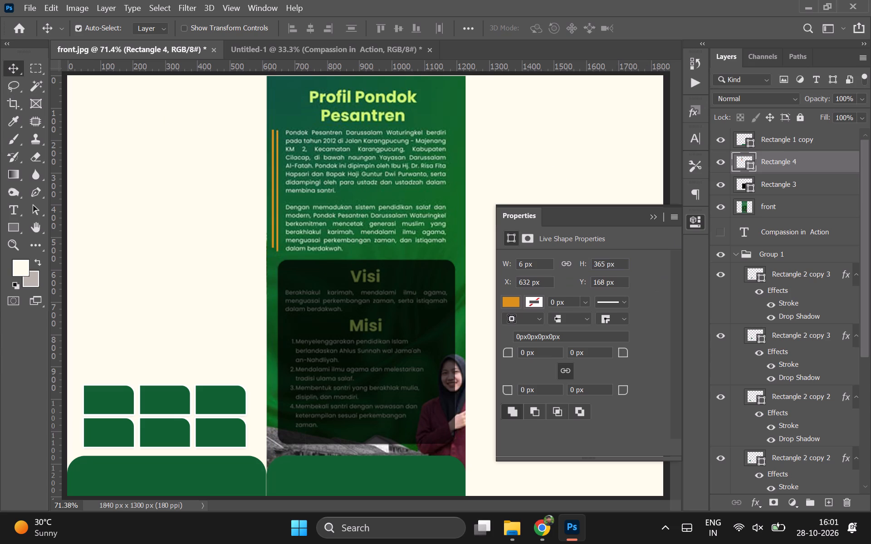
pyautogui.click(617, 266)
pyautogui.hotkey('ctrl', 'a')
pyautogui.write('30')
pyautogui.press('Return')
# Set the orange bar's height to 370 px.
pyautogui.click(620, 264)
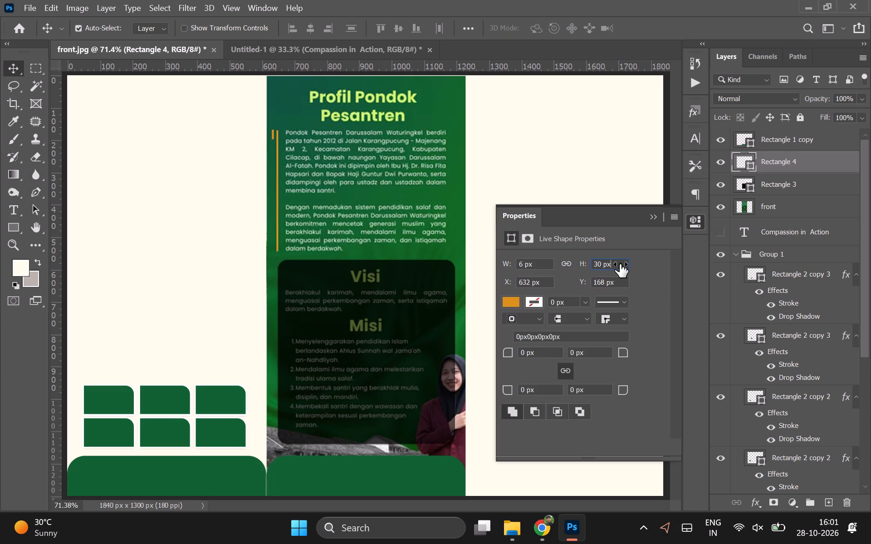
pyautogui.hotkey('ctrl', 'a')
pyautogui.write('370')
pyautogui.press('Return')
# Nudge the orange bar onto the reference line beside the profile text, to X 645 px and Y 170 px.
pyautogui.click(10, 69)
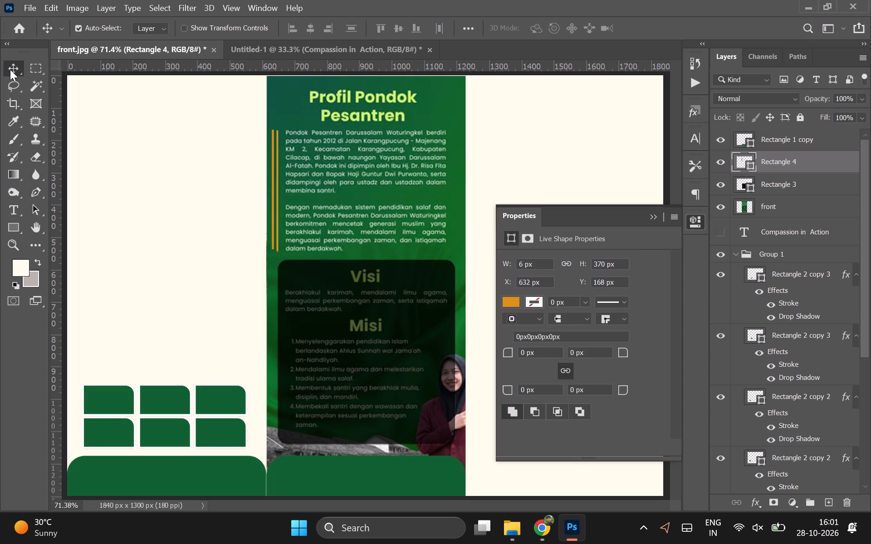
pyautogui.press('Down')
pyautogui.press('Down')
pyautogui.press('Down')
pyautogui.press('Down')
pyautogui.hotkey('shift', 'Right')
pyautogui.press('Right')
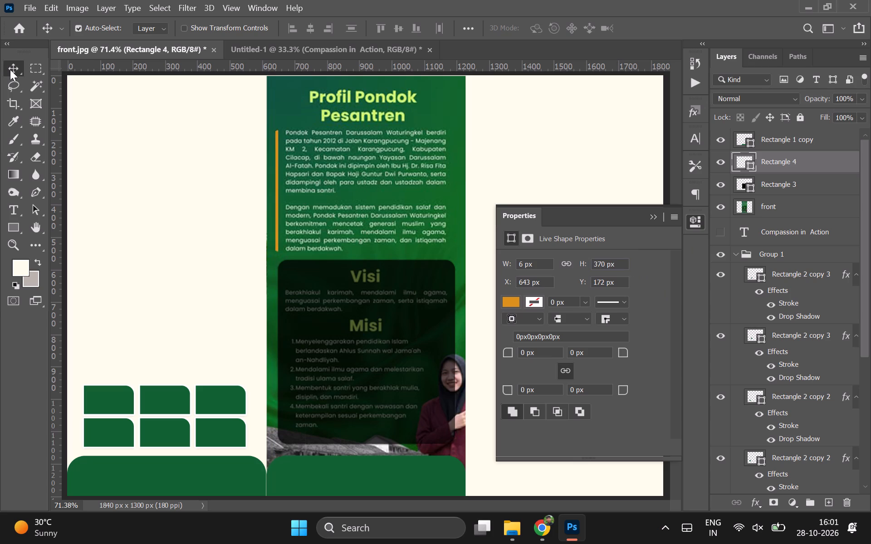
pyautogui.press('Up')
pyautogui.press('Right')
pyautogui.press('Right')
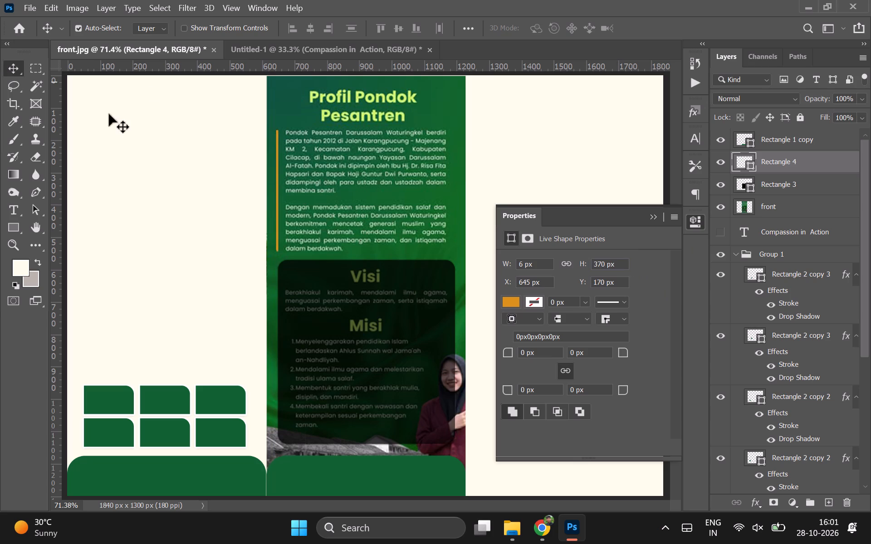
# Draw a paragraph text box about 497 × 370 px over the middle panel's profile text and adjust its frame.
pyautogui.click(13, 214)
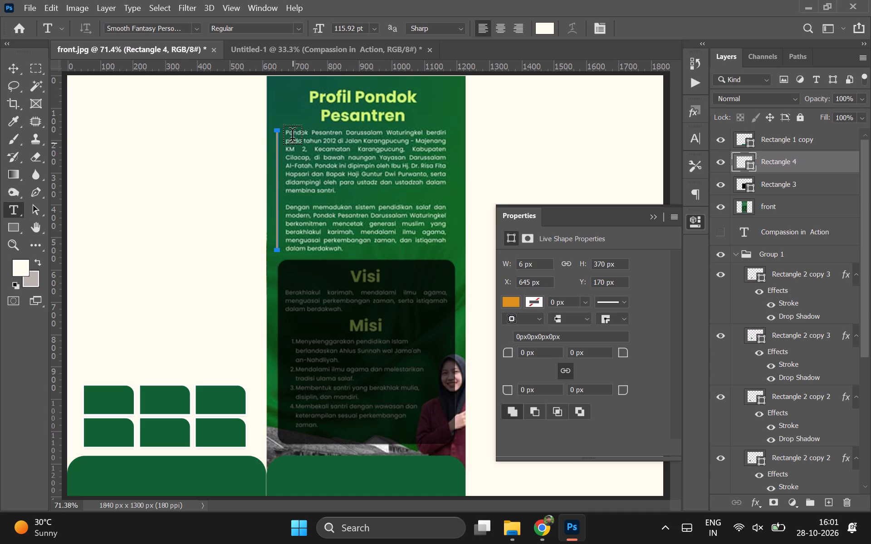
pyautogui.moveTo(288, 136); pyautogui.dragTo(439, 251)
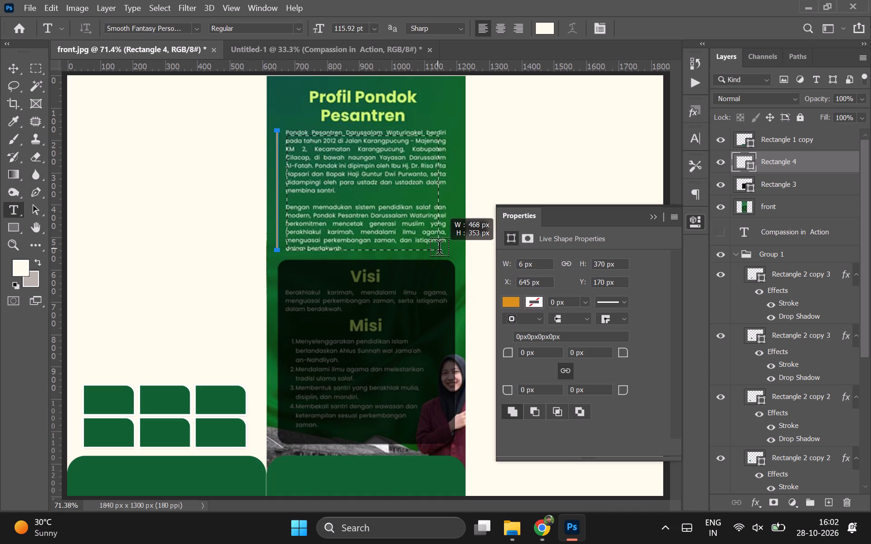
pyautogui.moveTo(439, 251); pyautogui.dragTo(448, 253)
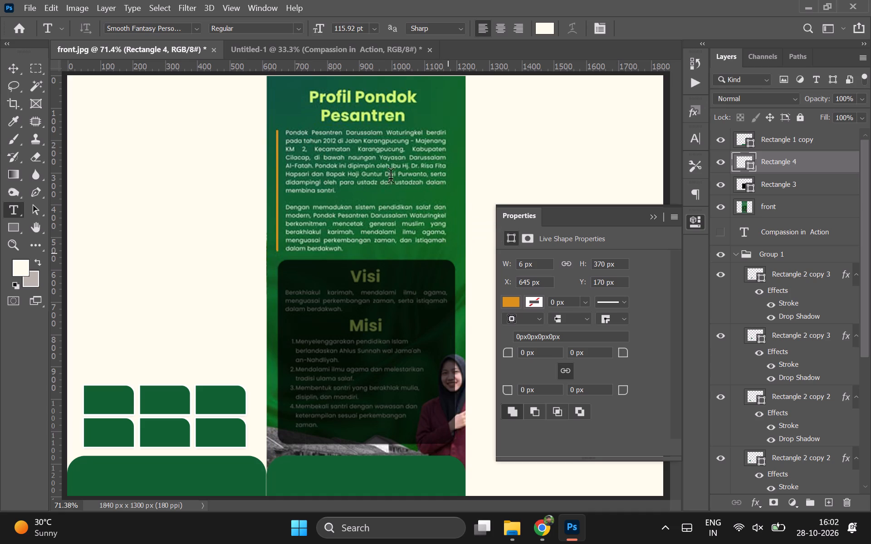
pyautogui.moveTo(368, 139); pyautogui.dragTo(367, 134)
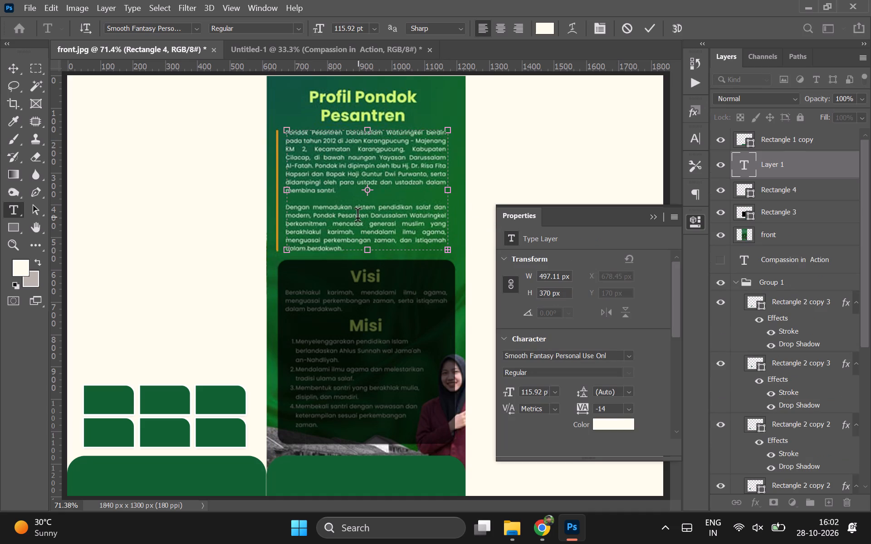
pyautogui.moveTo(367, 254); pyautogui.dragTo(367, 259)
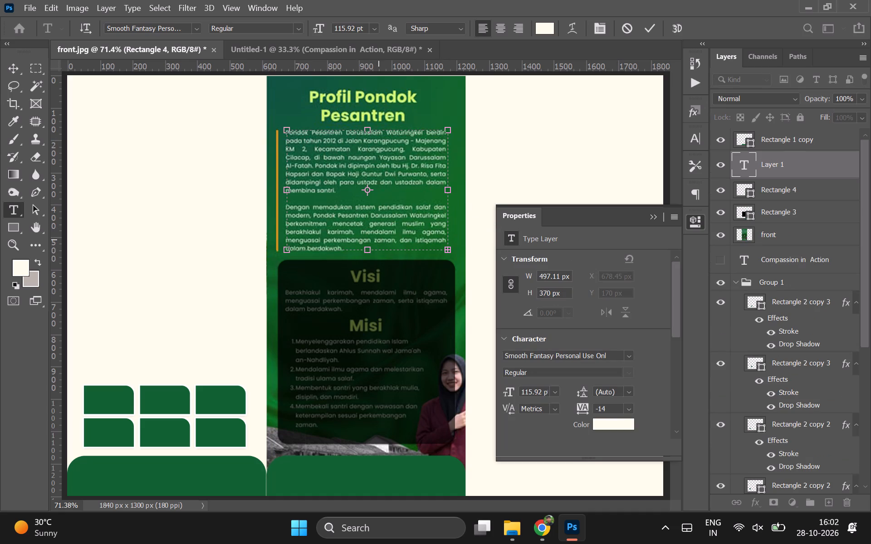
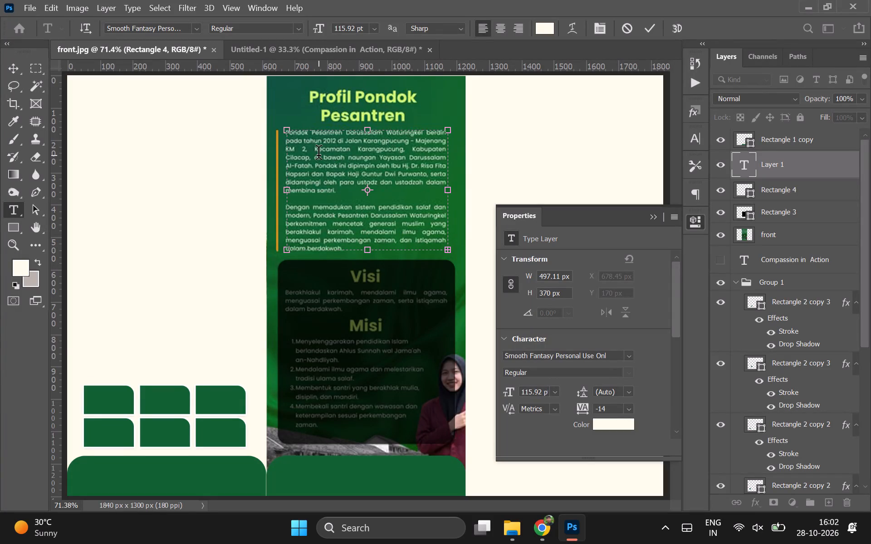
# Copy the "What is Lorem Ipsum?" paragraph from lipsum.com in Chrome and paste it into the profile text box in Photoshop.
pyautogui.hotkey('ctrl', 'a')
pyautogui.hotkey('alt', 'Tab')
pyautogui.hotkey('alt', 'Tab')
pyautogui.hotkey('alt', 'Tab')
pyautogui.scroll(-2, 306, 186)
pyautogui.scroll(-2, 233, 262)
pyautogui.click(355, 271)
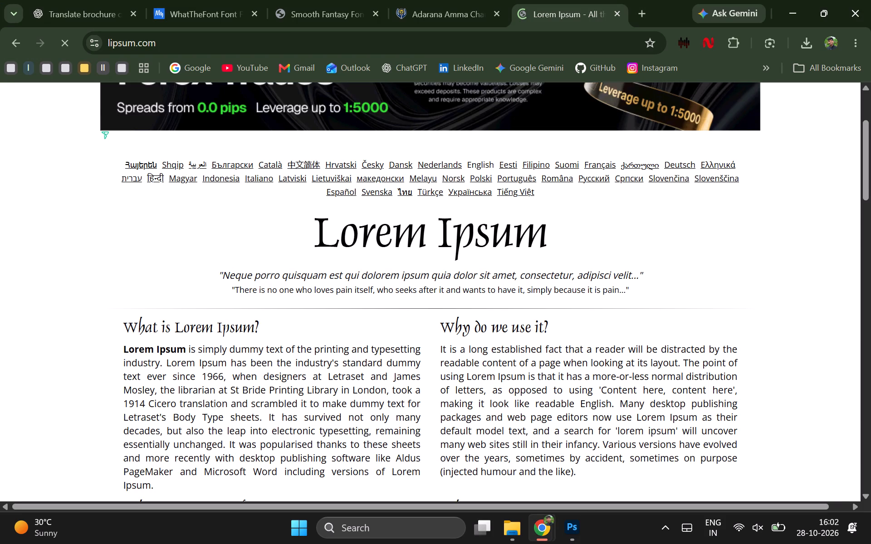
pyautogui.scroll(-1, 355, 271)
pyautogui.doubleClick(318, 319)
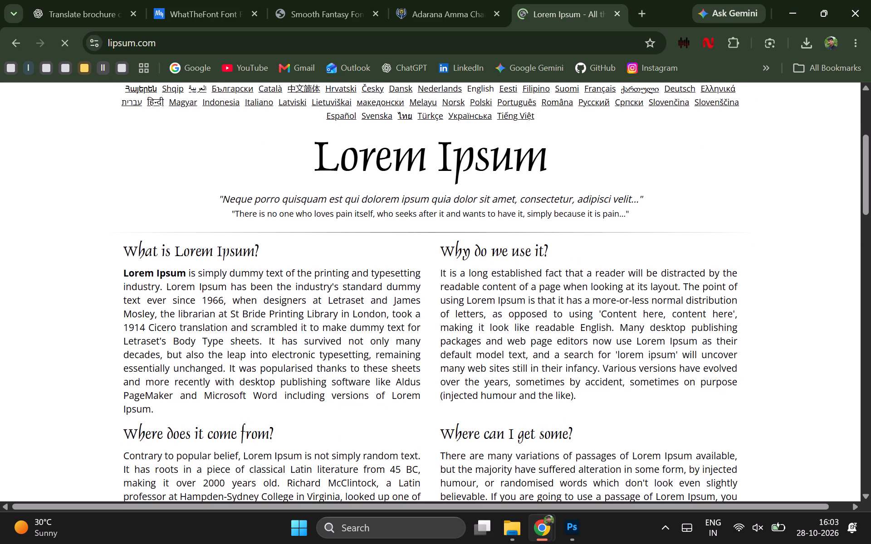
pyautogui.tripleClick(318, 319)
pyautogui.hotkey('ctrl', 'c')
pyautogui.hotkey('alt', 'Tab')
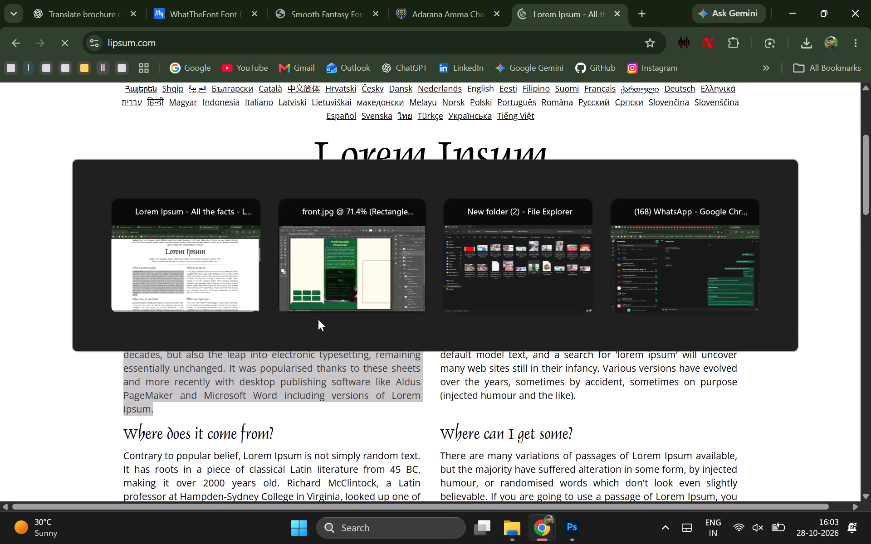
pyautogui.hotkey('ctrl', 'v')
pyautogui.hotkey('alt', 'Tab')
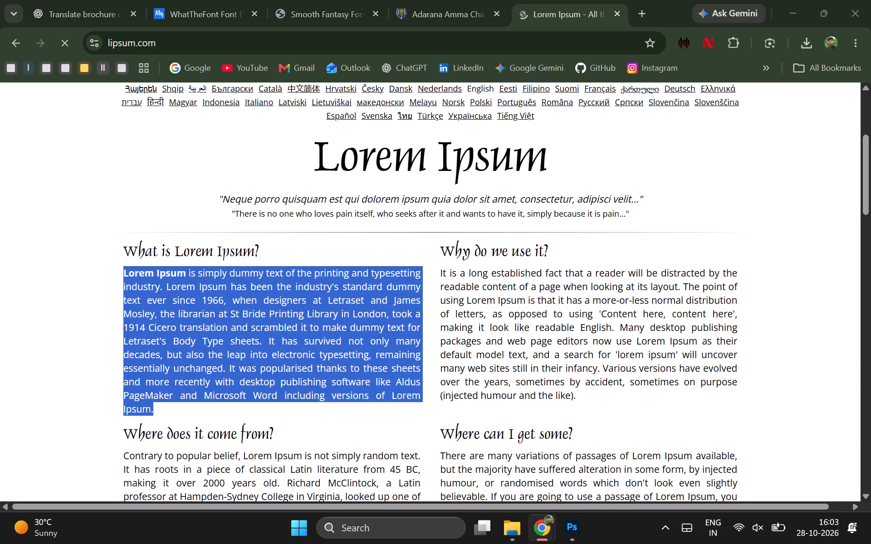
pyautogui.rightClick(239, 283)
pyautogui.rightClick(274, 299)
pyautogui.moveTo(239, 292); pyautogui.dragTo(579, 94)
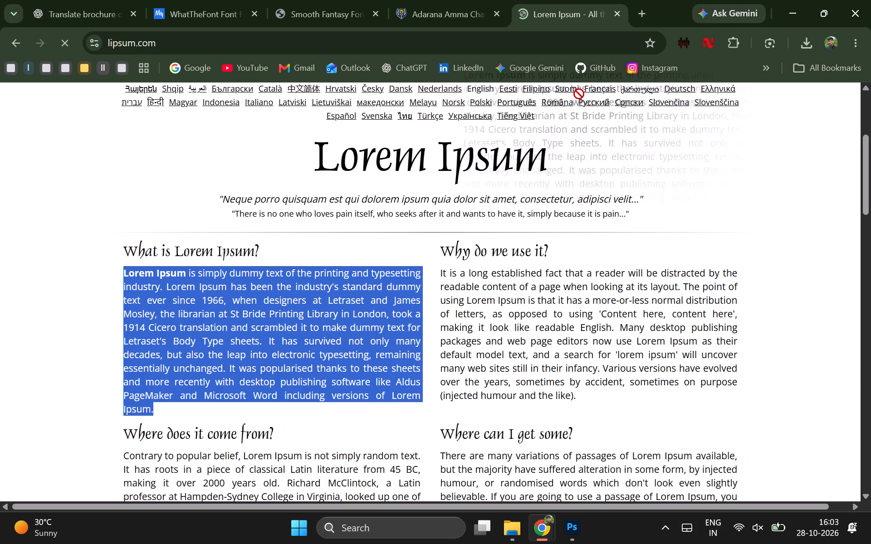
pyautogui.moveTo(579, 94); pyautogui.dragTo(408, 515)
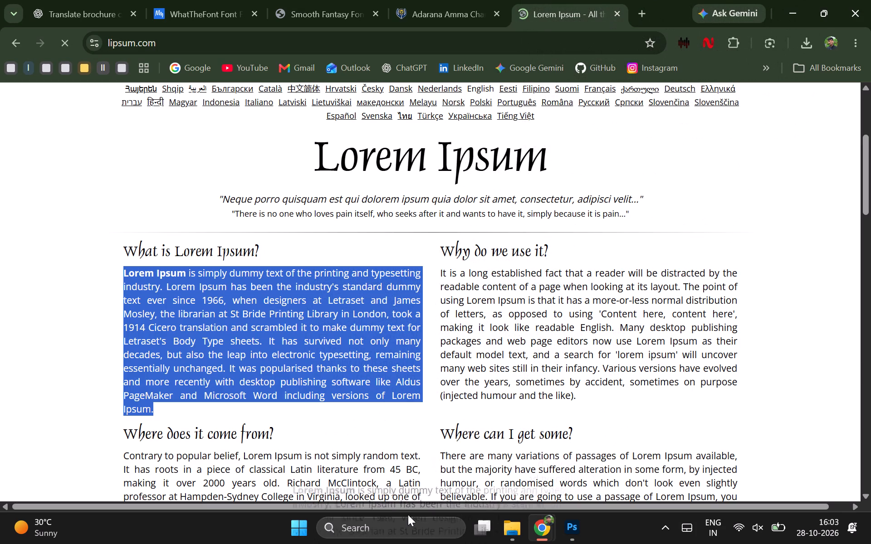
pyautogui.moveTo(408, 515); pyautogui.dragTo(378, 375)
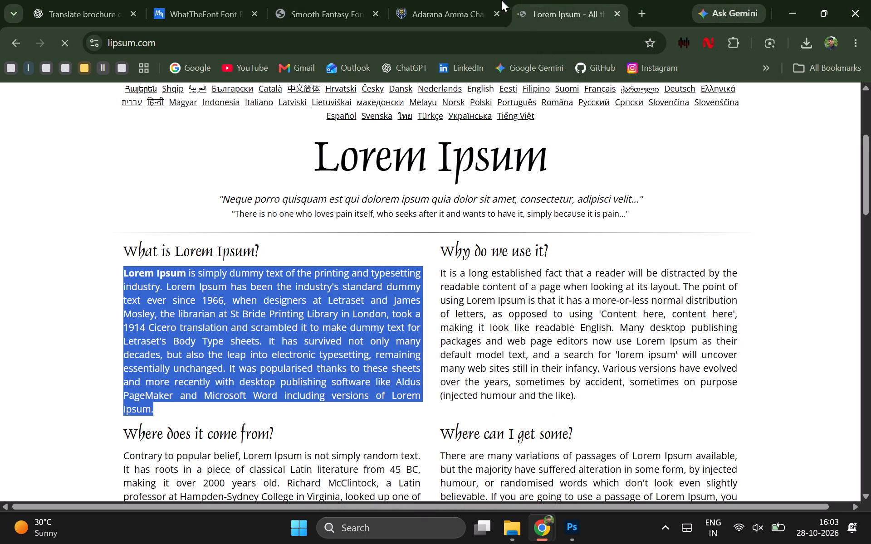
# Open Wikipedia's Lorem ipsum article from the search results and copy its two opening sentences, ending at "improper Latin.".
pyautogui.click(22, 44)
pyautogui.scroll(-2, 294, 271)
pyautogui.scroll(-1, 205, 316)
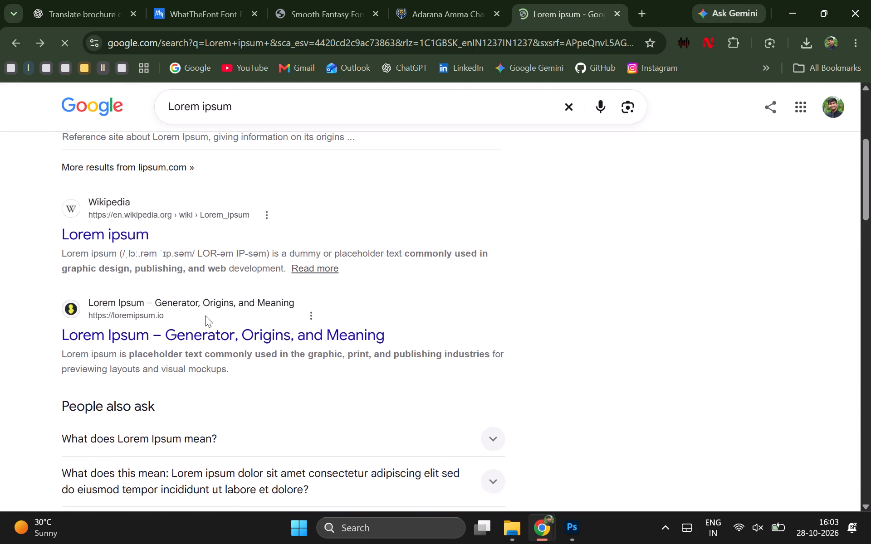
pyautogui.scroll(-1, 205, 316)
pyautogui.click(110, 204)
pyautogui.scroll(-3, 249, 249)
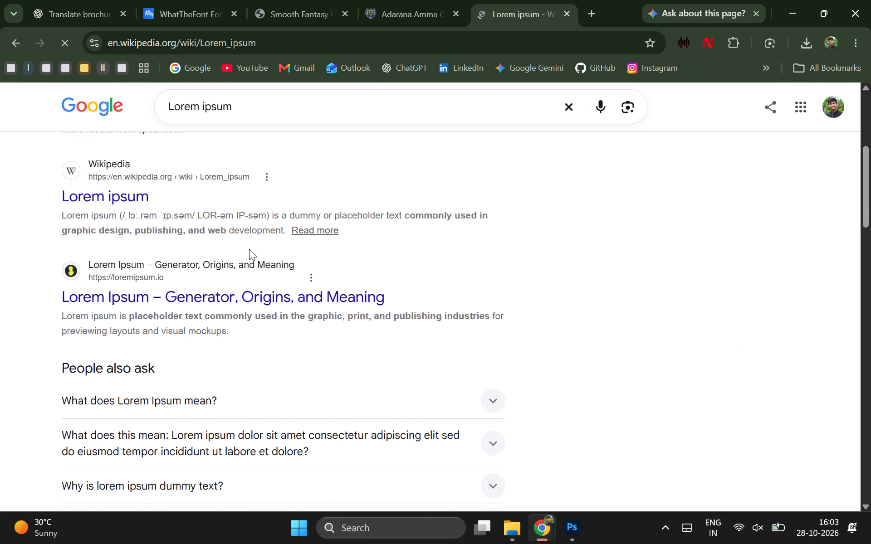
pyautogui.moveTo(174, 259); pyautogui.dragTo(353, 369)
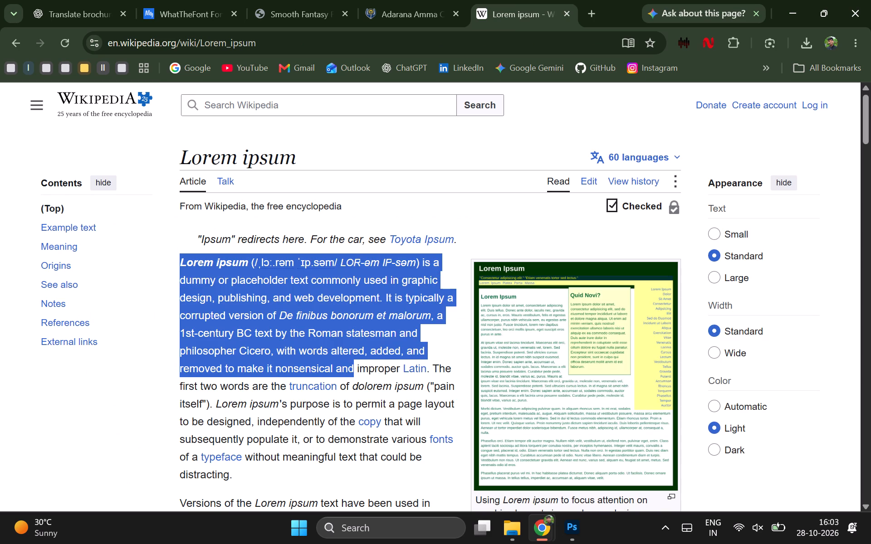
pyautogui.moveTo(353, 369); pyautogui.dragTo(430, 366)
pyautogui.hotkey('ctrl', 'c')
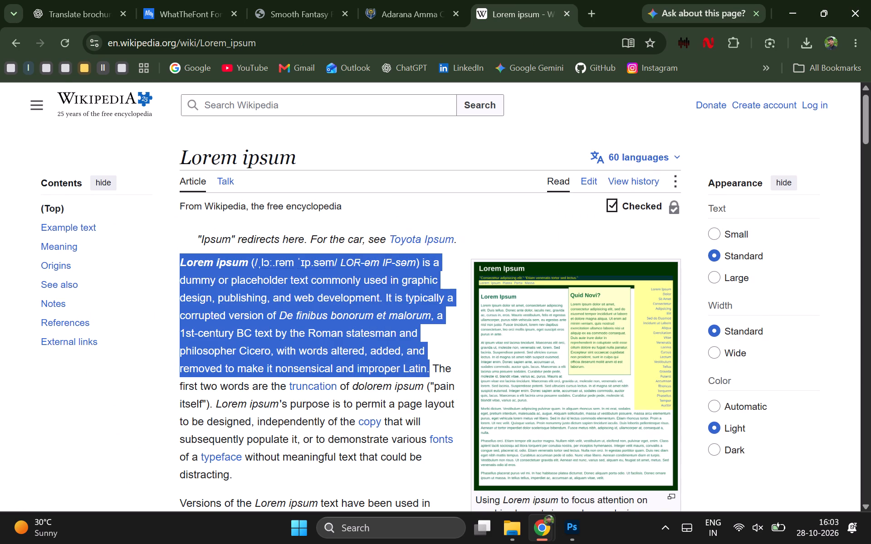
# Switch to Photoshop and replace all text in the profile text box with the copied Wikipedia passage.
pyautogui.press('alt+super+Tab')
pyautogui.hotkey('ctrl', 'v')
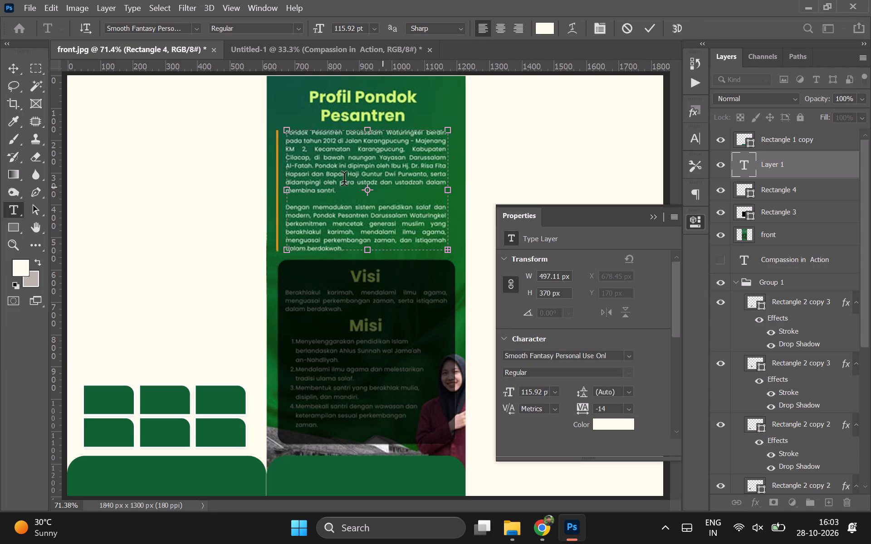
pyautogui.click(320, 159)
pyautogui.click(654, 213)
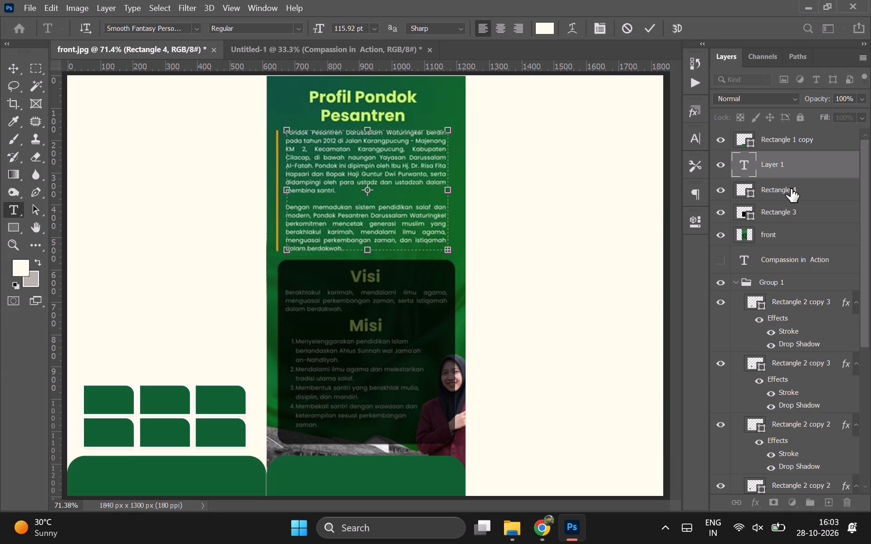
pyautogui.click(791, 188)
pyautogui.doubleClick(749, 160)
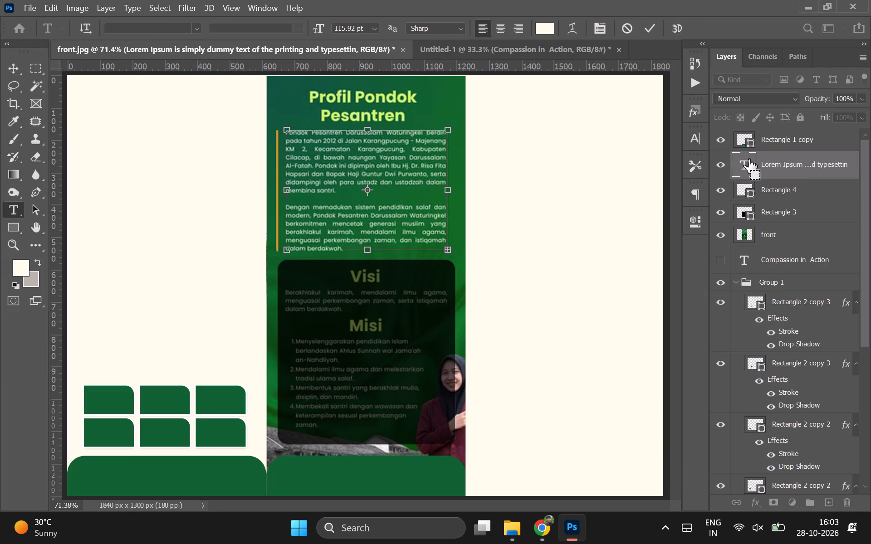
pyautogui.hotkey('ctrl', 'v')
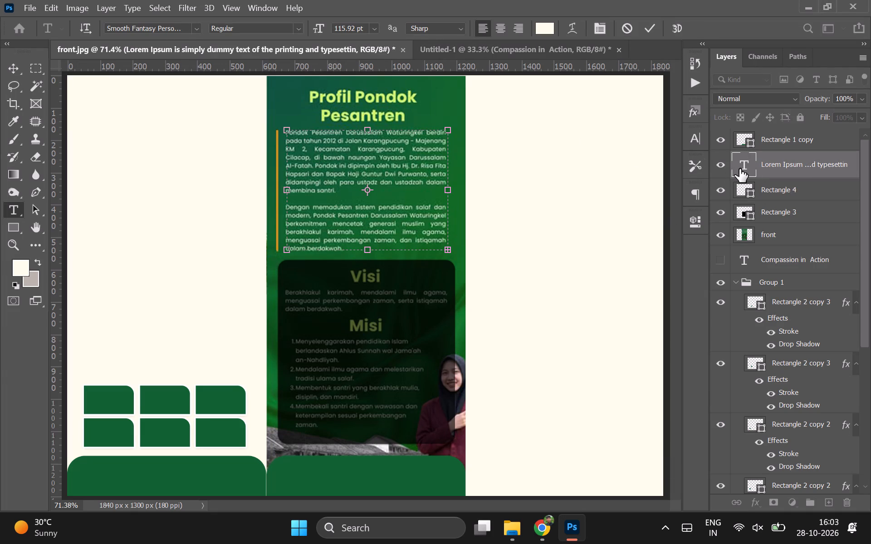
# Set the colour of all the placeholder text to white, ffffff.
pyautogui.doubleClick(740, 169)
pyautogui.click(543, 24)
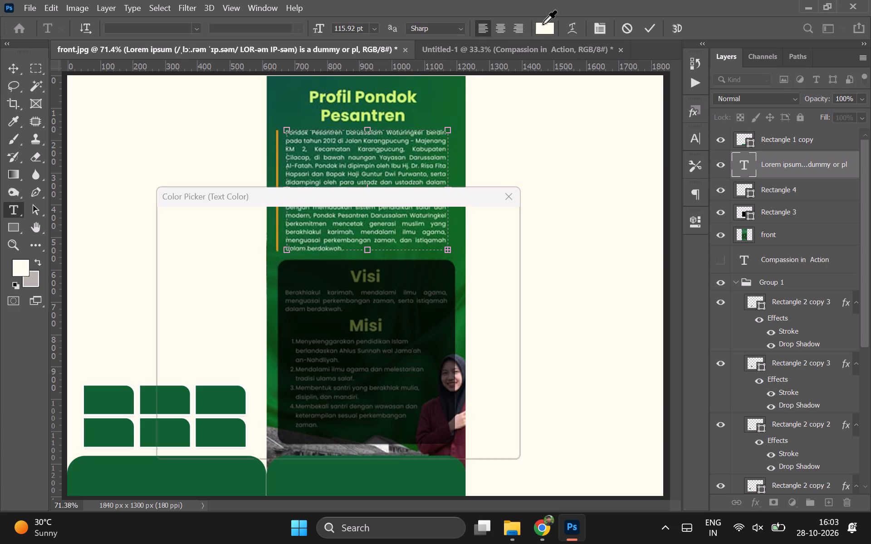
pyautogui.moveTo(278, 284); pyautogui.dragTo(116, 101)
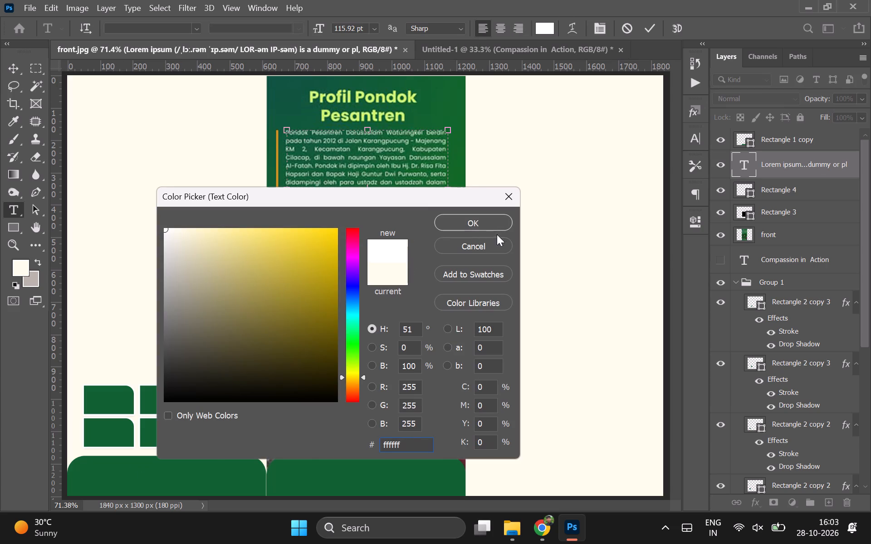
pyautogui.click(493, 219)
# Reduce the placeholder text's font size to 11 pt so it fits the profile text box.
pyautogui.hotkey('ctrl', 't')
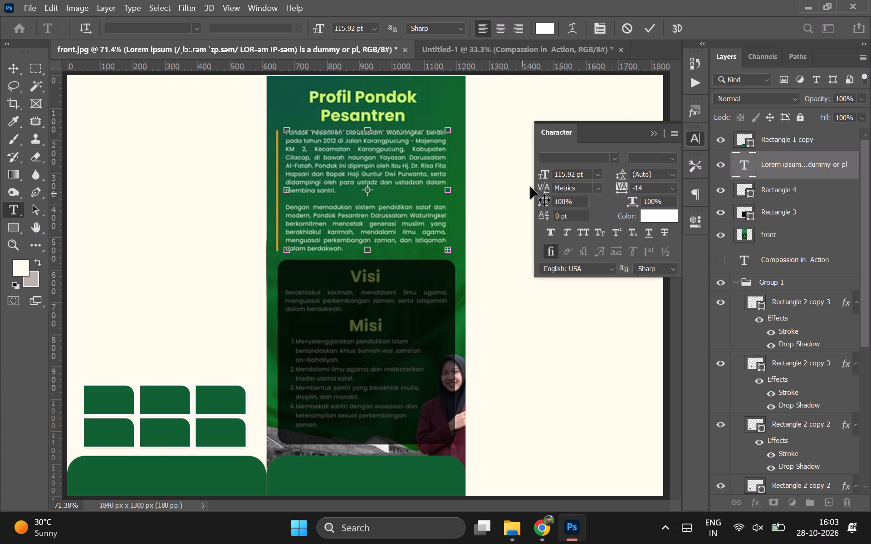
pyautogui.moveTo(541, 175); pyautogui.dragTo(484, 175)
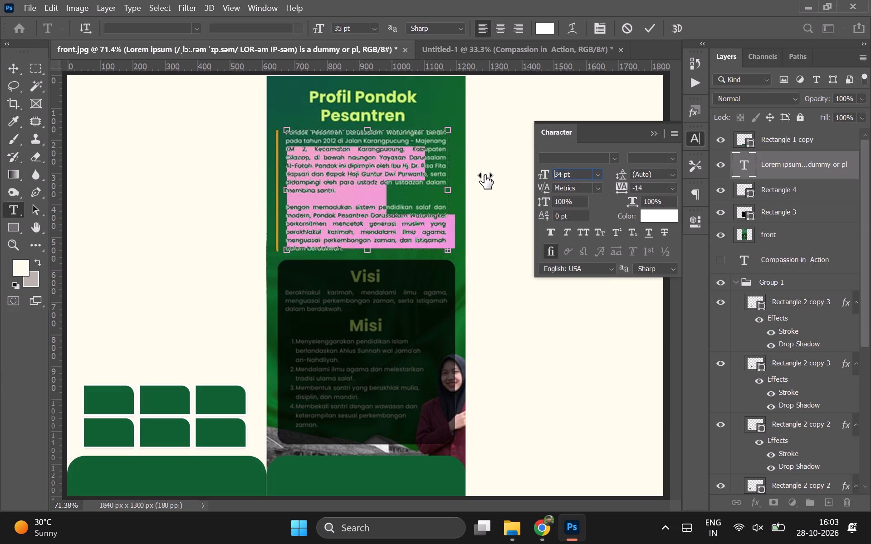
pyautogui.moveTo(484, 175); pyautogui.dragTo(466, 176)
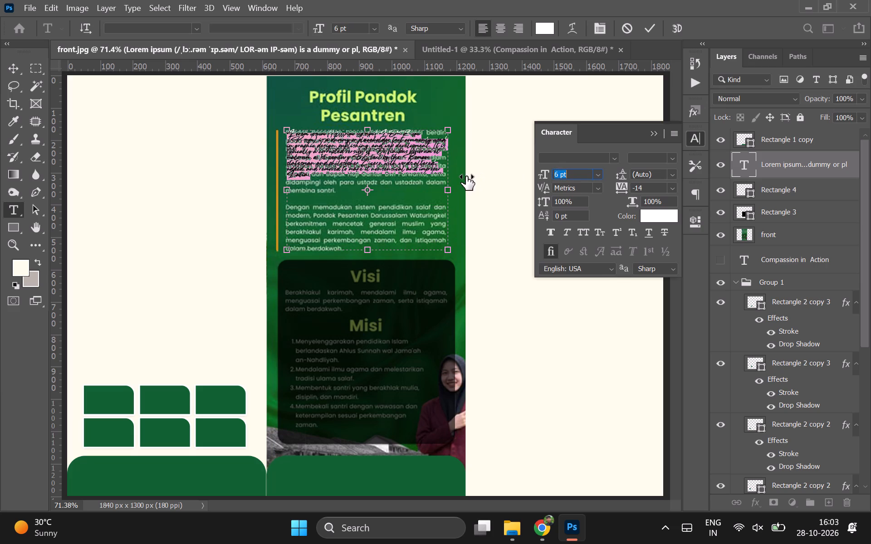
pyautogui.moveTo(466, 176); pyautogui.dragTo(470, 176)
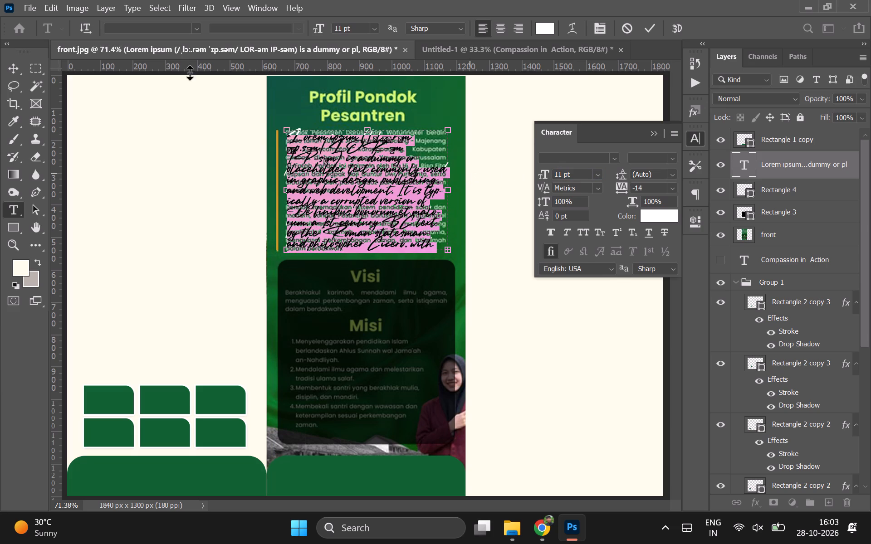
# Change the placeholder text's font to Arial Regular and commit the text edit.
pyautogui.click(621, 159)
pyautogui.click(606, 155)
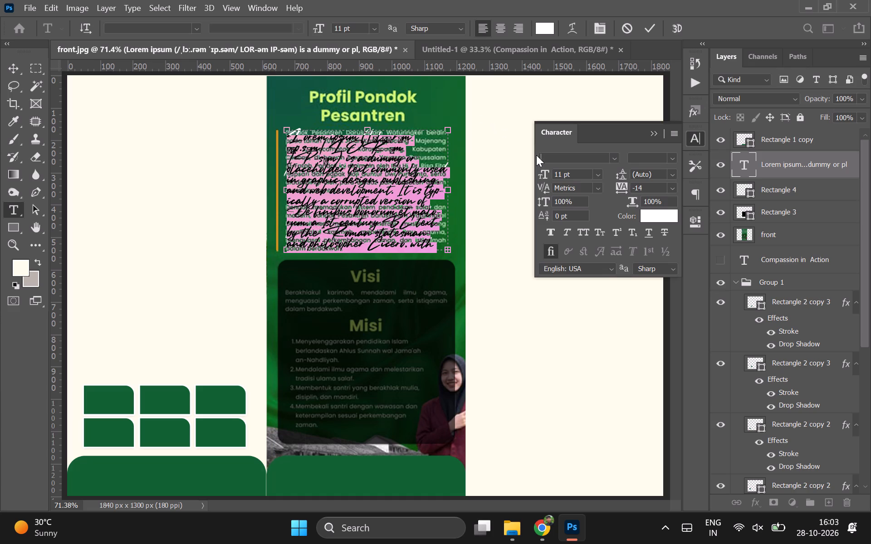
pyautogui.write('arial')
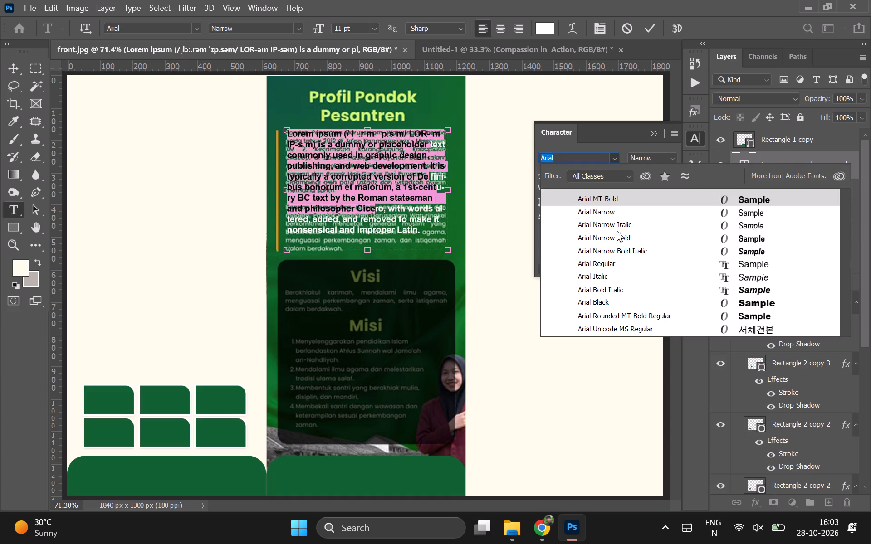
pyautogui.click(608, 262)
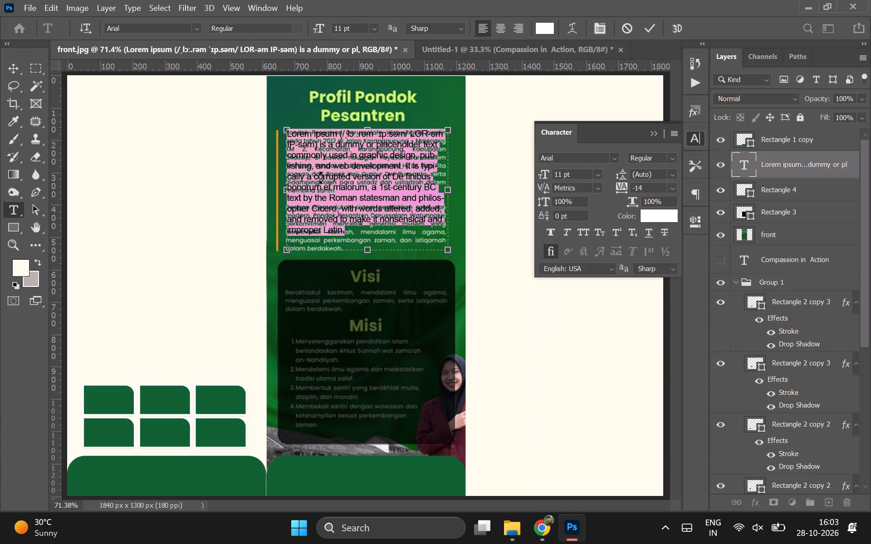
pyautogui.click(13, 59)
pyautogui.click(13, 70)
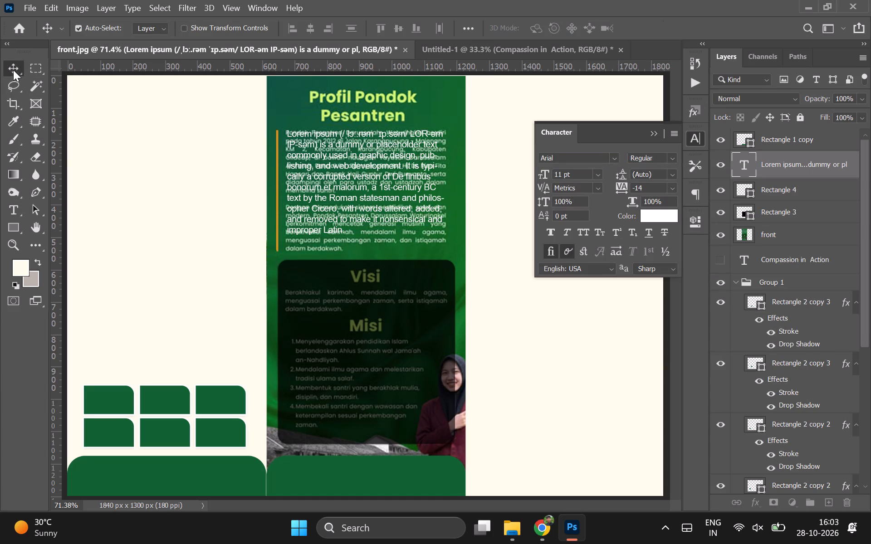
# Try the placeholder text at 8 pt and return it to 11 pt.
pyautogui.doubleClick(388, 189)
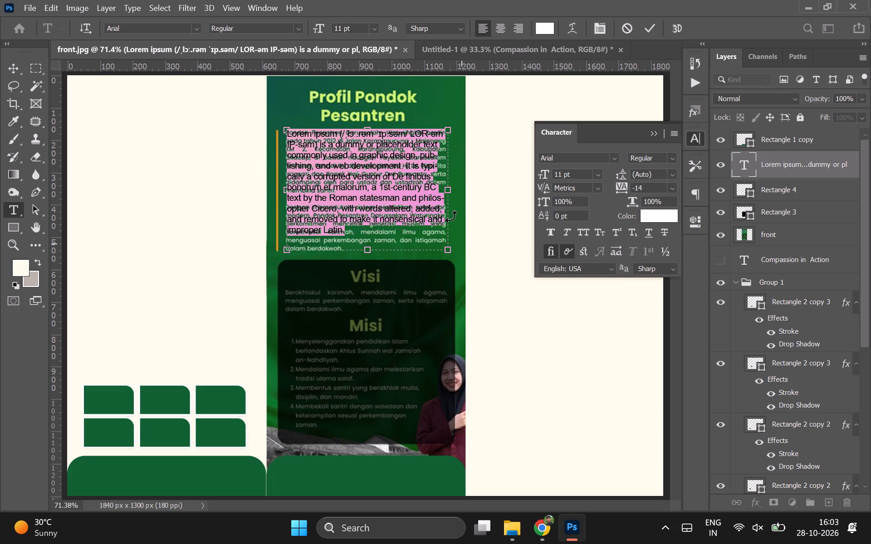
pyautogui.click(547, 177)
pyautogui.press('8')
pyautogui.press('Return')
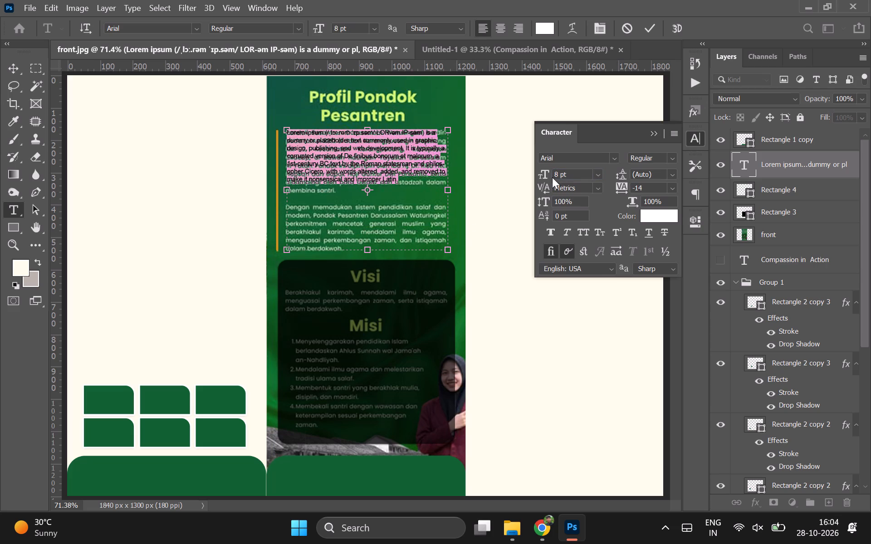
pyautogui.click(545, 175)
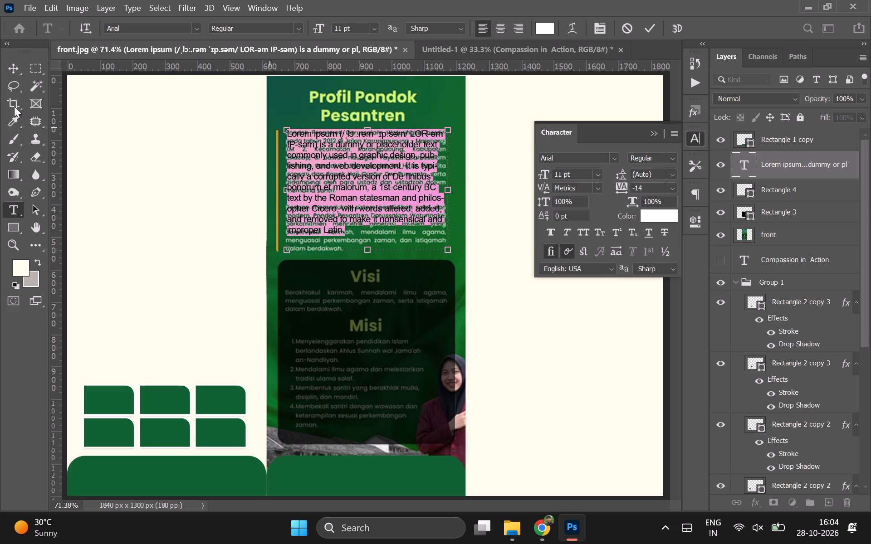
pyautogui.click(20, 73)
# Hide and show the front reference layer to compare it with the new placeholder text.
pyautogui.scroll(-1, 315, 289)
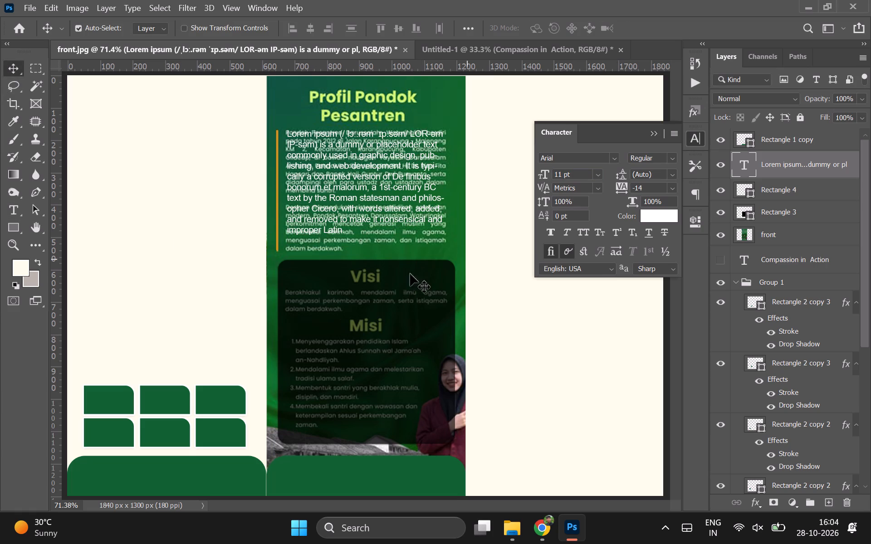
pyautogui.scroll(-1, 411, 248)
pyautogui.hotkey('ctrl', '0')
pyautogui.click(658, 136)
pyautogui.click(592, 171)
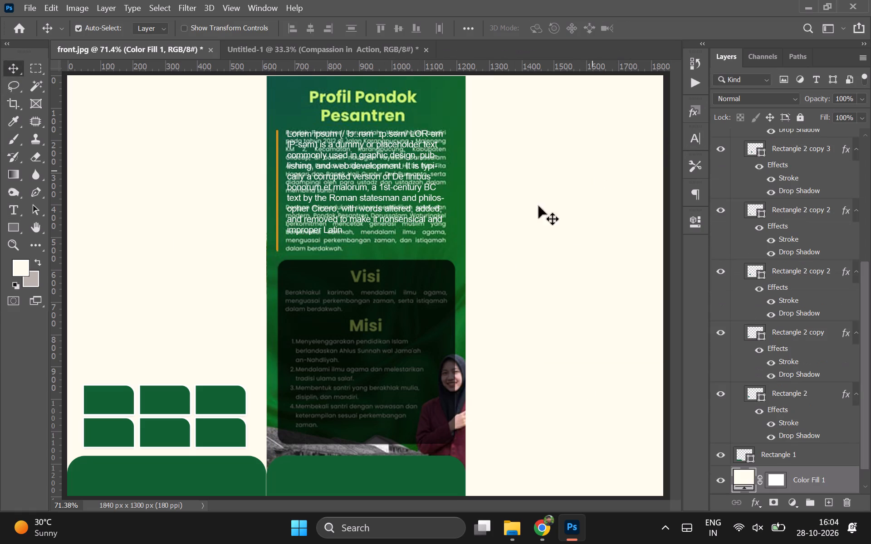
pyautogui.click(459, 251)
pyautogui.click(725, 149)
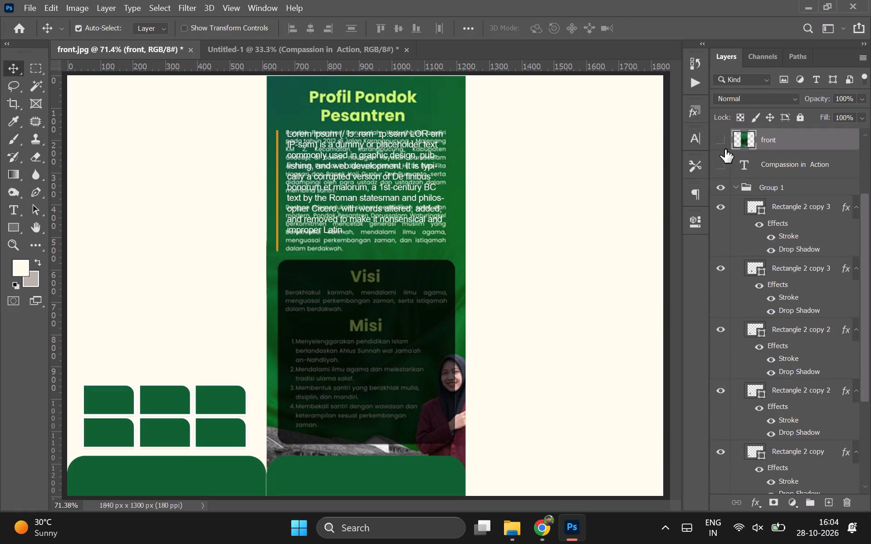
pyautogui.click(716, 138)
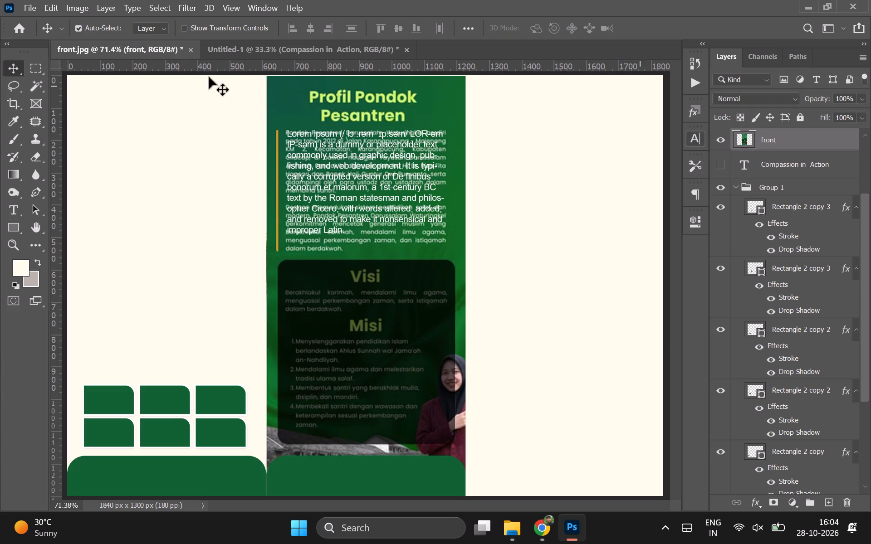
# Add another mask to the Color Fill 1 cream background layer.
pyautogui.click(33, 71)
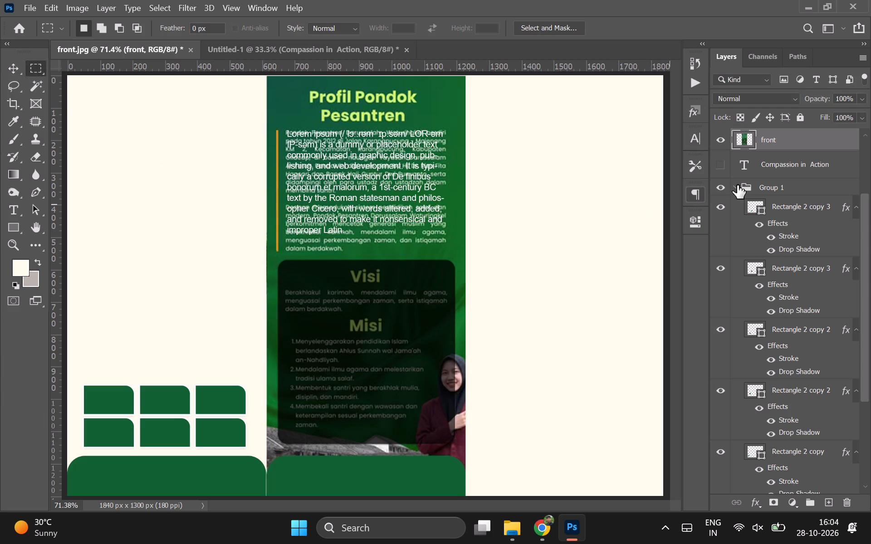
pyautogui.scroll(-5, 758, 301)
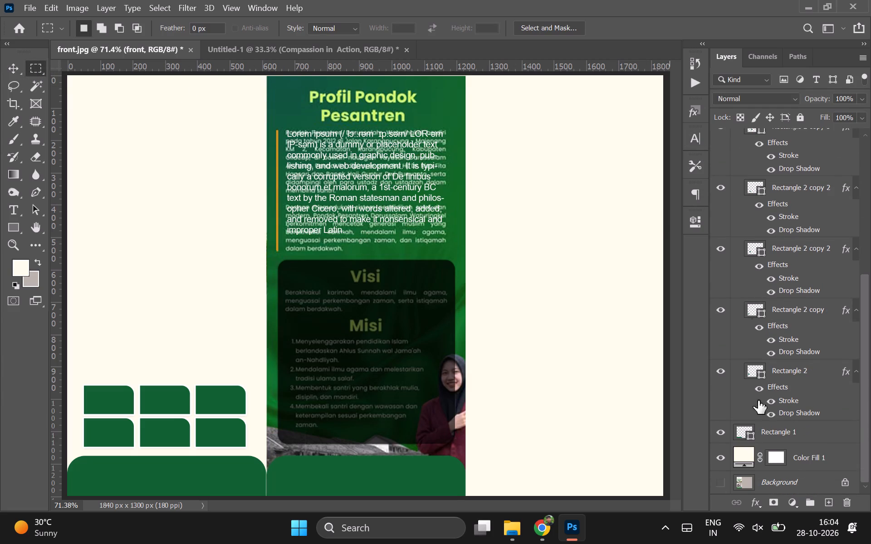
pyautogui.click(795, 463)
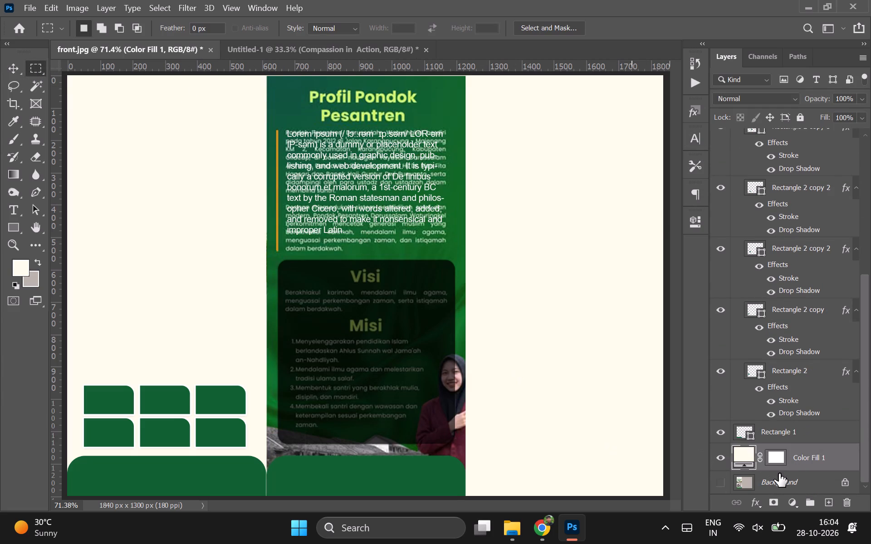
pyautogui.click(768, 504)
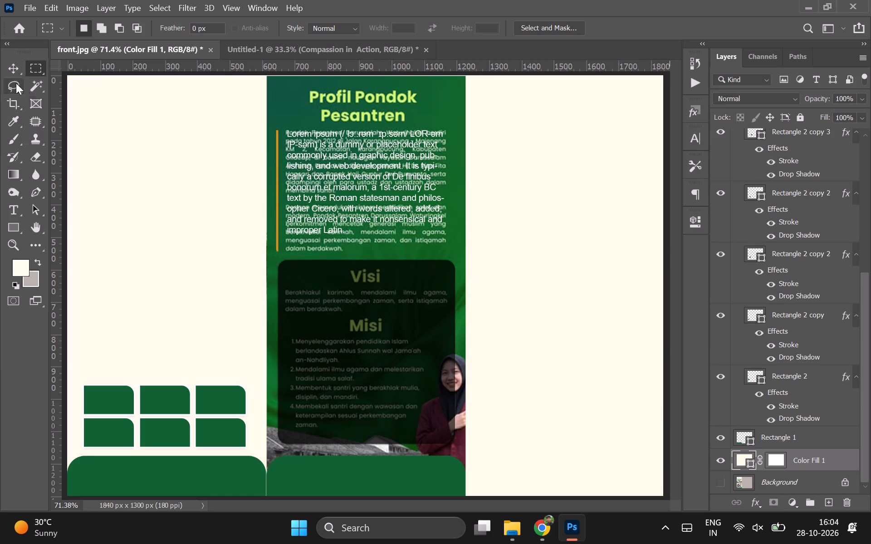
# Mask out the middle and right panels on Color Fill 1 by painting its layer mask black within a marquee selection, then deselect.
pyautogui.moveTo(268, 76); pyautogui.dragTo(487, 340)
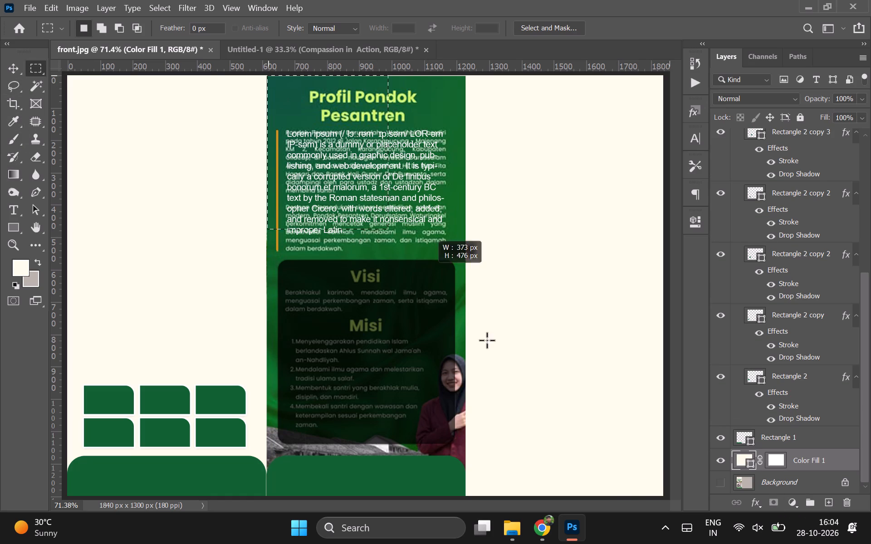
pyautogui.moveTo(487, 340); pyautogui.dragTo(870, 543)
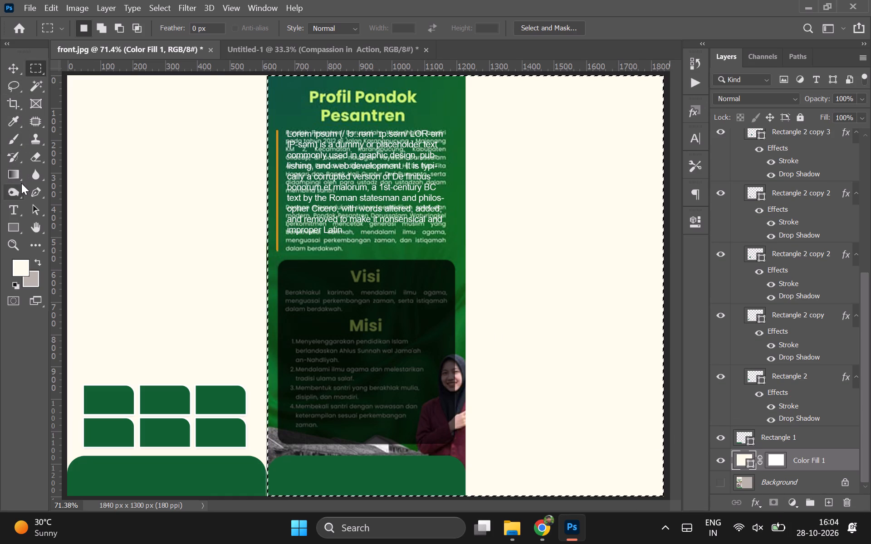
pyautogui.click(12, 133)
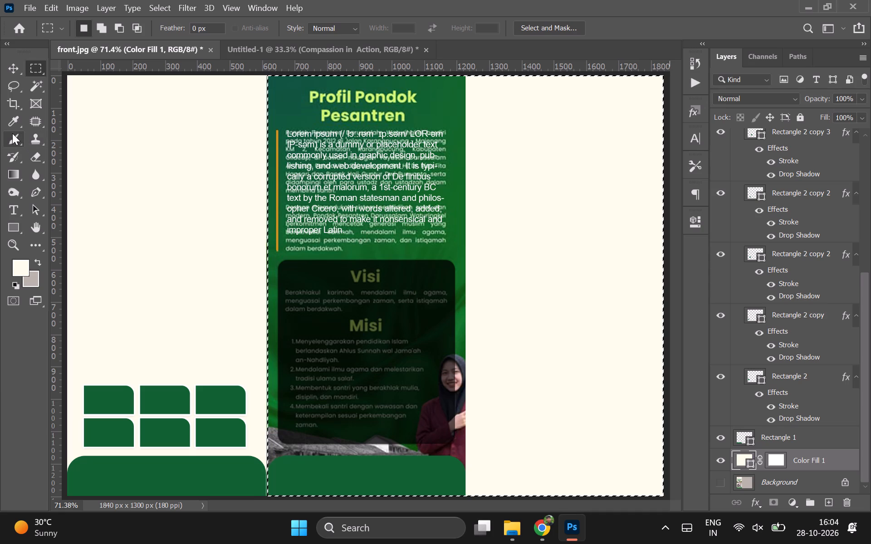
pyautogui.rightClick(346, 101)
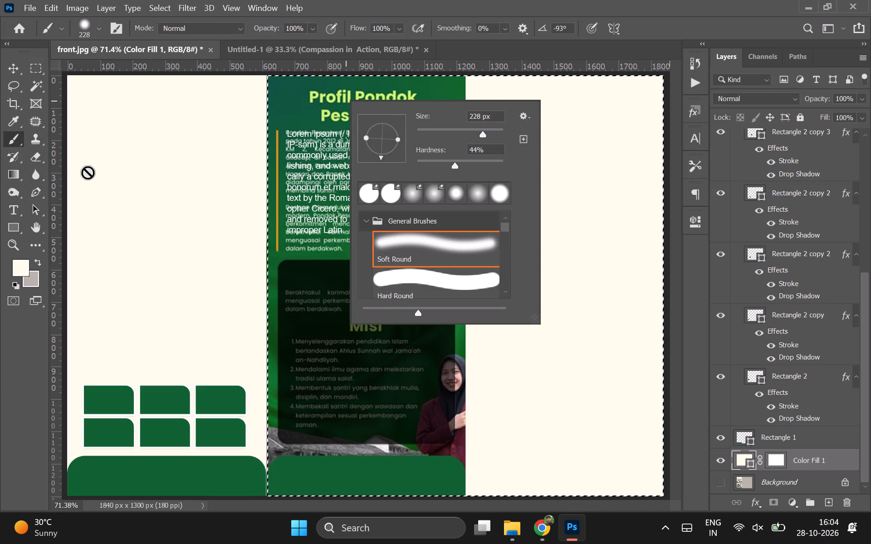
pyautogui.click(777, 452)
pyautogui.click(777, 460)
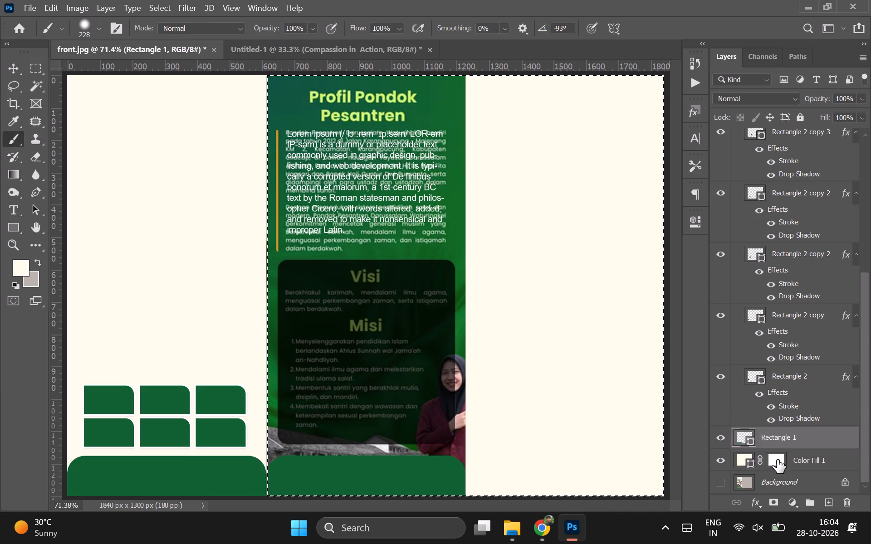
pyautogui.moveTo(306, 107); pyautogui.dragTo(578, 56)
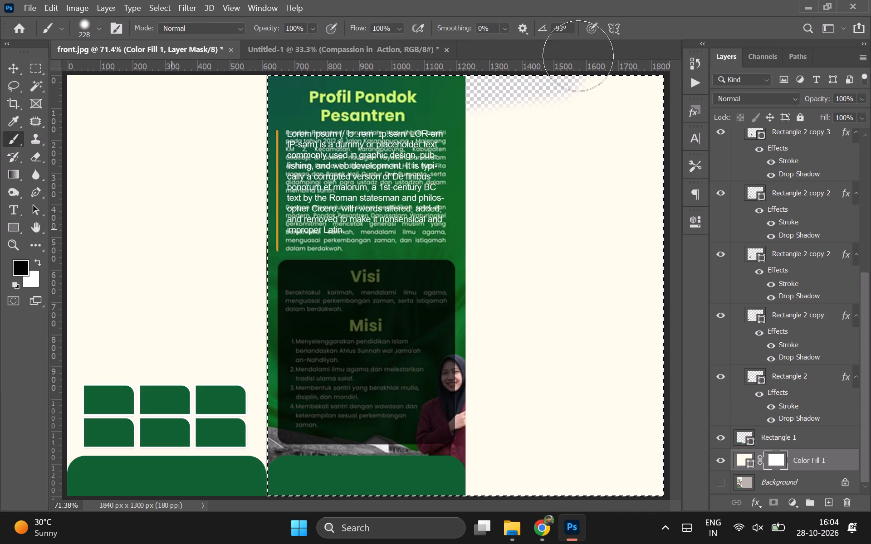
pyautogui.moveTo(578, 56); pyautogui.dragTo(568, 232)
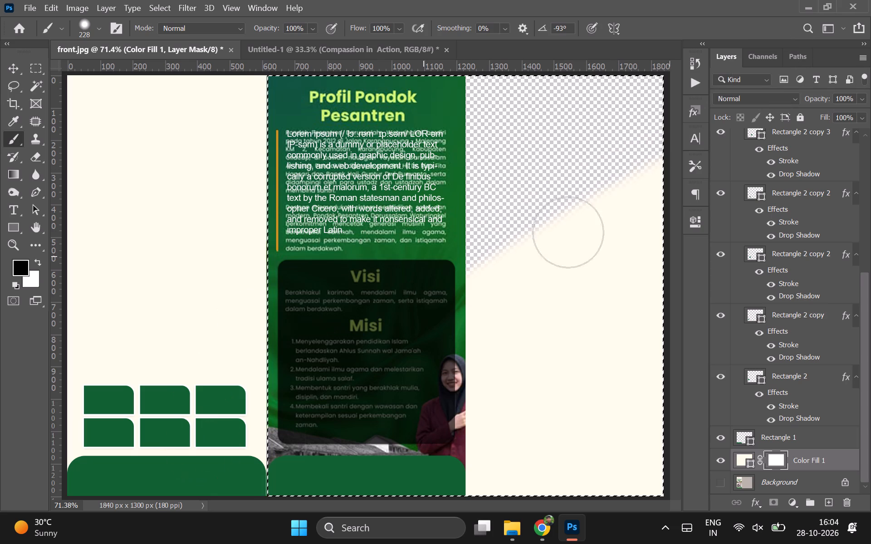
pyautogui.moveTo(568, 232); pyautogui.dragTo(433, 387)
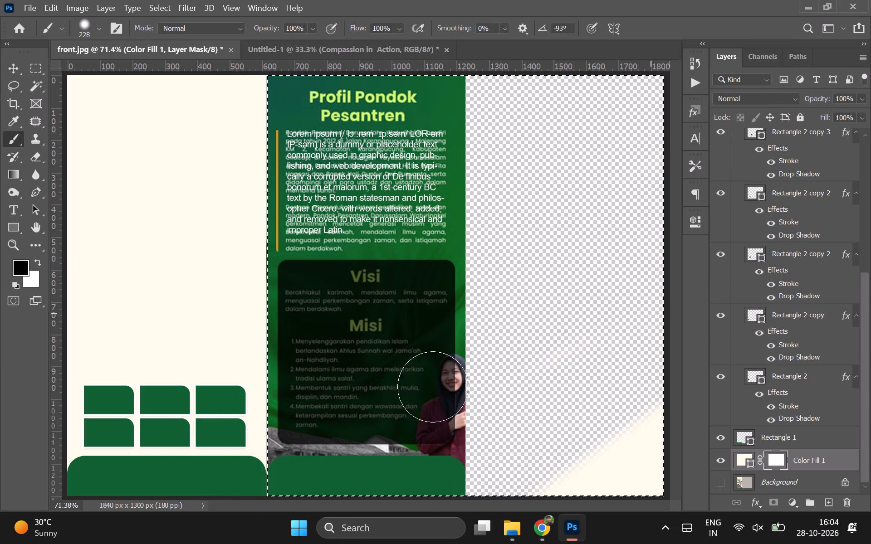
pyautogui.moveTo(433, 387); pyautogui.dragTo(746, 257)
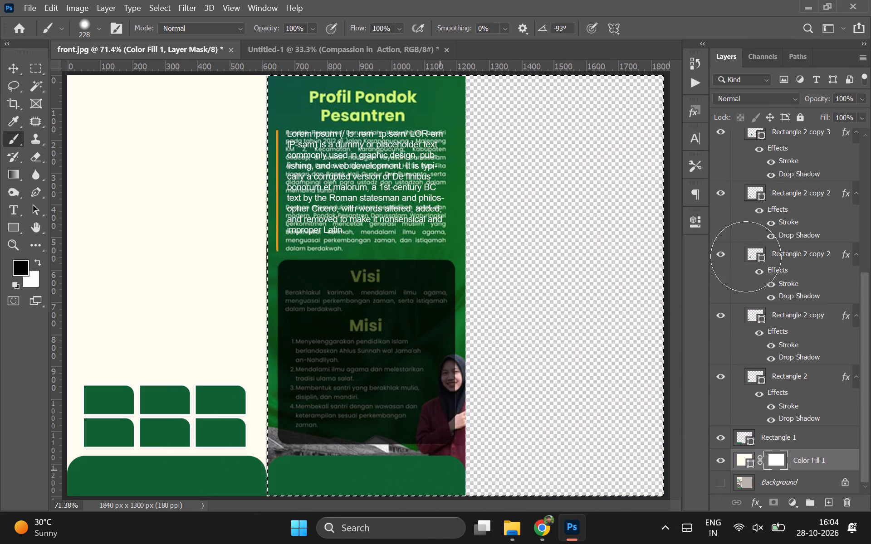
pyautogui.hotkey('ctrl', 'd')
pyautogui.press('v')
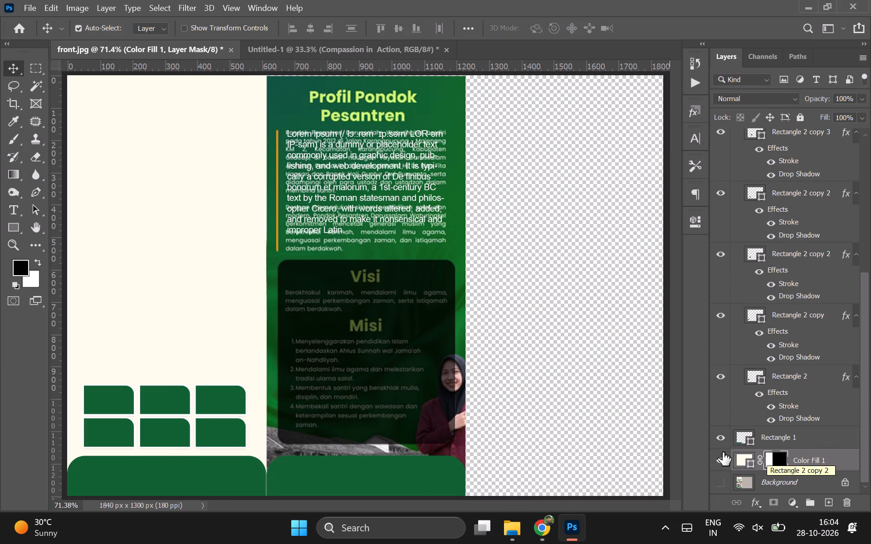
# Duplicate the Color Fill 1 layer.
pyautogui.hotkey('ctrl', 'j')
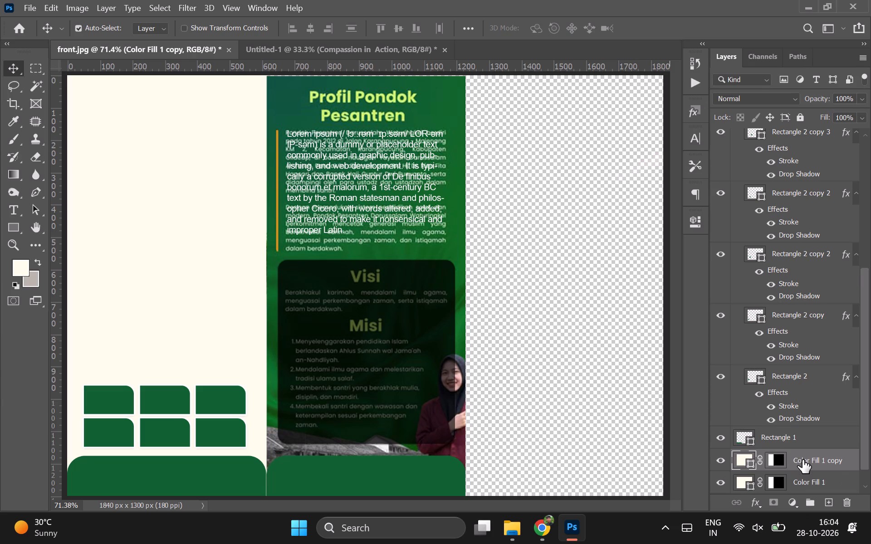
# Reveal the middle panel on Color Fill 1 copy's layer mask, painting white with a 448 px brush inside a selection about 620 × 1300 px.
pyautogui.click(771, 464)
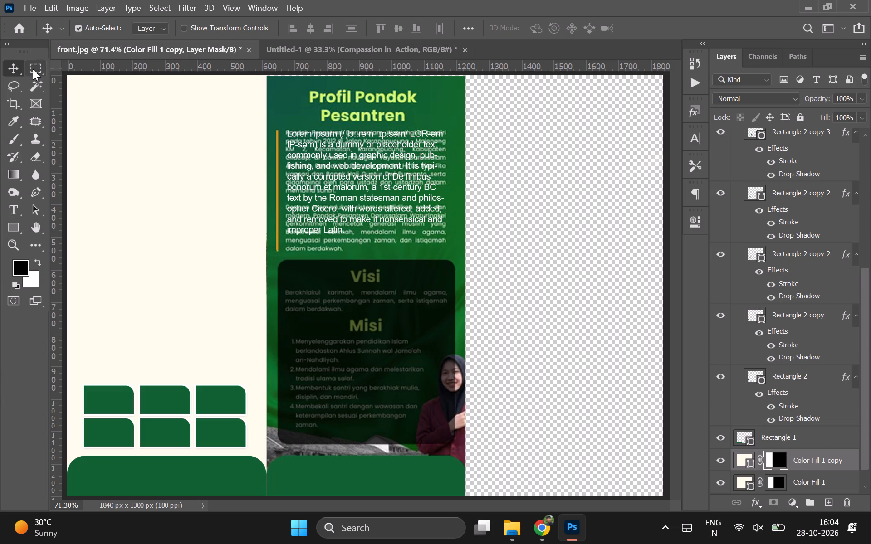
pyautogui.click(33, 69)
pyautogui.moveTo(265, 73); pyautogui.dragTo(404, 220)
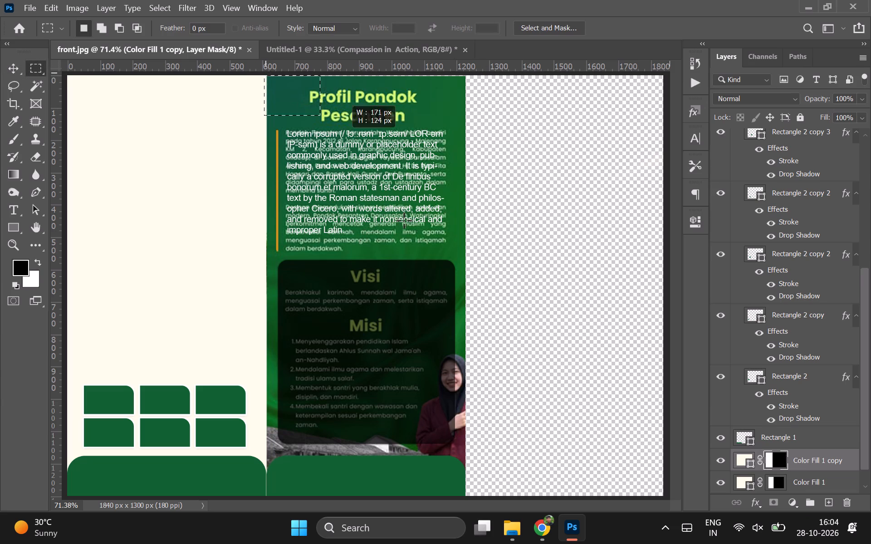
pyautogui.moveTo(404, 220); pyautogui.dragTo(465, 521)
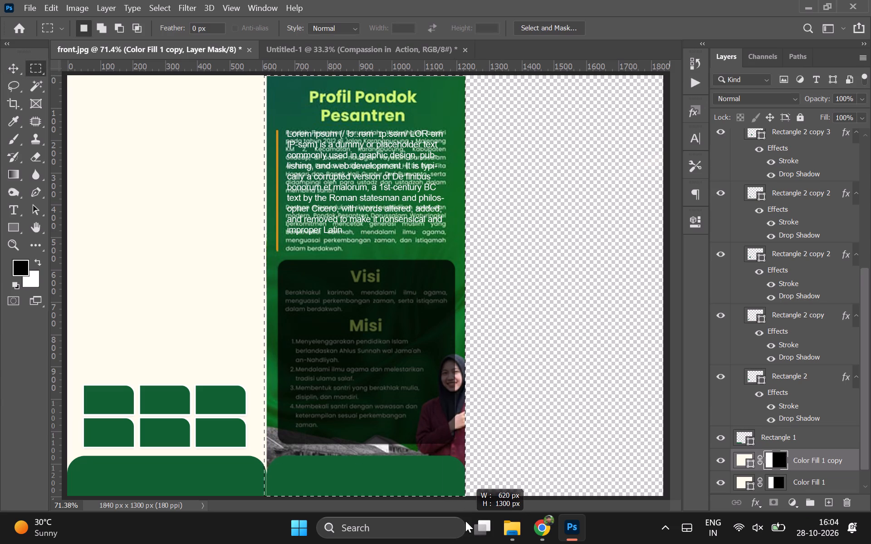
pyautogui.press('Right')
pyautogui.press('Right')
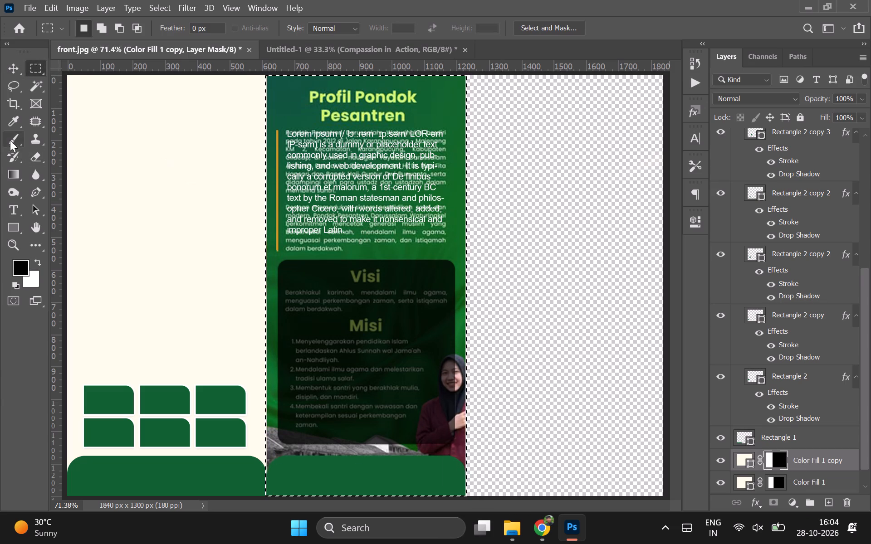
pyautogui.click(39, 264)
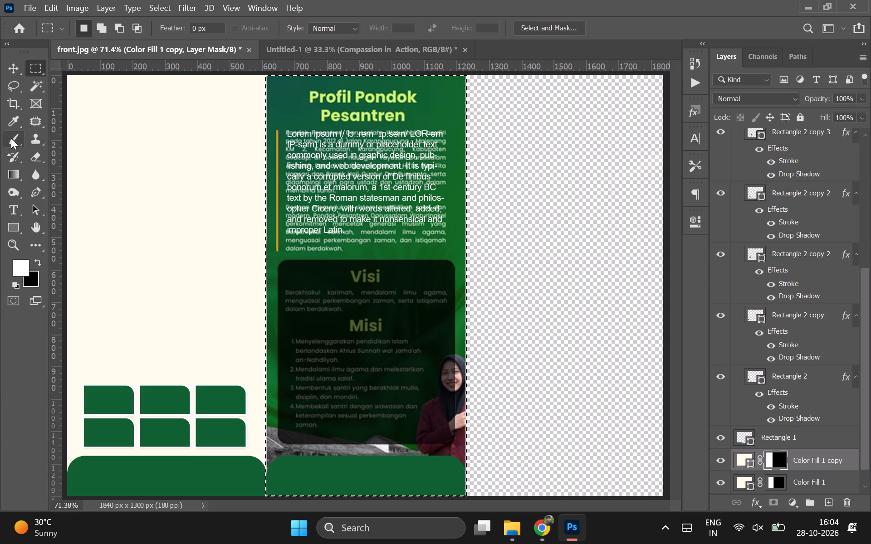
pyautogui.click(11, 138)
pyautogui.rightClick(383, 136)
pyautogui.click(529, 167)
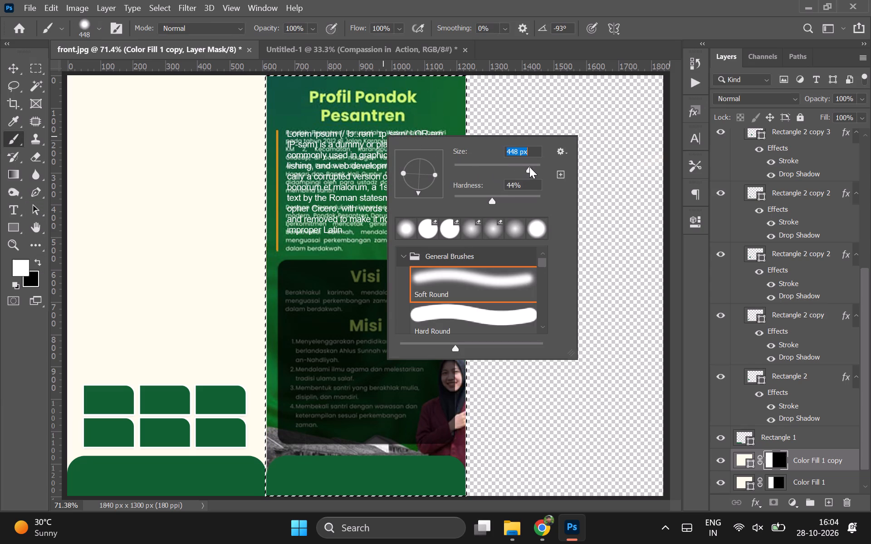
pyautogui.moveTo(302, 108); pyautogui.dragTo(440, 406)
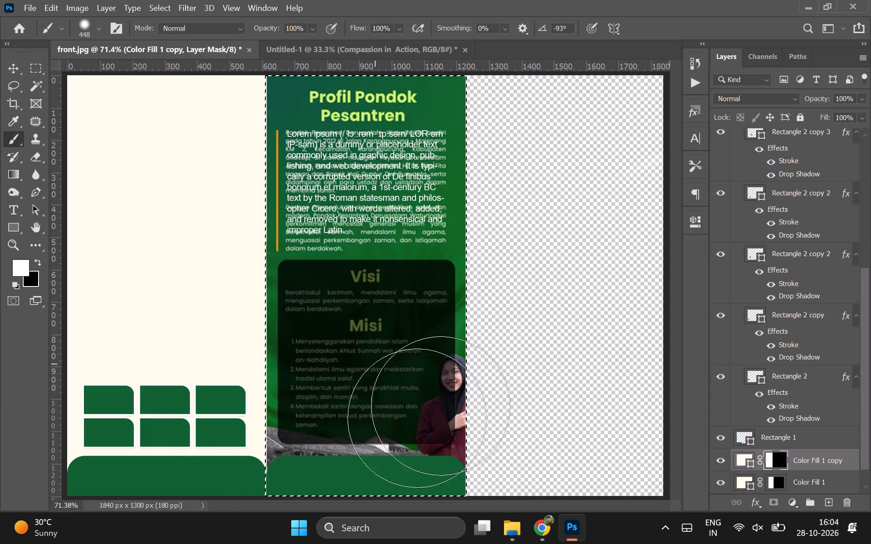
pyautogui.moveTo(440, 406); pyautogui.dragTo(384, 516)
pyautogui.moveTo(439, 106); pyautogui.dragTo(286, 102)
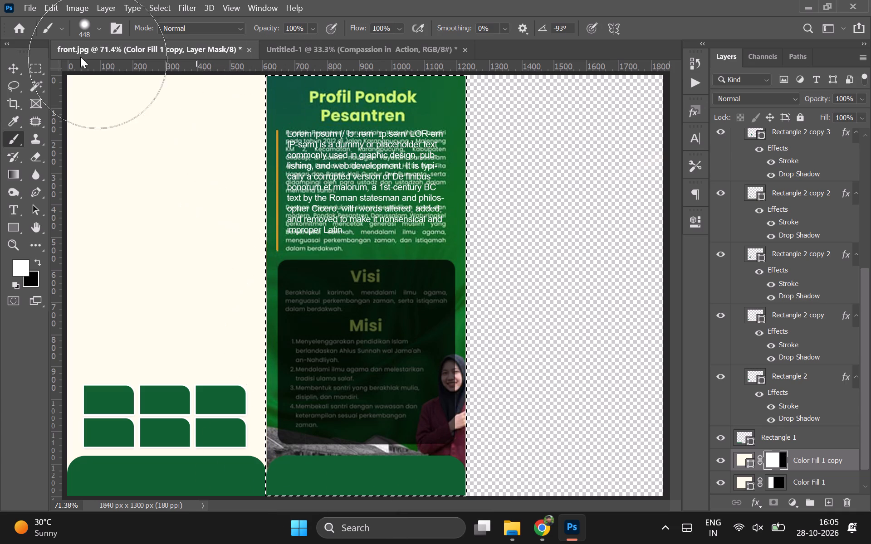
# Invert the selection and paint Color Fill 1 copy's mask black outside the middle panel, then deselect.
pyautogui.click(40, 78)
pyautogui.click(39, 73)
pyautogui.rightClick(157, 126)
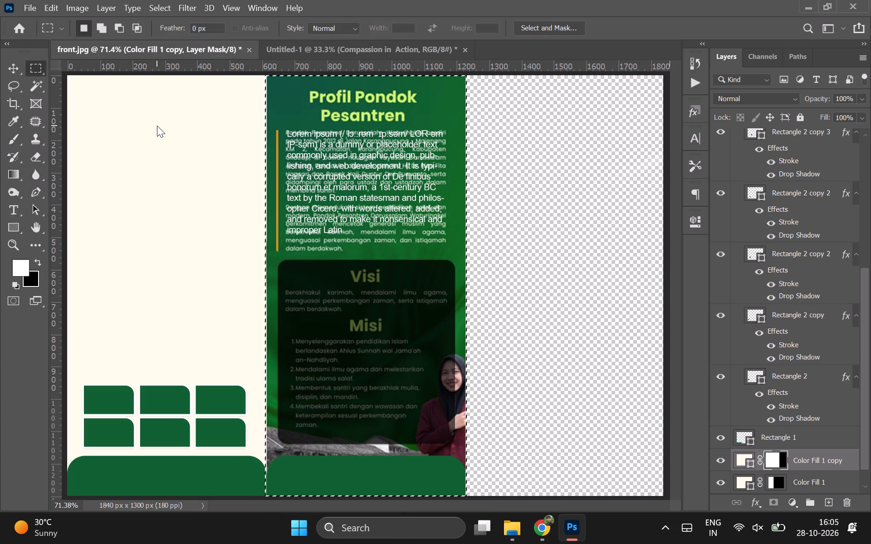
pyautogui.click(178, 147)
pyautogui.click(5, 144)
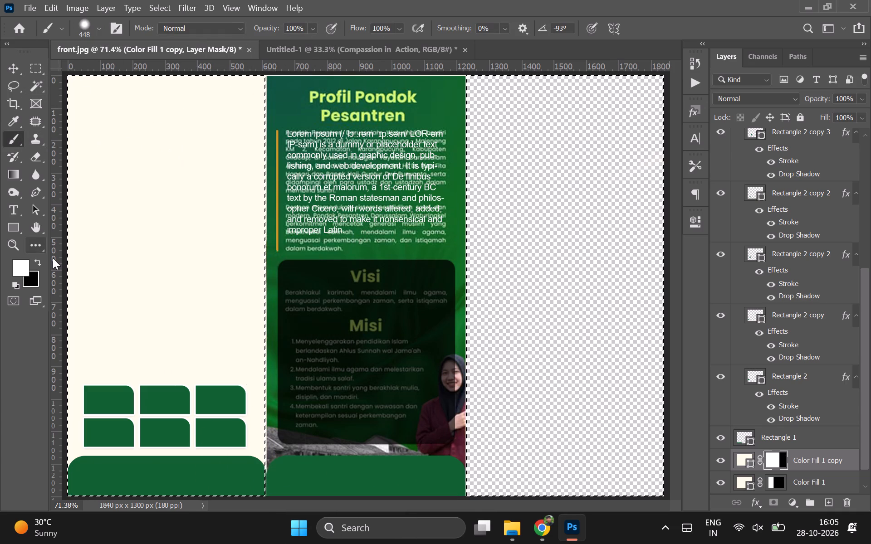
pyautogui.click(37, 259)
pyautogui.moveTo(300, 97); pyautogui.dragTo(257, 516)
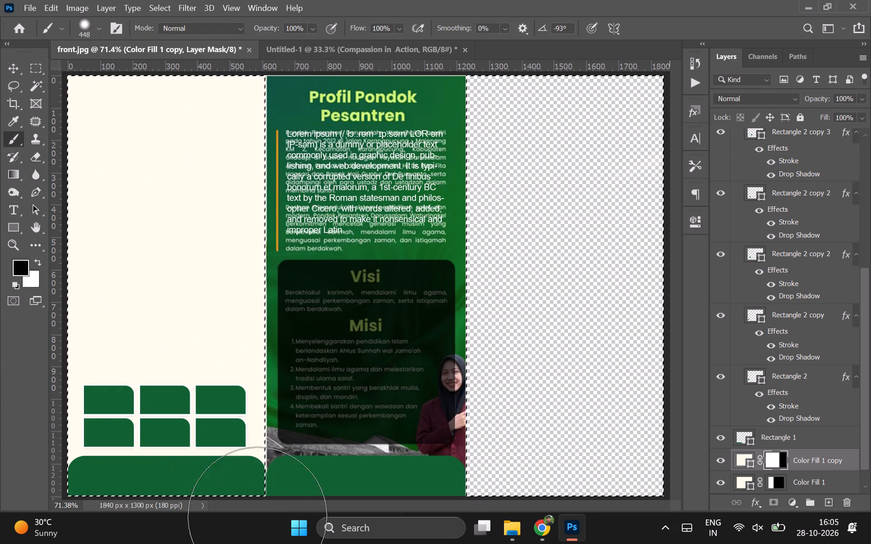
pyautogui.moveTo(257, 516); pyautogui.dragTo(61, 520)
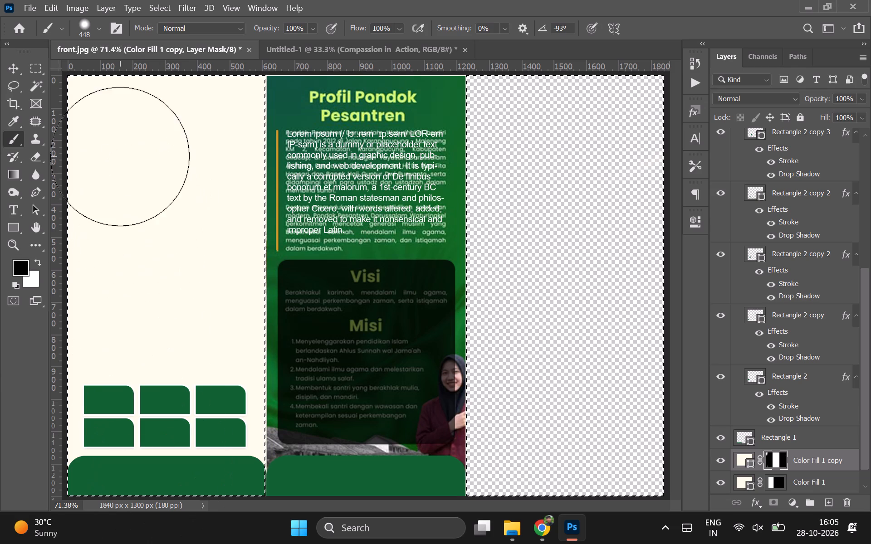
pyautogui.moveTo(104, 114); pyautogui.dragTo(257, 539)
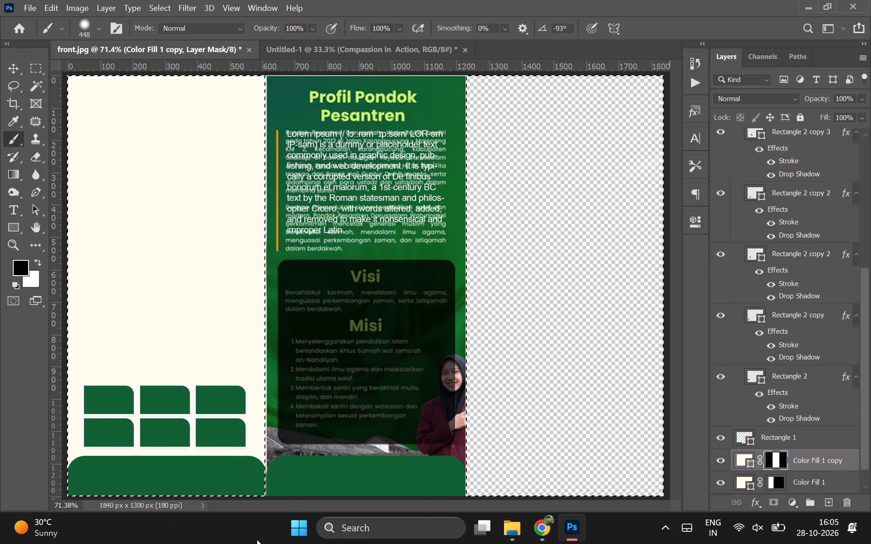
pyautogui.hotkey('ctrl', 'd')
pyautogui.press('v')
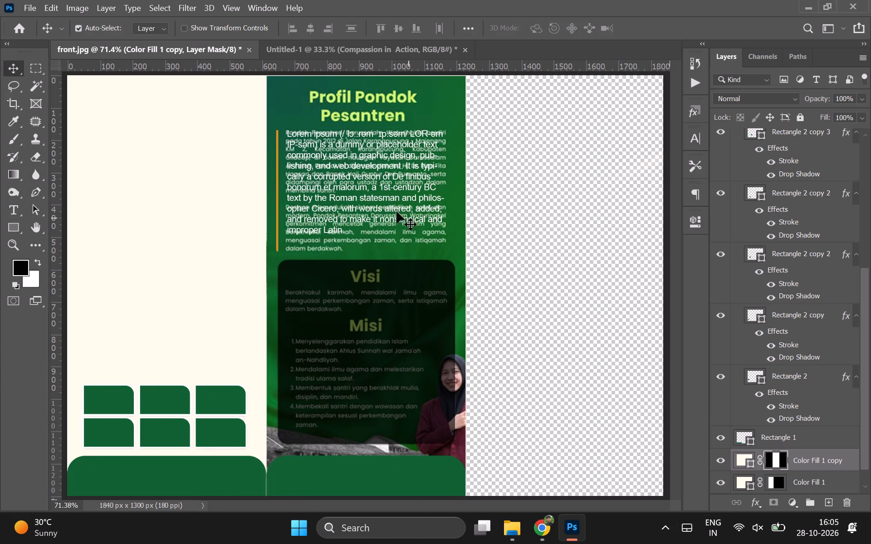
# Hide the front reference layer, load its outline as a selection, and target Color Fill 1 copy's layer mask with the Brush tool.
pyautogui.click(420, 94)
pyautogui.click(720, 139)
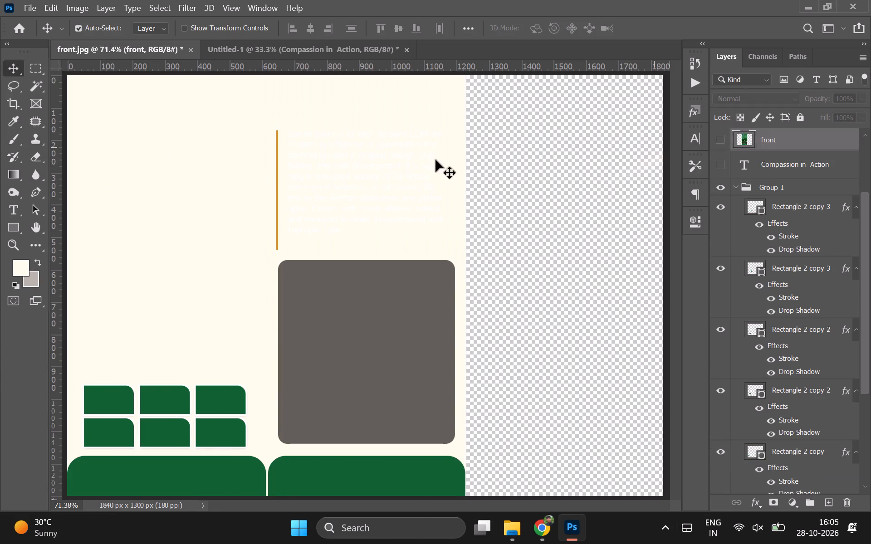
pyautogui.keyDown('ctrl'); pyautogui.click(751, 141); pyautogui.keyUp('ctrl')
pyautogui.scroll(-10, 753, 283)
pyautogui.click(778, 441)
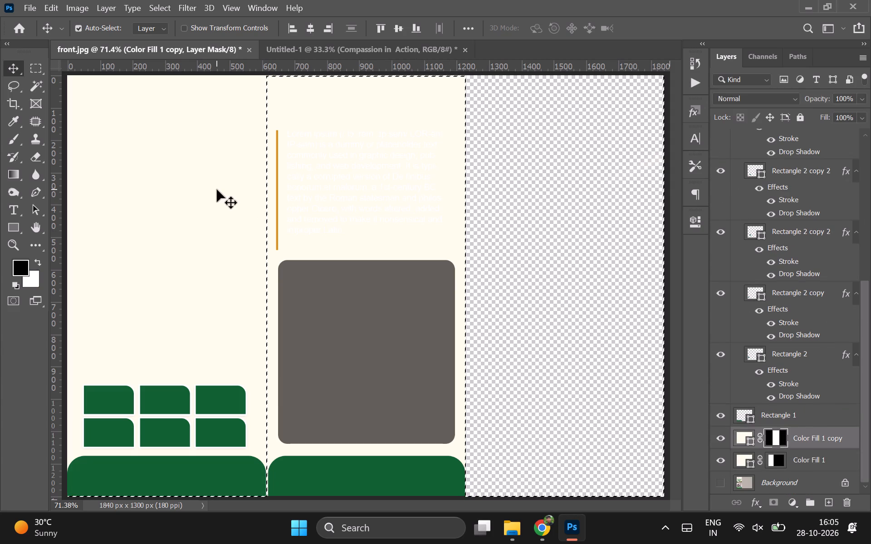
pyautogui.click(9, 138)
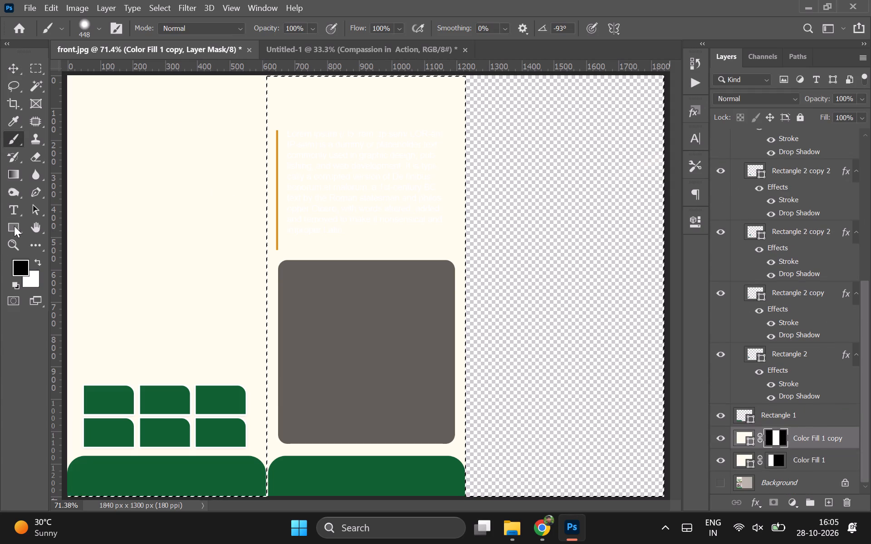
# Hide and show Rectangle 1 copy to check the middle panel's footer shape, and show the front reference layer again.
pyautogui.scroll(20, 726, 135)
pyautogui.scroll(20, 726, 135)
pyautogui.scroll(20, 726, 135)
pyautogui.click(722, 138)
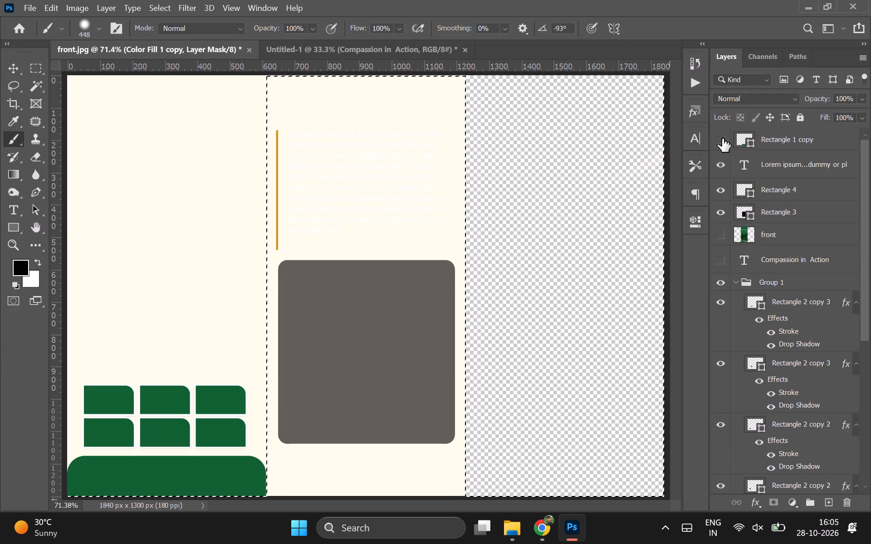
pyautogui.click(722, 138)
pyautogui.scroll(4, 751, 166)
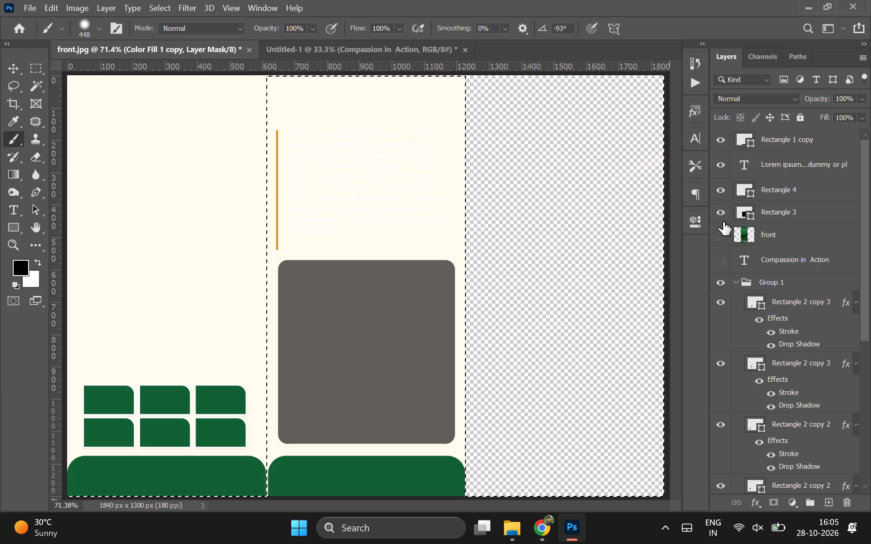
pyautogui.click(722, 231)
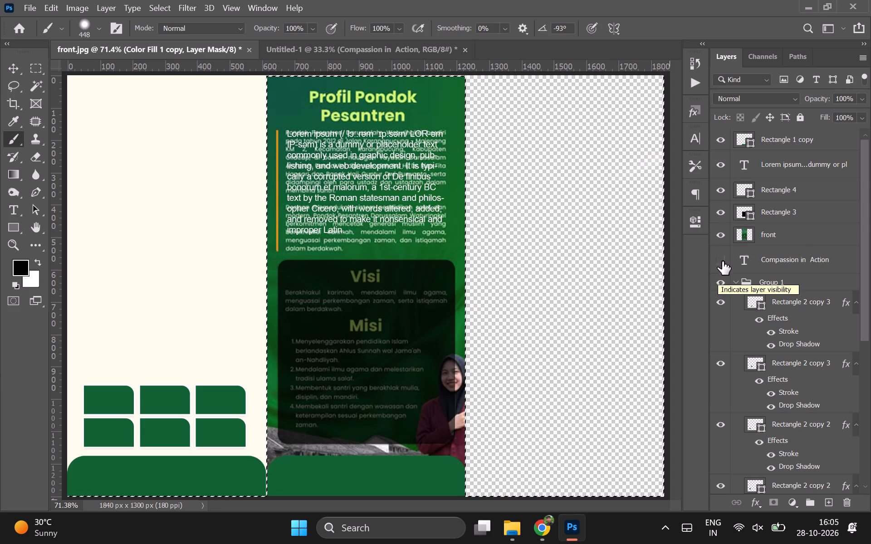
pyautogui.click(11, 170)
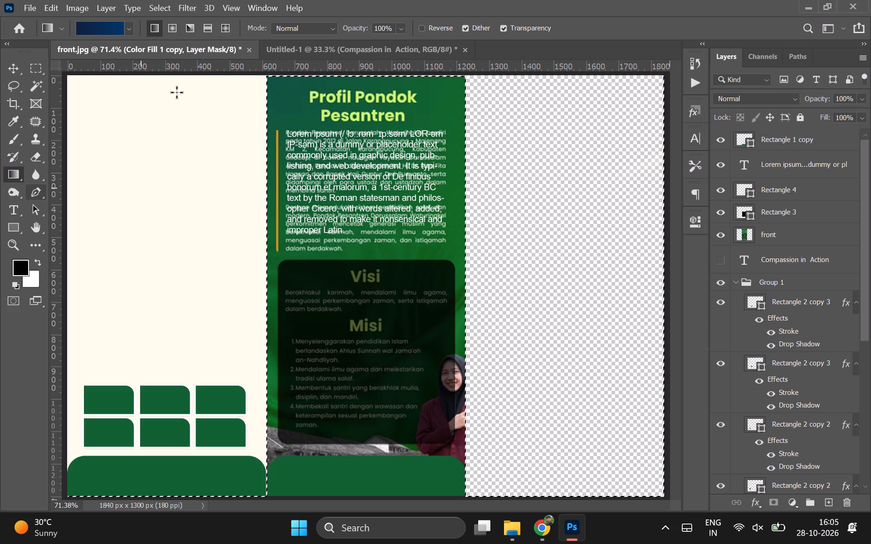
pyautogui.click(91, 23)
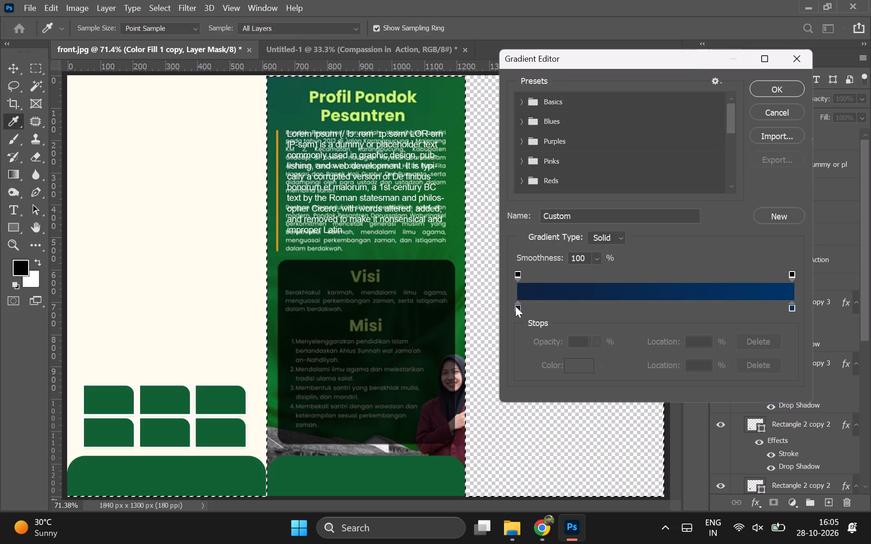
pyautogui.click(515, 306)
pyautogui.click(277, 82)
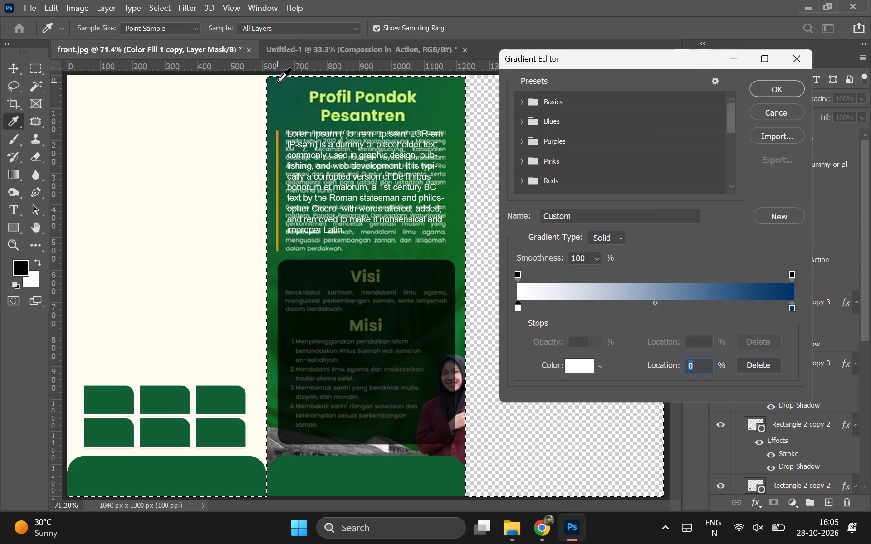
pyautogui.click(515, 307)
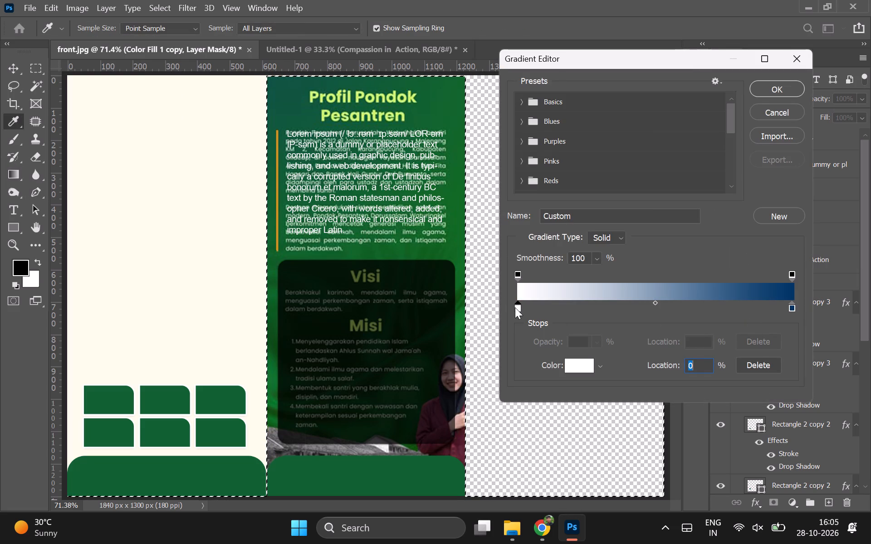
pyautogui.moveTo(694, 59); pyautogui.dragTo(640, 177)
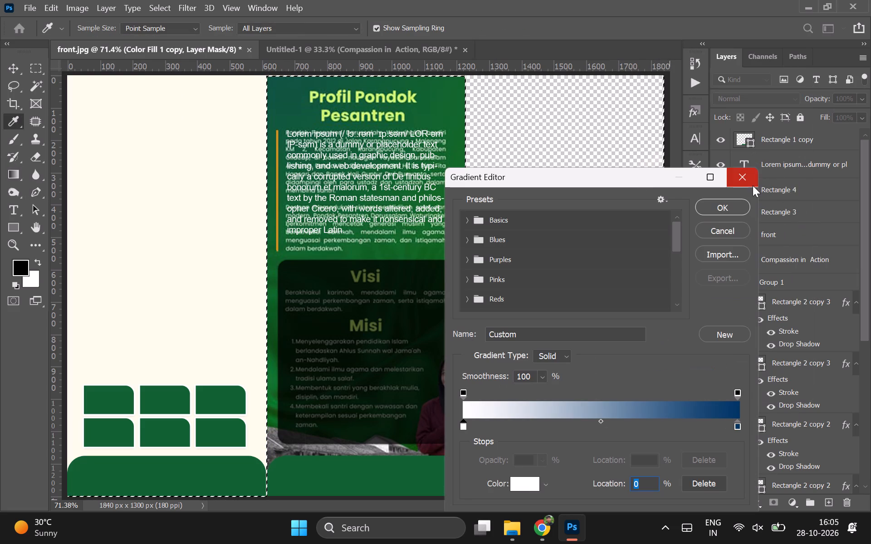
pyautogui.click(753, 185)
# With the front layer active, set the gradient's start to the reference panel's top-corner teal green and its end to the brighter green beside the paragraph.
pyautogui.click(774, 232)
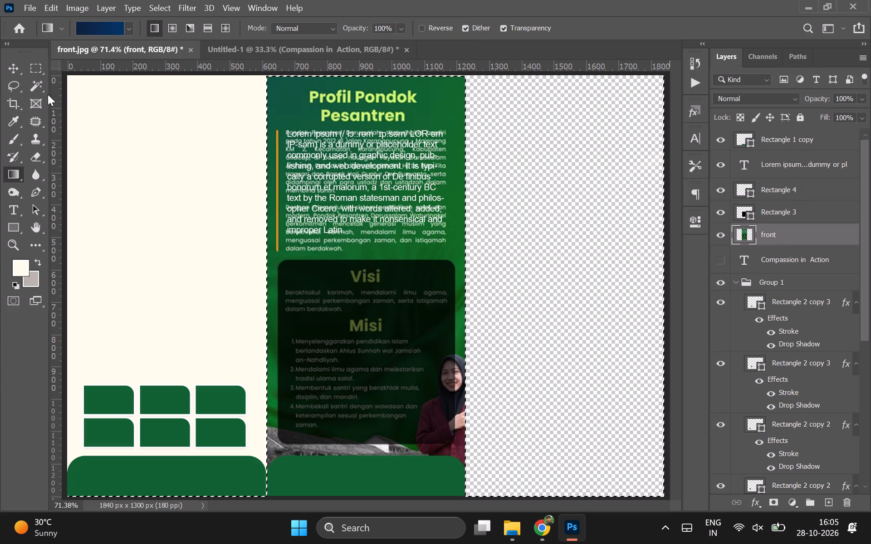
pyautogui.click(85, 32)
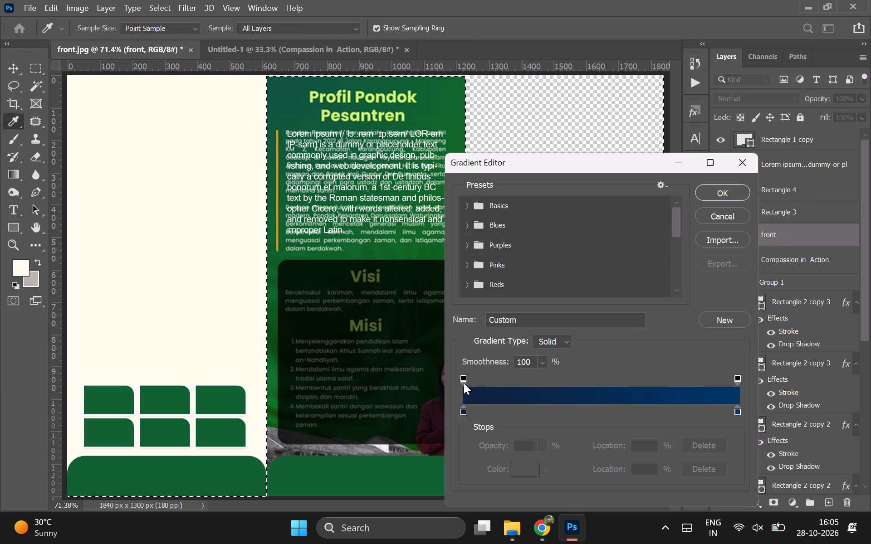
pyautogui.click(464, 383)
pyautogui.click(461, 412)
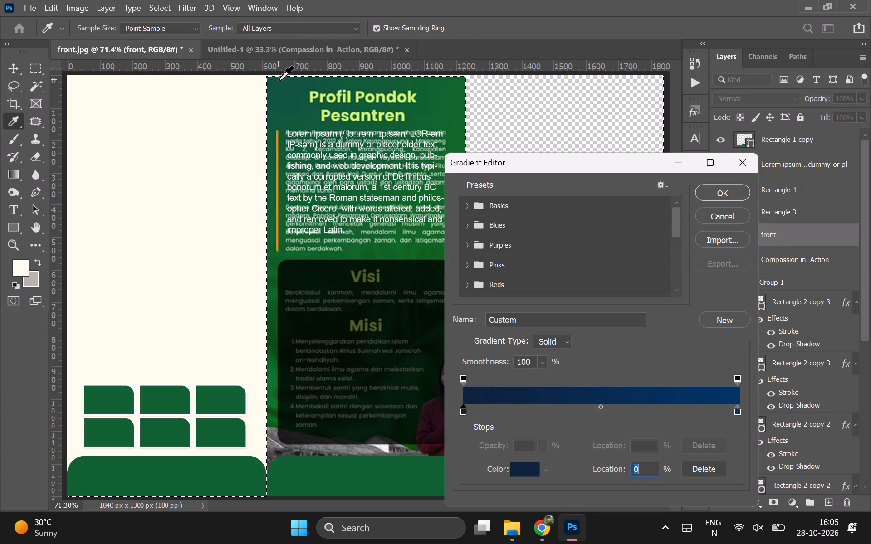
pyautogui.click(279, 80)
pyautogui.click(279, 83)
pyautogui.click(741, 415)
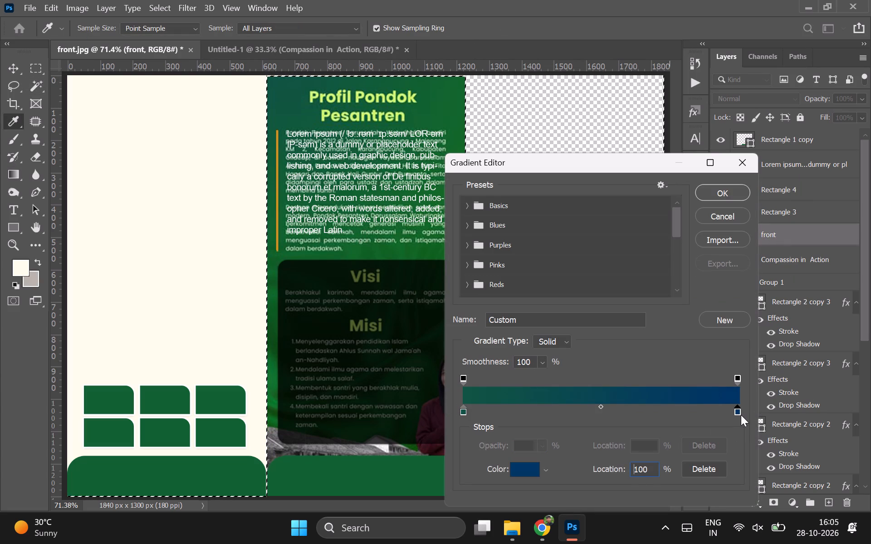
pyautogui.click(437, 253)
pyautogui.click(731, 193)
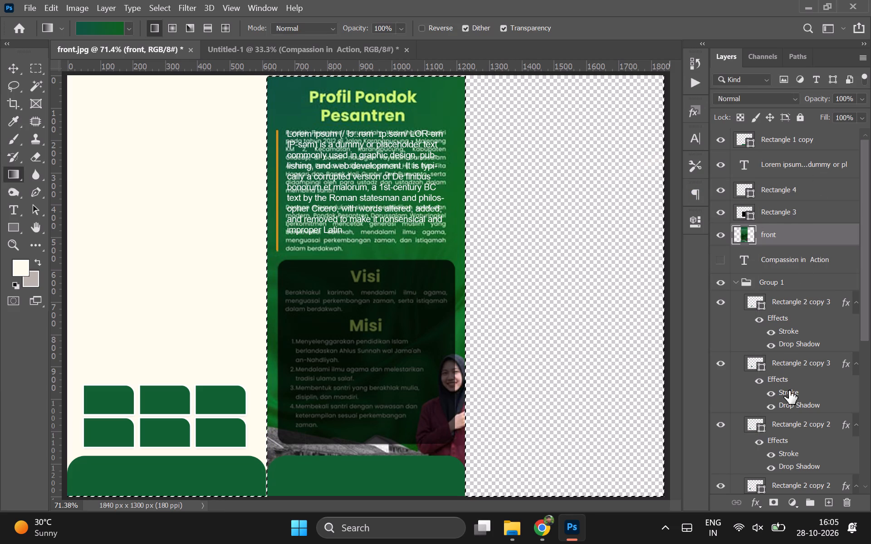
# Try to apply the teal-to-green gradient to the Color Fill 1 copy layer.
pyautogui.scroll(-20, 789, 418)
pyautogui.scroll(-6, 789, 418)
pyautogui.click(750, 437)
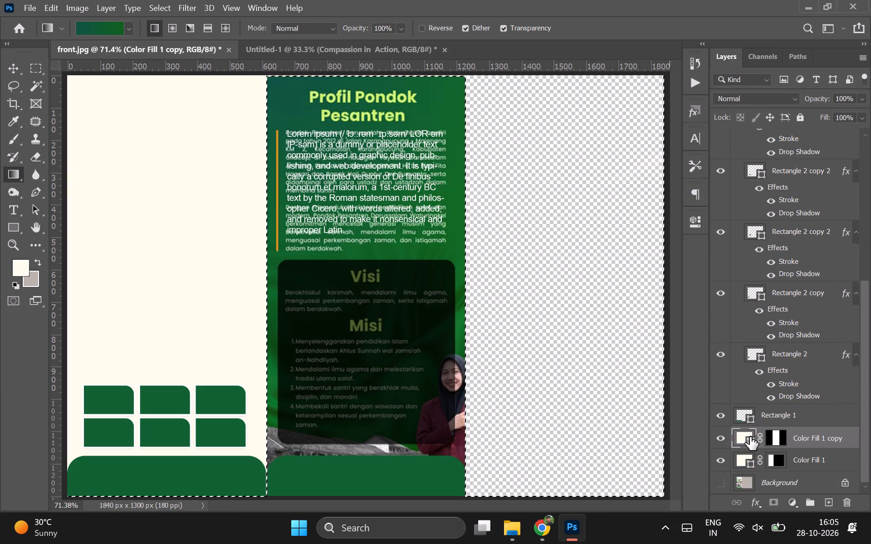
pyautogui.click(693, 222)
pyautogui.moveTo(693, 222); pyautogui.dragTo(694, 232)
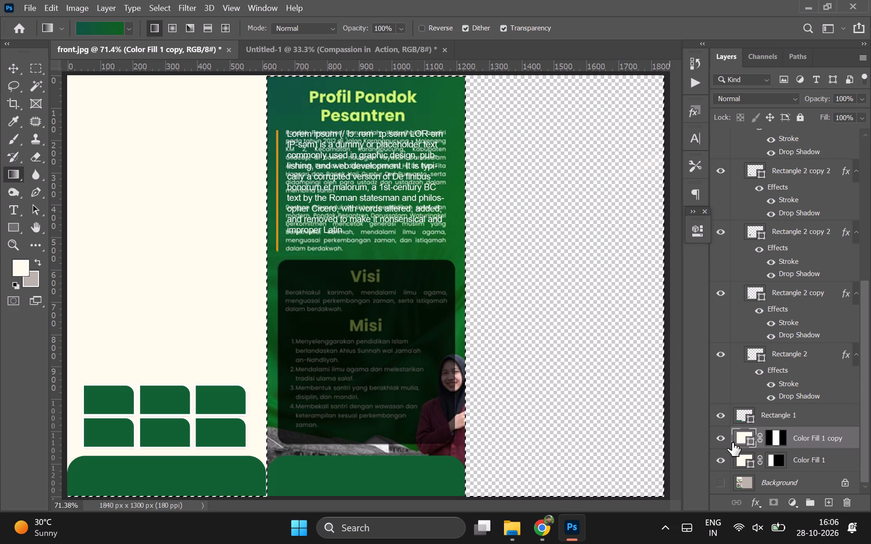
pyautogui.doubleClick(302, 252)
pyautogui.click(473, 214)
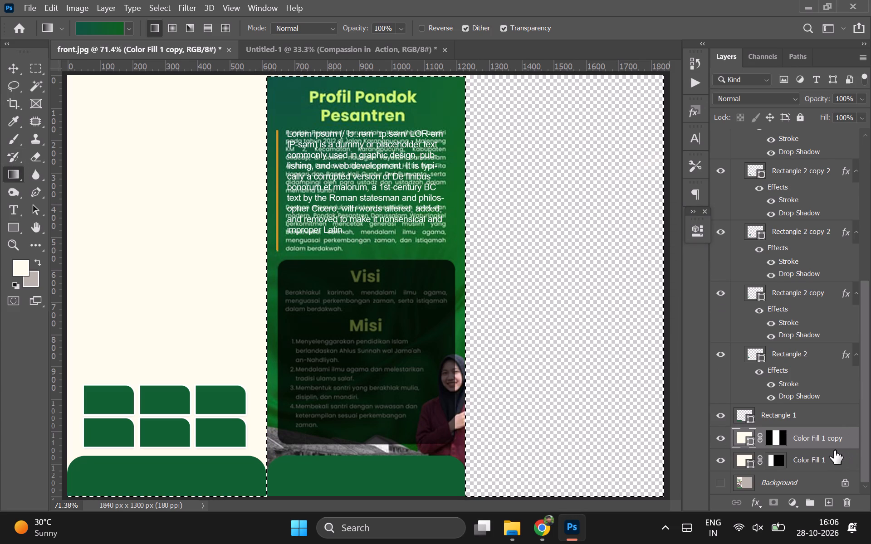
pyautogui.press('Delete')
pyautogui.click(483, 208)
# Clear the selection and delete the Color Fill 1 copy layer.
pyautogui.hotkey('ctrl', 'd')
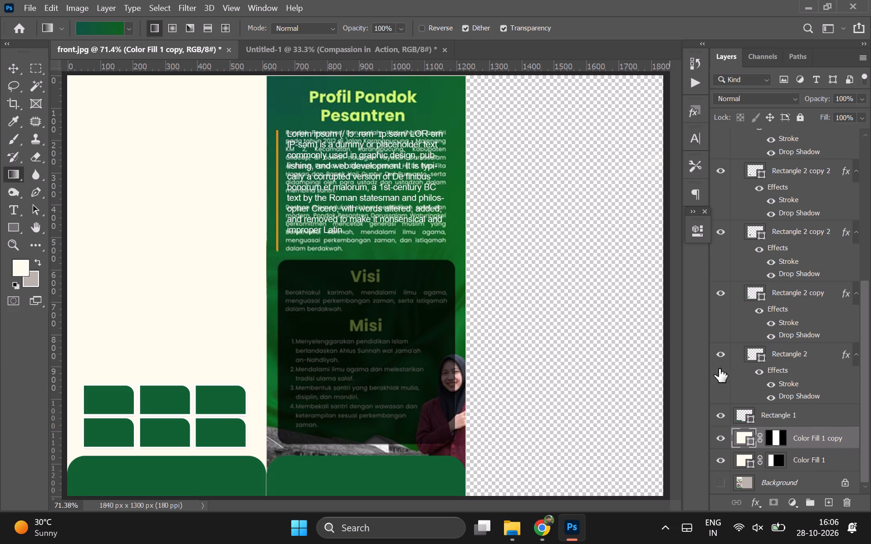
pyautogui.click(700, 231)
pyautogui.click(700, 231)
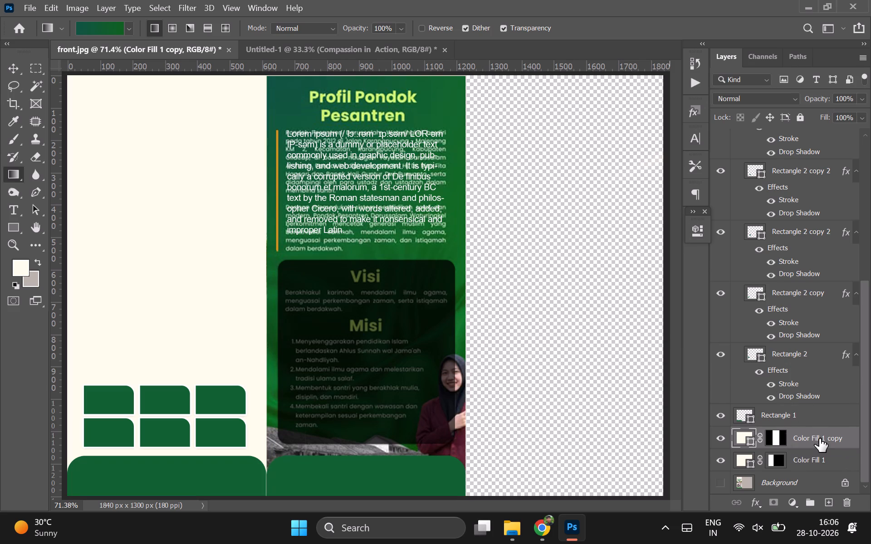
pyautogui.click(819, 438)
pyautogui.press('Delete')
# Add a new layer directly above the front layer and fill it with the teal-to-green linear gradient running downward.
pyautogui.click(787, 502)
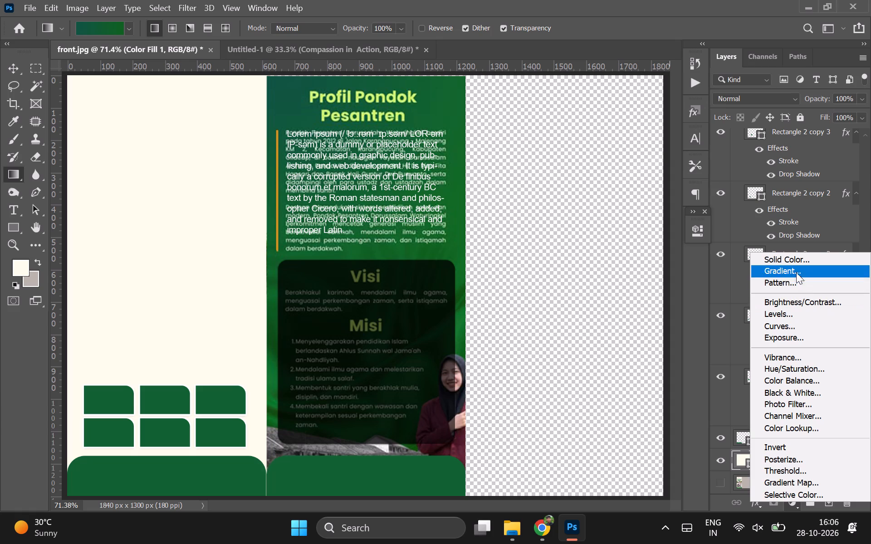
pyautogui.click(686, 301)
pyautogui.scroll(8, 801, 330)
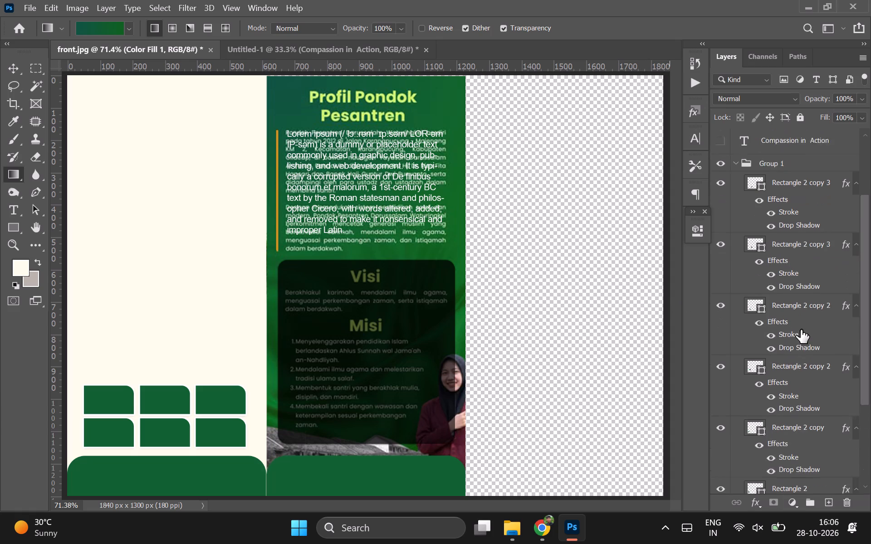
pyautogui.click(773, 230)
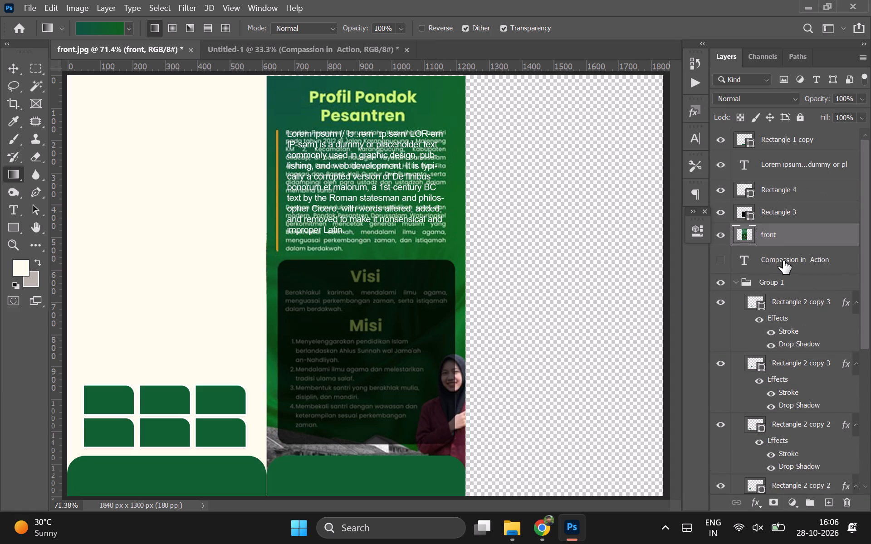
pyautogui.click(830, 499)
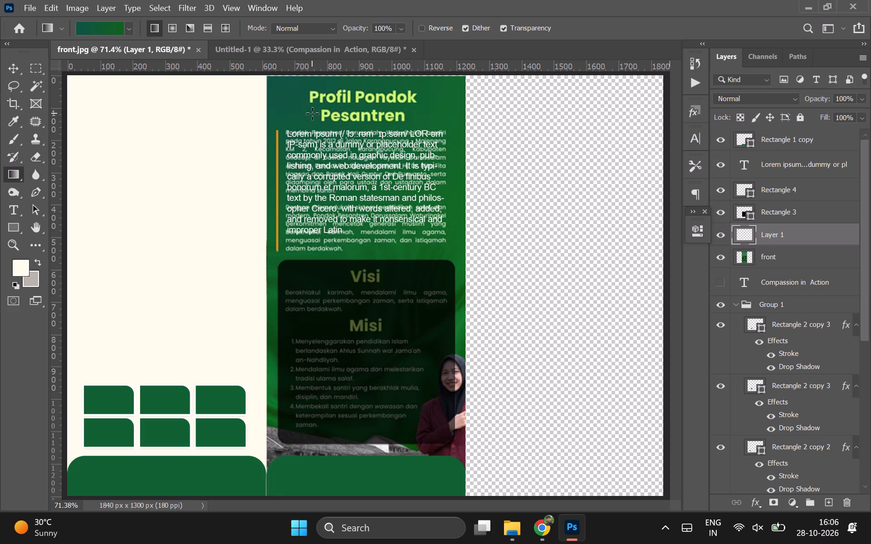
pyautogui.moveTo(312, 113); pyautogui.dragTo(410, 538)
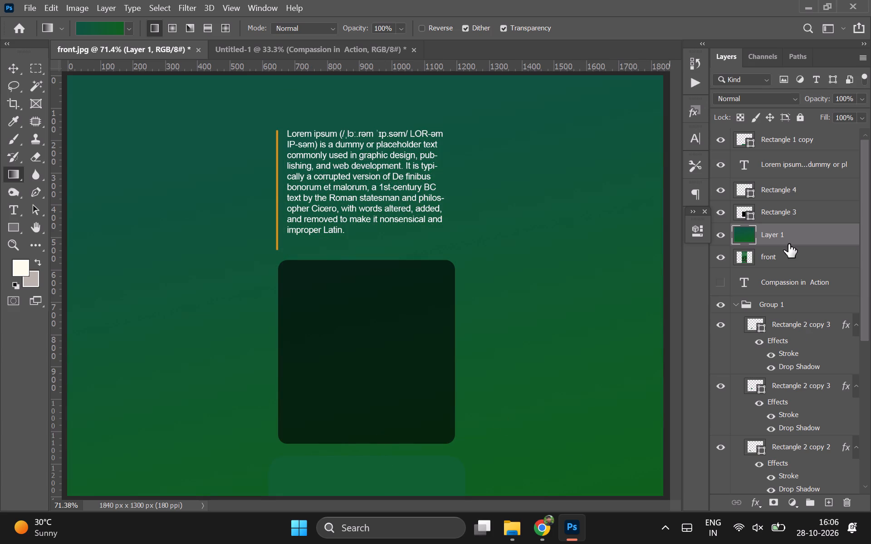
# Load the front layer's outline as a selection and mask Layer 1 to the middle panel with it.
pyautogui.keyDown('ctrl'); pyautogui.click(748, 261); pyautogui.keyUp('ctrl')
pyautogui.click(746, 244)
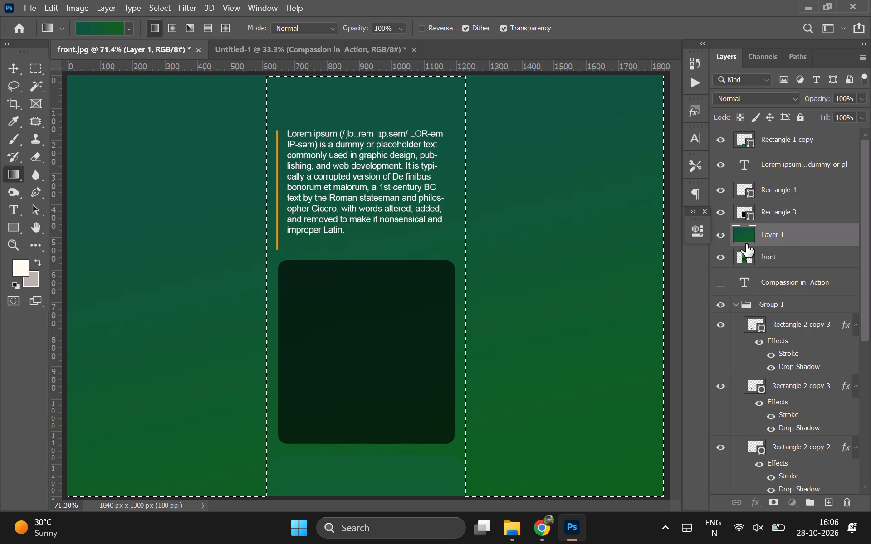
pyautogui.click(775, 504)
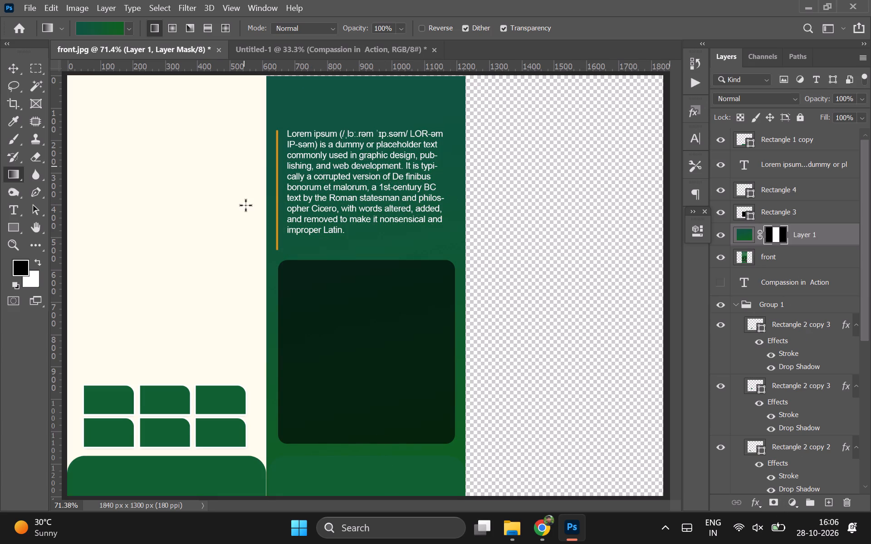
# Hide and show Layer 1 to compare its gradient with the reference panel.
pyautogui.click(19, 70)
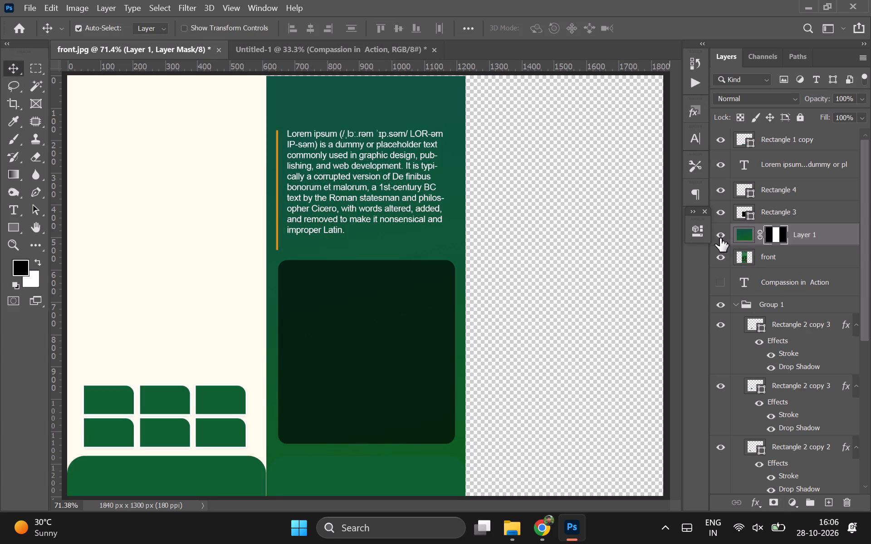
pyautogui.click(719, 237)
pyautogui.click(719, 237)
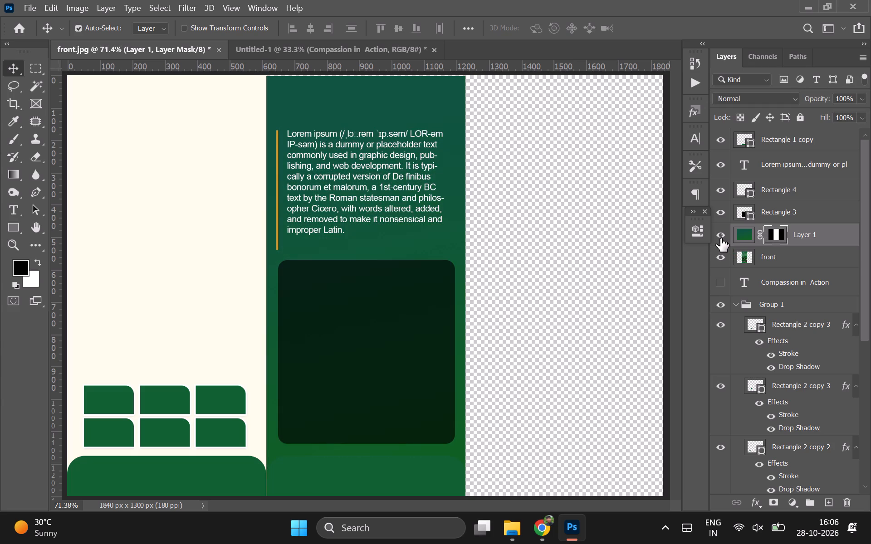
pyautogui.click(720, 238)
pyautogui.click(720, 238)
# Redraw Layer 1's gradient at several angles, ending with a diagonal from teal at the middle panel's upper left to green at its lower right.
pyautogui.click(746, 233)
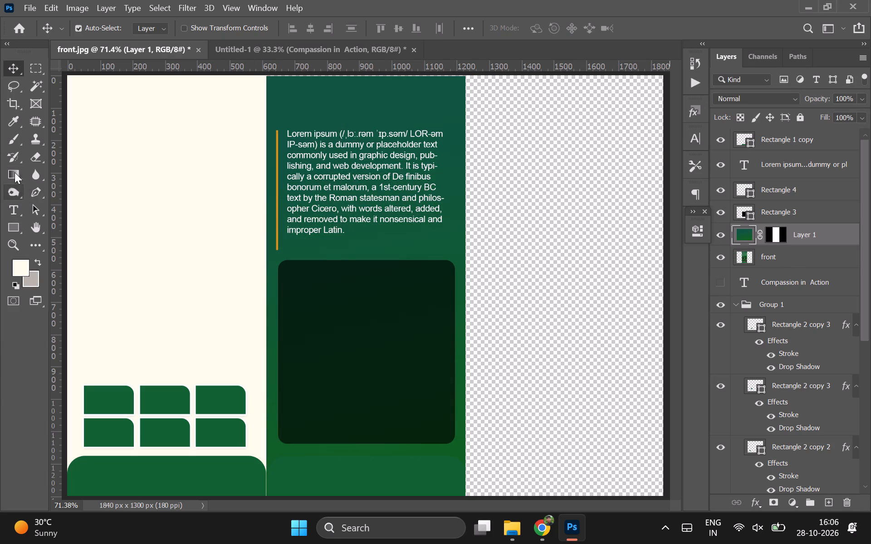
pyautogui.click(14, 174)
pyautogui.moveTo(338, 193); pyautogui.dragTo(570, 373)
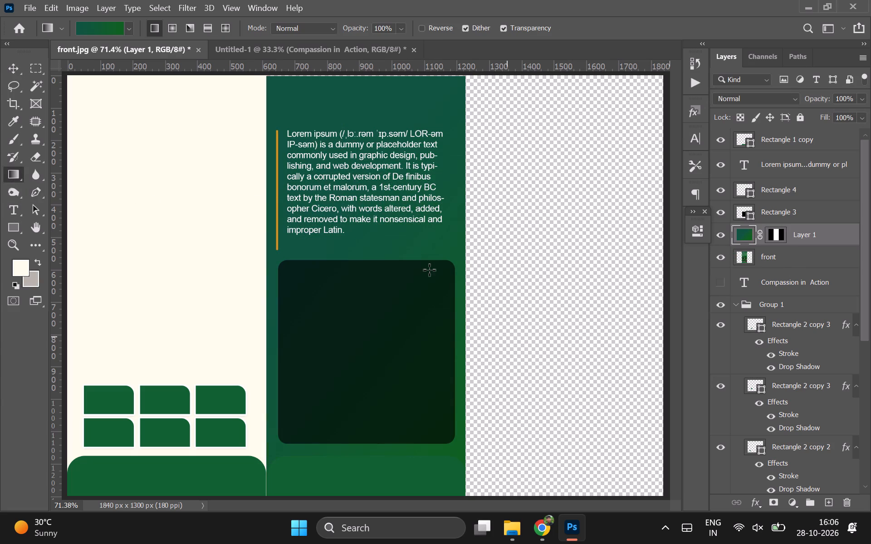
pyautogui.moveTo(427, 269); pyautogui.dragTo(394, 51)
pyautogui.moveTo(390, 204); pyautogui.dragTo(422, 481)
pyautogui.moveTo(331, 193); pyautogui.dragTo(709, 238)
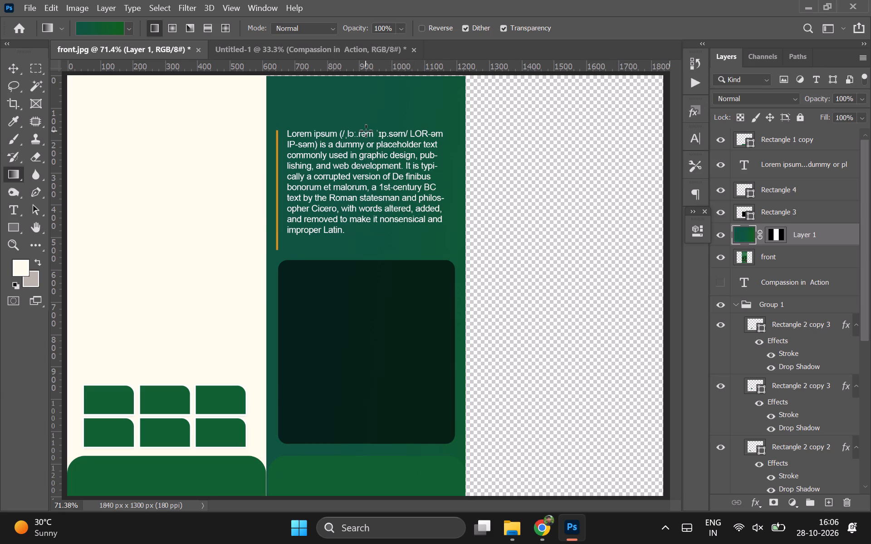
pyautogui.moveTo(293, 120); pyautogui.dragTo(484, 263)
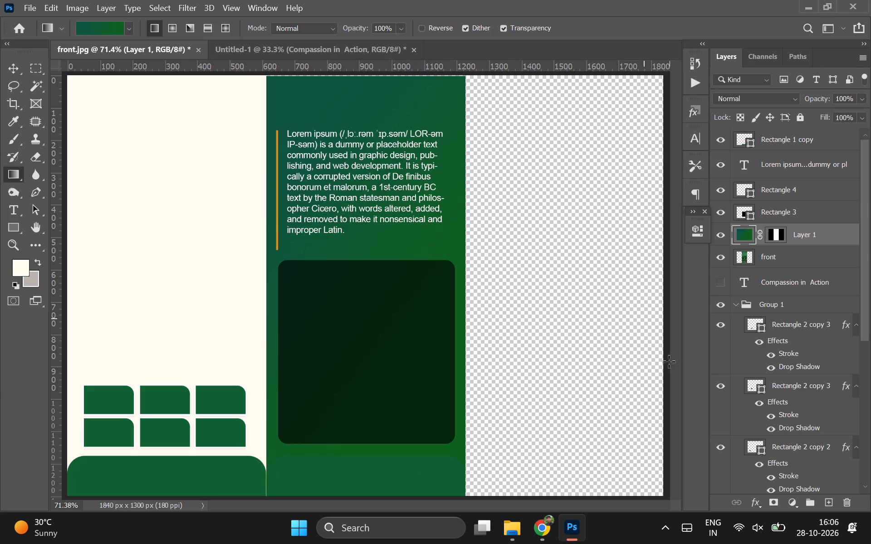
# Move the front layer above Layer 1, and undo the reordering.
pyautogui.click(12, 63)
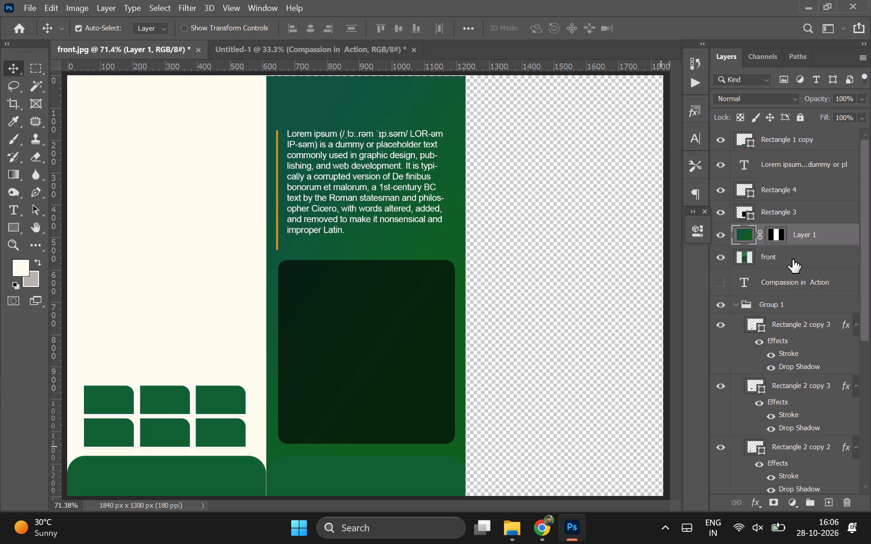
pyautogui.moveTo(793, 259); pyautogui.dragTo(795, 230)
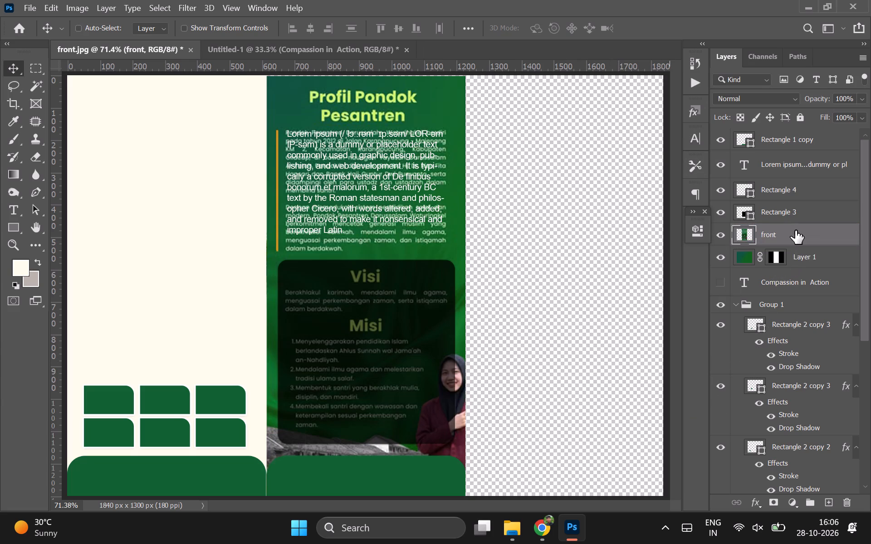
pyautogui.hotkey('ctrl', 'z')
# Hide and show the middle panel's bottom rectangle and Layer 1 to compare them, and look through the lower layers.
pyautogui.click(406, 486)
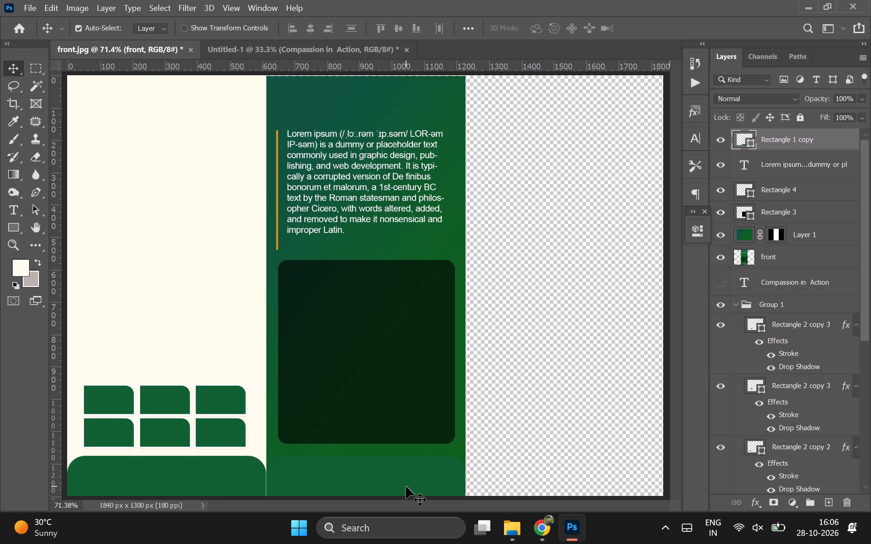
pyautogui.click(719, 137)
pyautogui.click(719, 137)
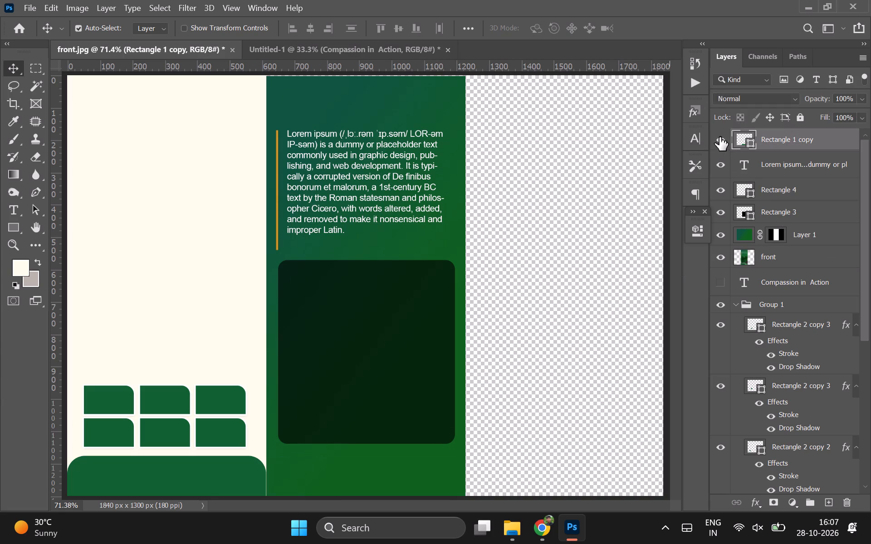
pyautogui.click(725, 233)
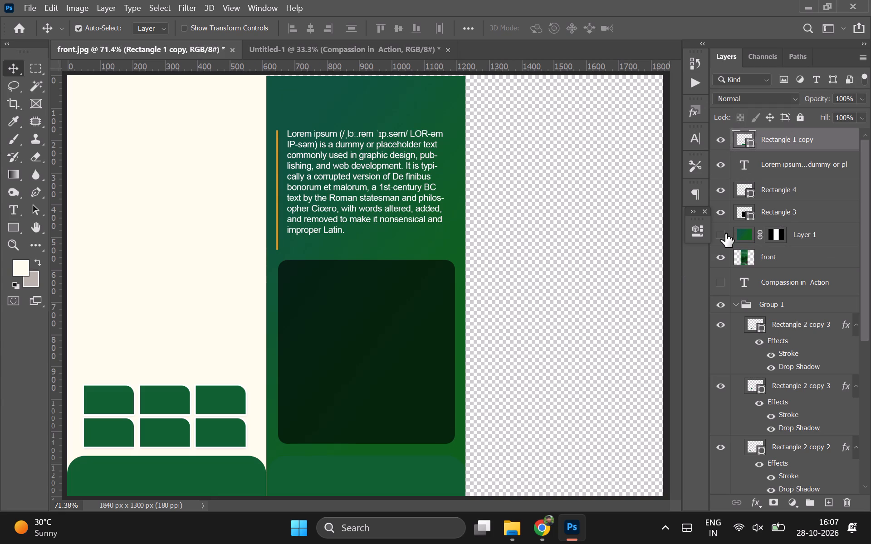
pyautogui.click(725, 233)
pyautogui.scroll(-20, 804, 432)
pyautogui.scroll(-20, 804, 432)
pyautogui.scroll(-13, 804, 432)
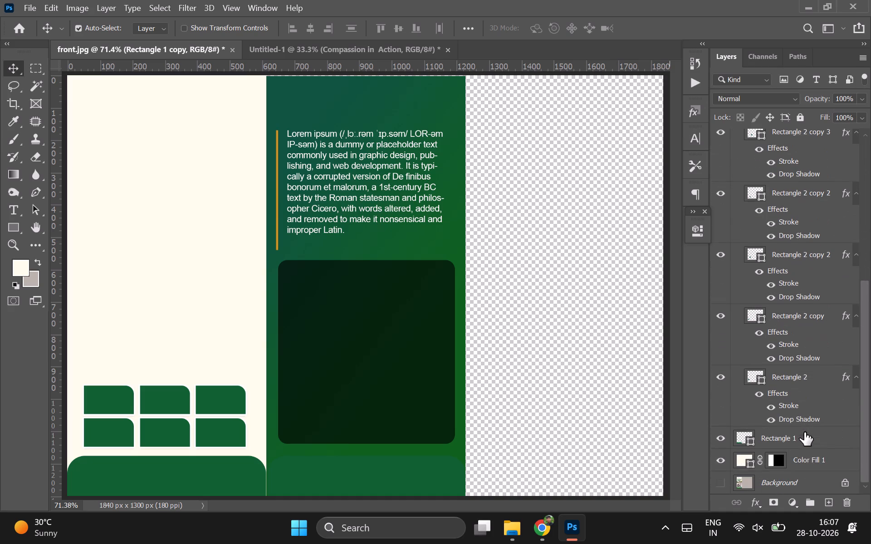
pyautogui.scroll(-16, 804, 432)
# Place the front image from New folder (2) at full canvas size as a new layer directly above the existing front layer.
pyautogui.click(509, 525)
pyautogui.click(509, 525)
pyautogui.scroll(20, 739, 201)
pyautogui.scroll(20, 739, 201)
pyautogui.scroll(20, 739, 201)
pyautogui.click(766, 255)
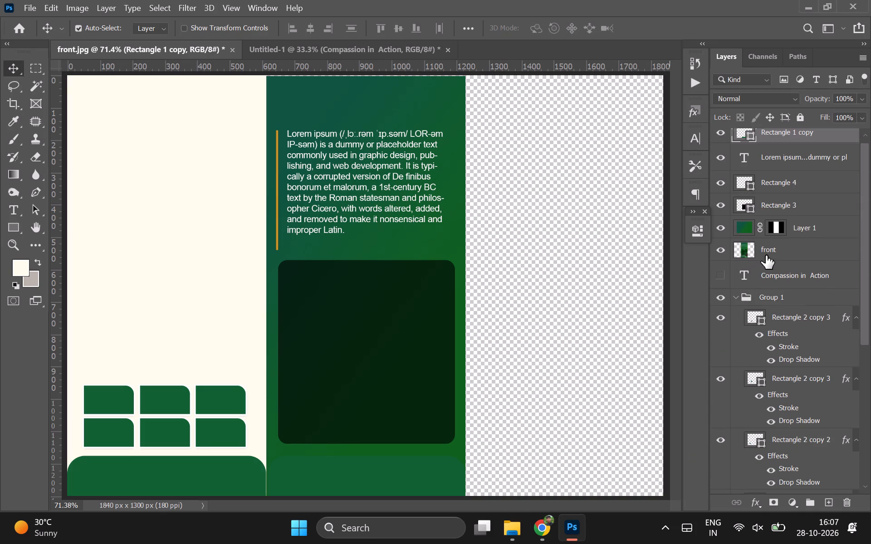
pyautogui.click(511, 543)
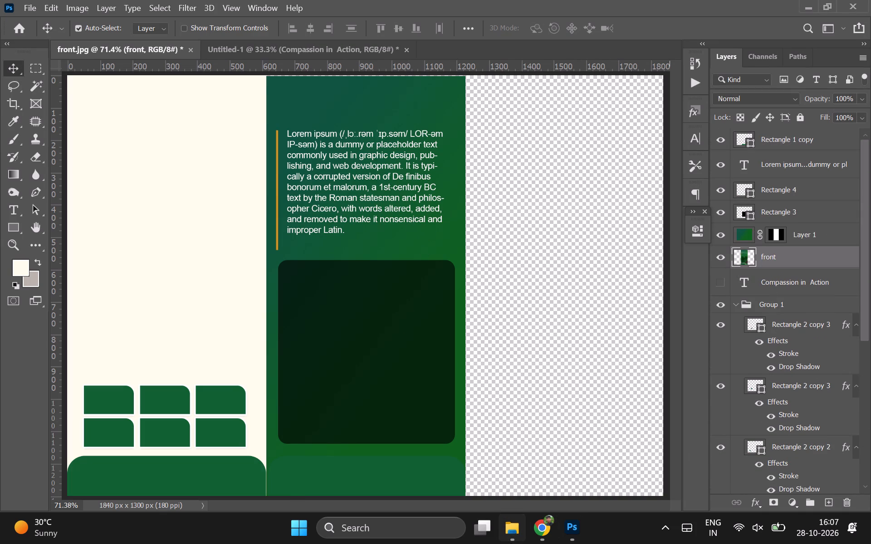
pyautogui.moveTo(518, 228); pyautogui.dragTo(523, 362)
pyautogui.click(537, 257)
pyautogui.hotkey('ctrl', 'c')
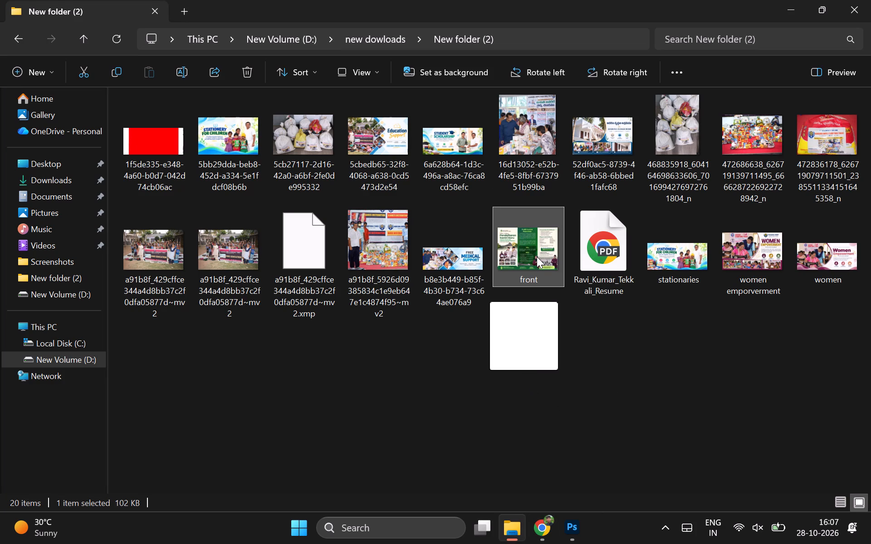
pyautogui.hotkey('alt', 'Tab')
pyautogui.hotkey('ctrl', 'v')
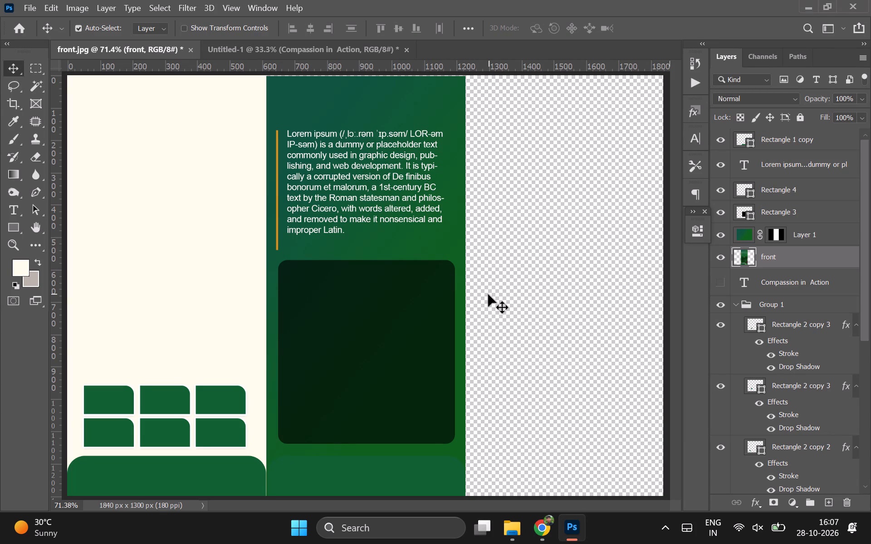
pyautogui.hotkey('alt', 'Tab')
pyautogui.moveTo(508, 257); pyautogui.dragTo(543, 332)
pyautogui.hotkey('alt', 'Tab')
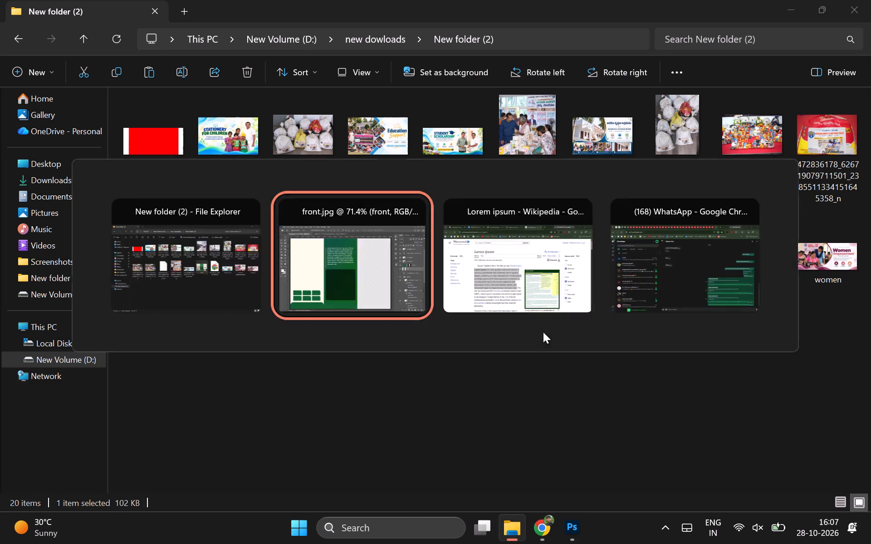
pyautogui.moveTo(543, 332); pyautogui.dragTo(538, 313)
pyautogui.doubleClick(556, 343)
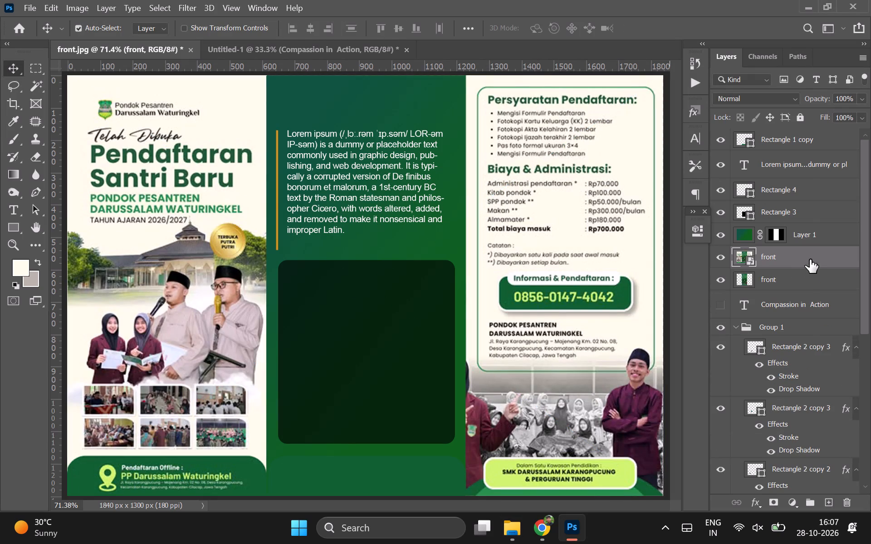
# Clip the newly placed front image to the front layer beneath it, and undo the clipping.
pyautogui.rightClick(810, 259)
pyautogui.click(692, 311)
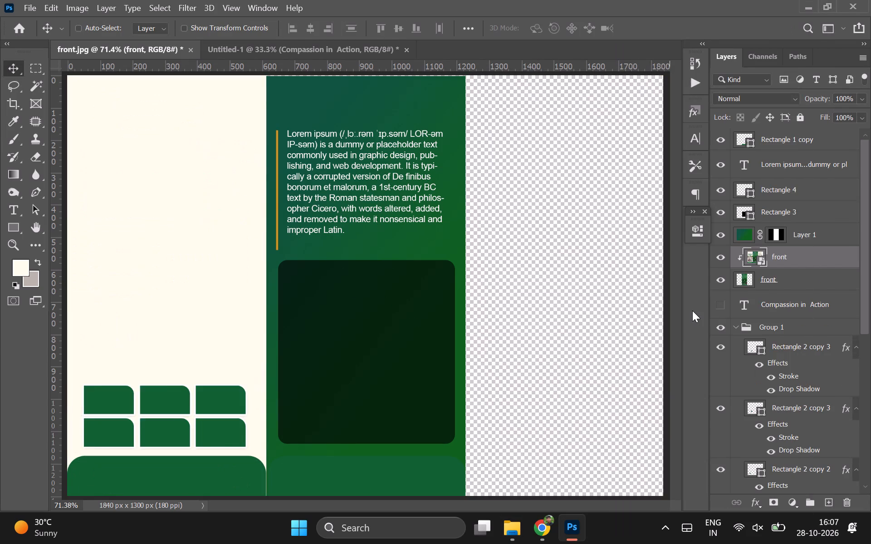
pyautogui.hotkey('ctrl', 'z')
# Rasterize the newly placed front layer.
pyautogui.rightClick(768, 262)
pyautogui.click(660, 258)
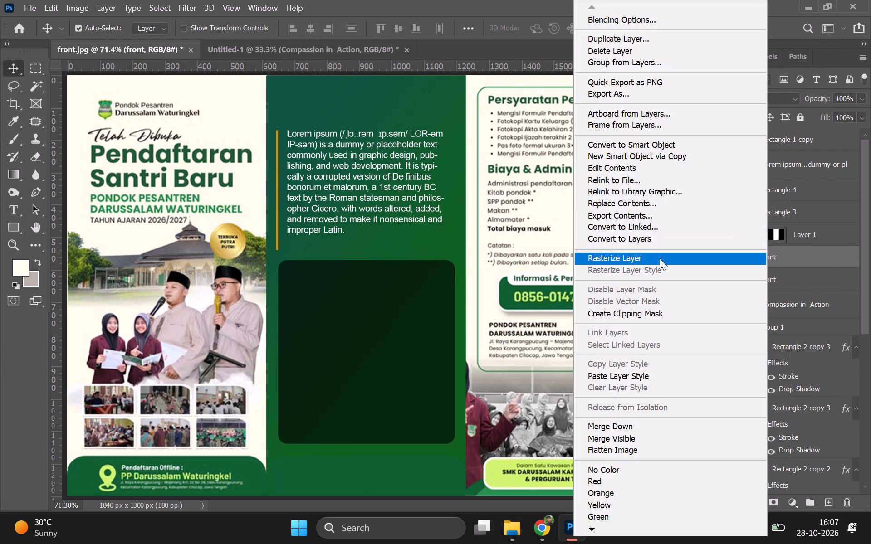
pyautogui.click(519, 143)
# Load the lower front layer's outline as a selection and invert it, keeping the newly placed front layer active.
pyautogui.keyDown('ctrl'); pyautogui.click(748, 280); pyautogui.keyUp('ctrl')
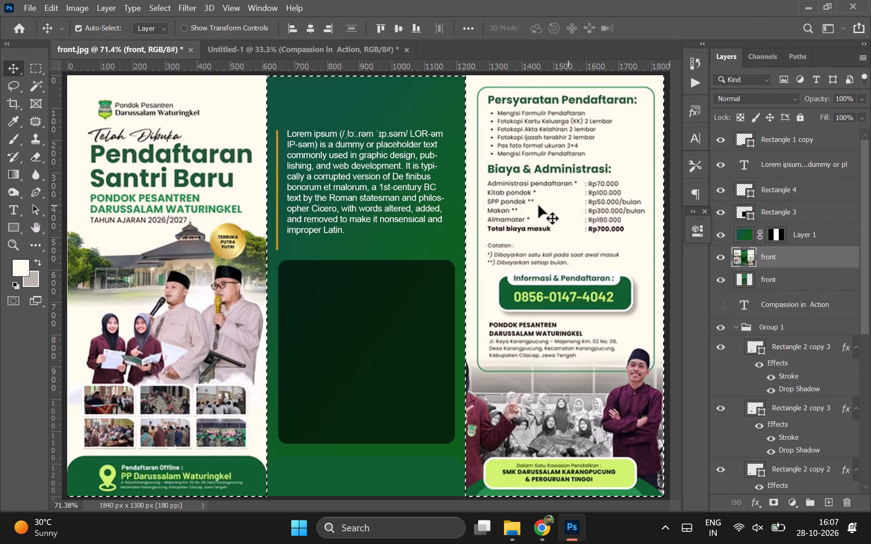
pyautogui.rightClick(538, 205)
pyautogui.click(33, 70)
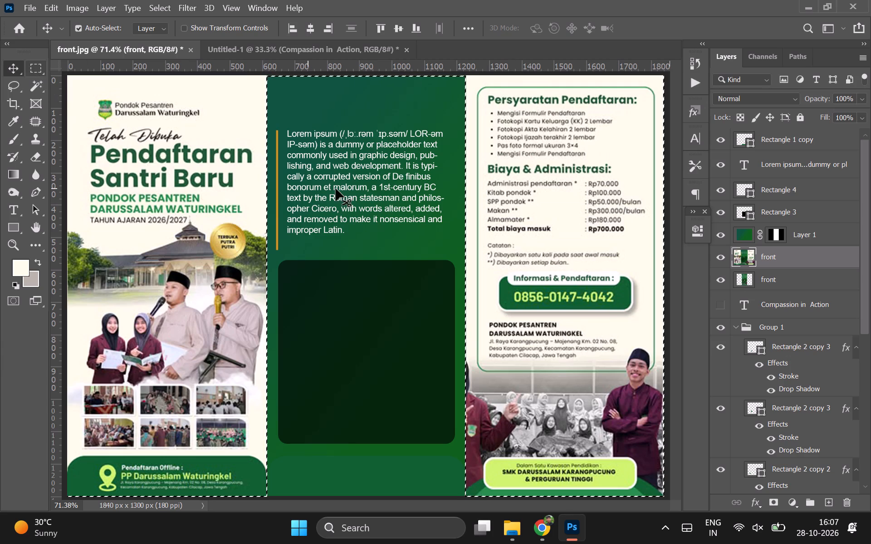
pyautogui.rightClick(336, 189)
pyautogui.doubleClick(32, 70)
pyautogui.rightClick(333, 166)
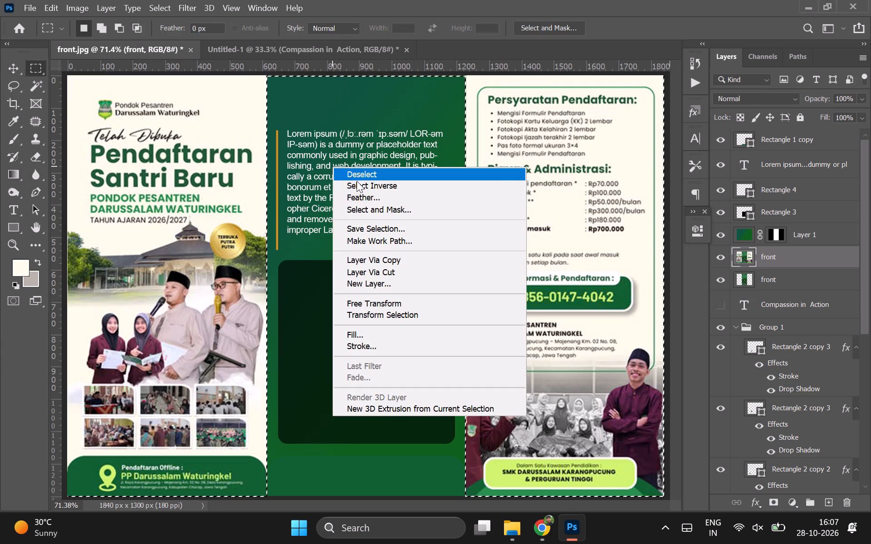
pyautogui.click(366, 191)
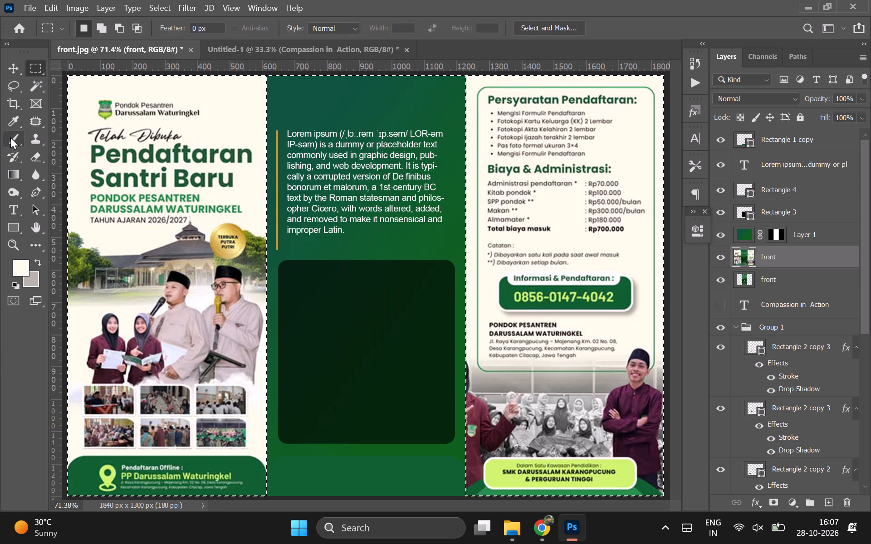
# Erase the left panel of the newly placed front layer with a 448 px eraser inside the selection, and deselect.
pyautogui.click(10, 137)
pyautogui.click(36, 163)
pyautogui.moveTo(117, 90); pyautogui.dragTo(86, 147)
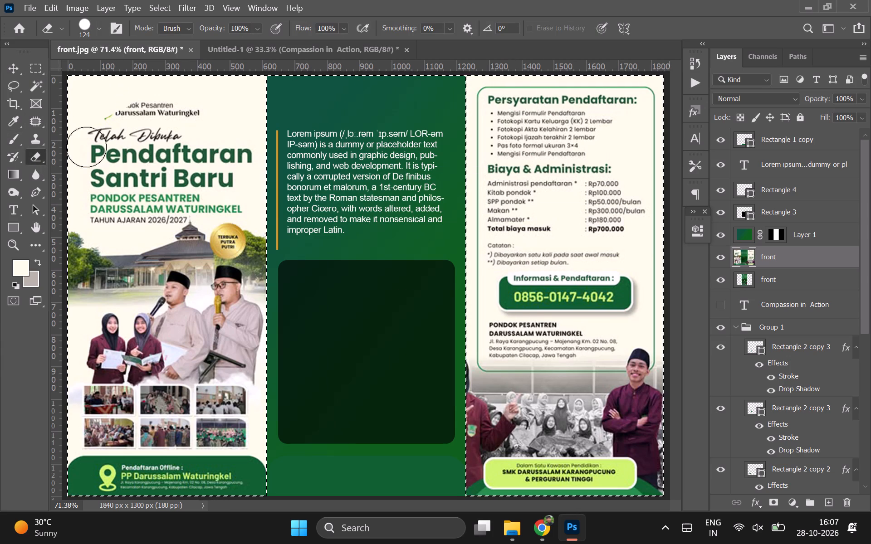
pyautogui.moveTo(86, 147); pyautogui.dragTo(107, 170)
pyautogui.rightClick(107, 170)
pyautogui.click(253, 205)
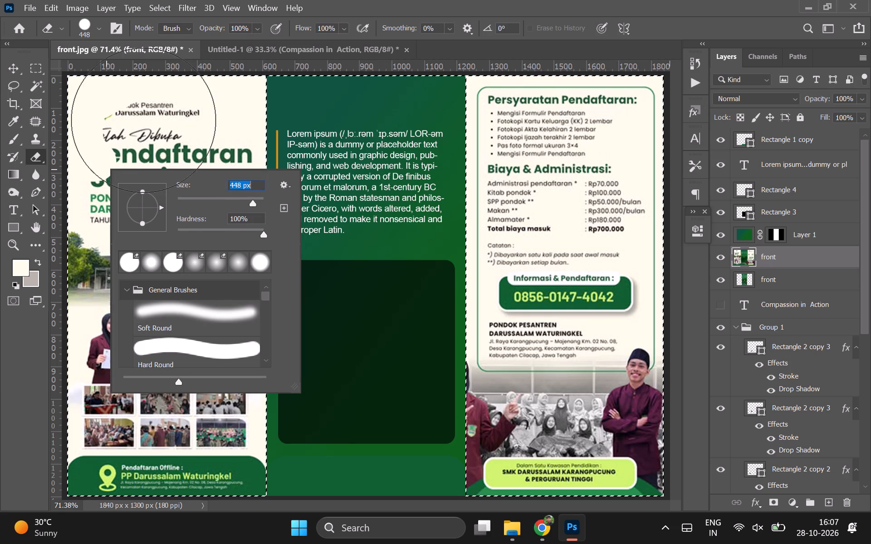
pyautogui.moveTo(143, 120); pyautogui.dragTo(441, 178)
pyautogui.hotkey('ctrl', 'z')
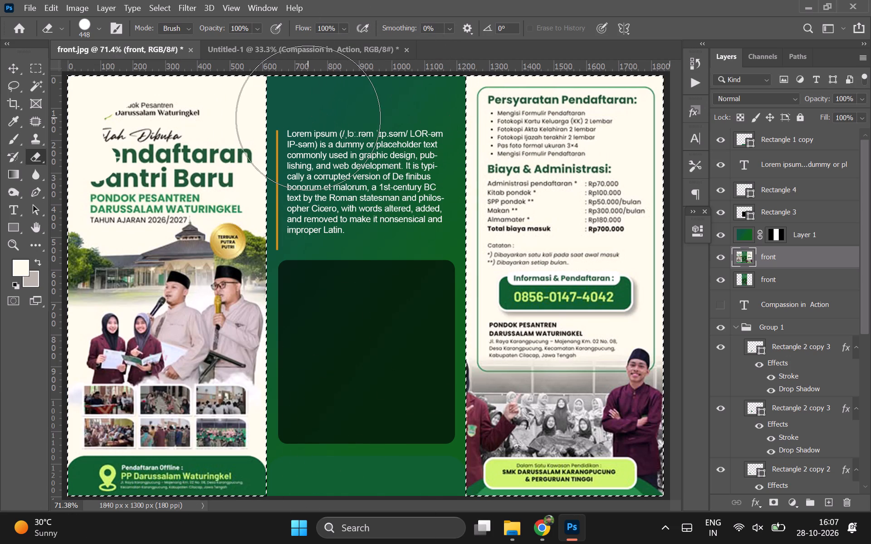
pyautogui.moveTo(308, 118); pyautogui.dragTo(68, 543)
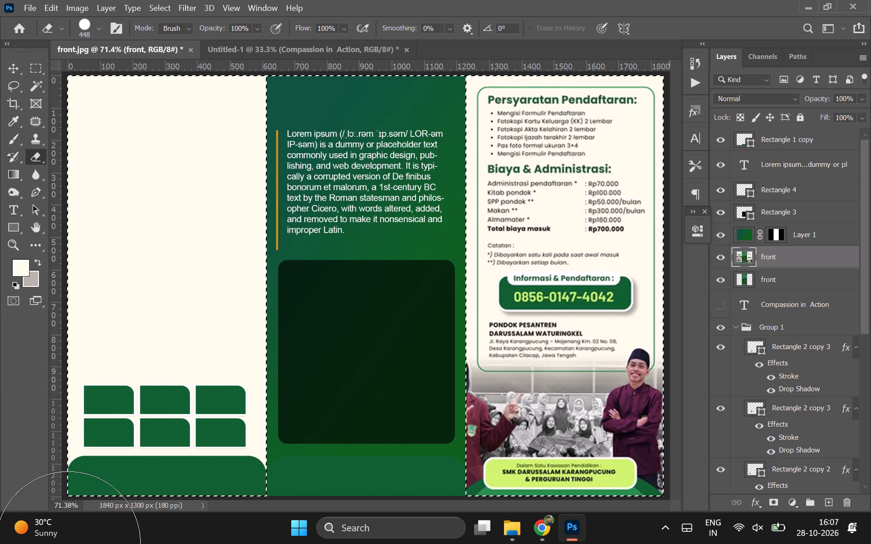
pyautogui.moveTo(68, 543); pyautogui.dragTo(69, 543)
pyautogui.hotkey('ctrl', 'd')
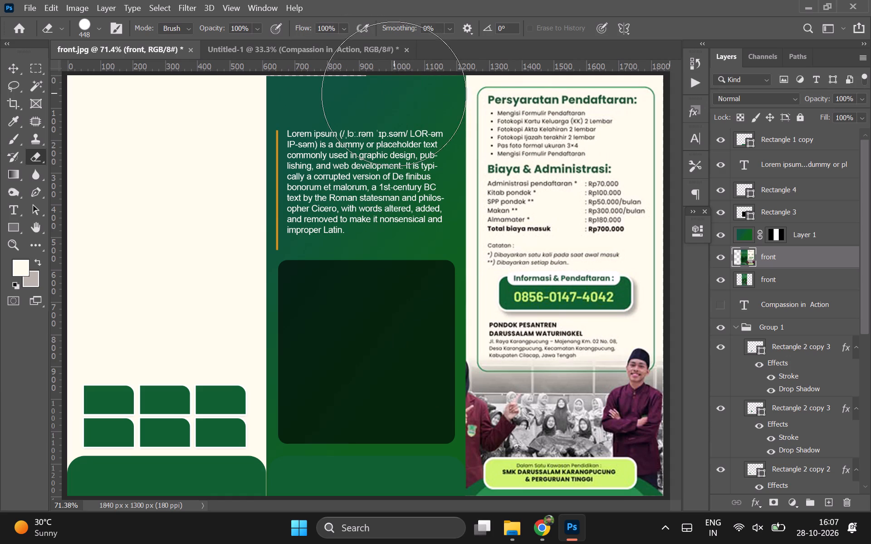
# Load the lower front layer's outline and erase the middle panel from the newly placed front layer, leaving only its right panel.
pyautogui.keyDown('ctrl'); pyautogui.click(748, 280); pyautogui.keyUp('ctrl')
pyautogui.moveTo(409, 80); pyautogui.dragTo(269, 543)
pyautogui.hotkey('ctrl', 'd')
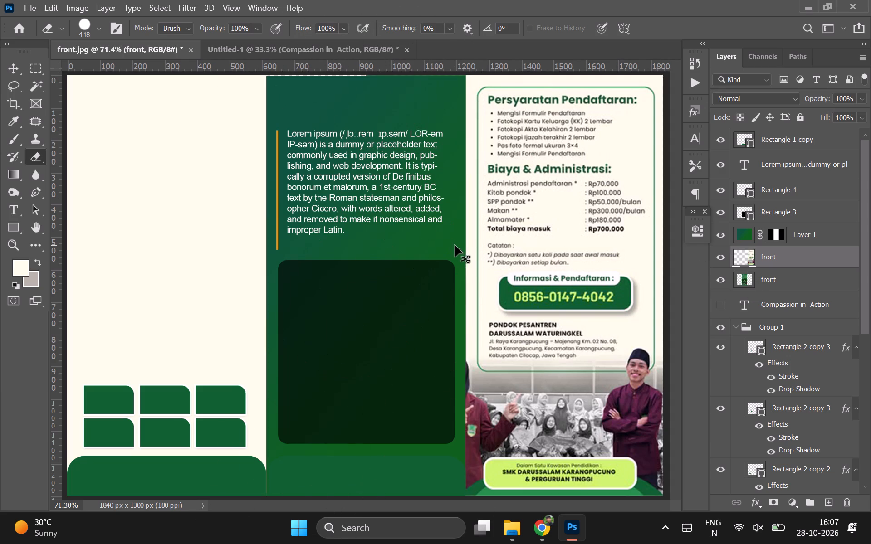
pyautogui.press('v')
pyautogui.click(555, 237)
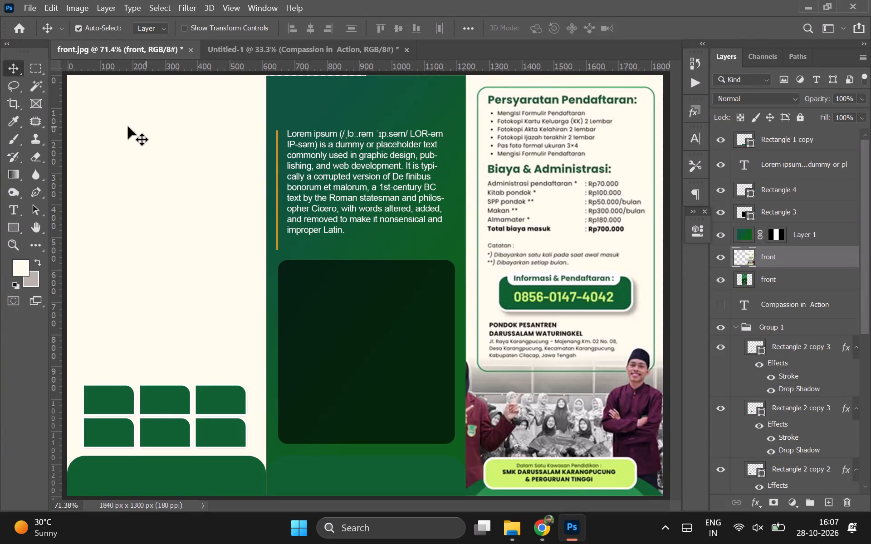
# Draw a rectangle of about 546 × 893 px over the bordered text box in the right panel.
pyautogui.click(15, 224)
pyautogui.moveTo(479, 86); pyautogui.dragTo(655, 374)
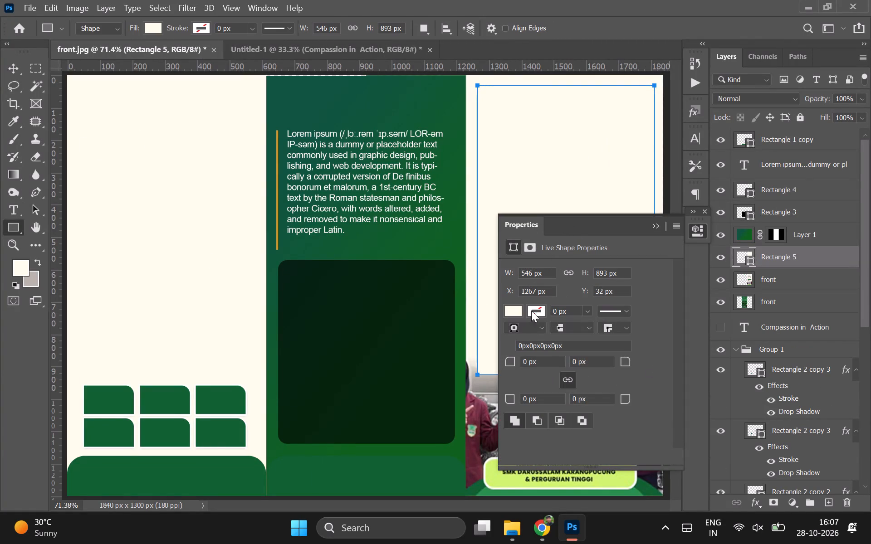
# Give the new rectangle no fill and a dark green stroke from the recently used colors.
pyautogui.click(518, 310)
pyautogui.click(524, 306)
pyautogui.click(660, 277)
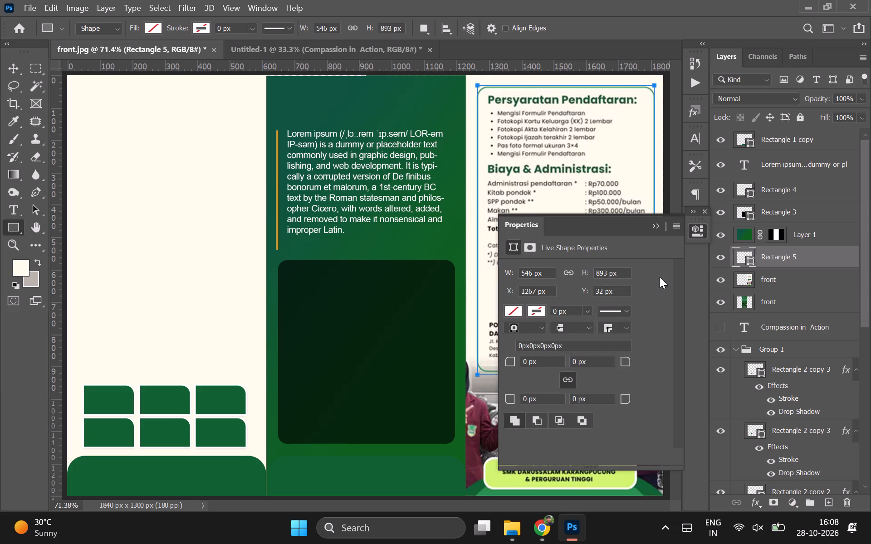
pyautogui.click(536, 316)
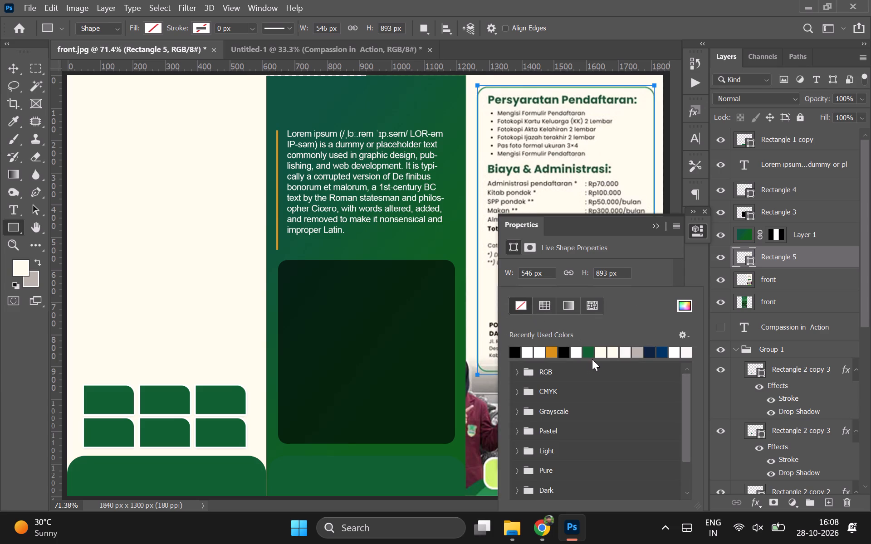
pyautogui.click(589, 354)
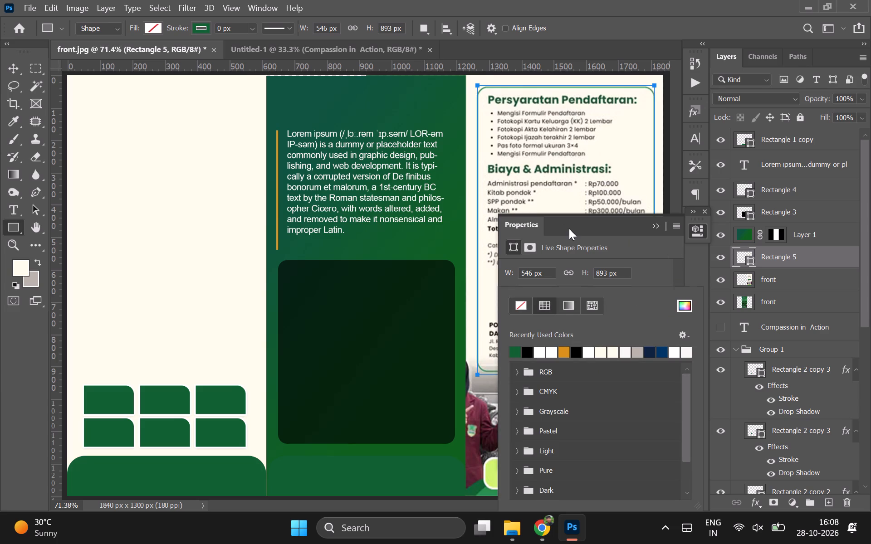
pyautogui.click(569, 228)
# Move the new rectangle off the right panel to the left side of the brochure, at about X 137 px, Y 104 px.
pyautogui.click(19, 63)
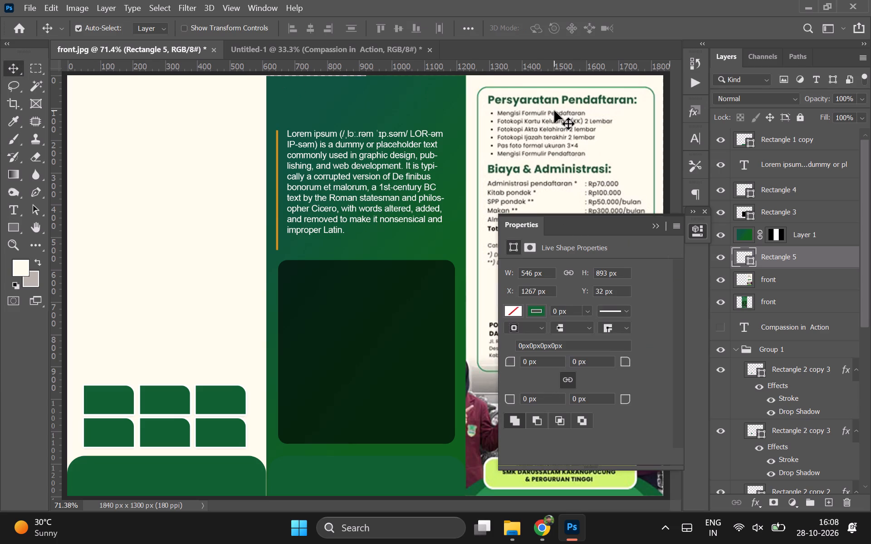
pyautogui.keyDown('ctrl'); pyautogui.moveTo(554, 111); pyautogui.dragTo(188, 134); pyautogui.keyUp('ctrl')
# Set the rectangle's stroke width to 3.2 px and round its corners to 24 px.
pyautogui.click(563, 313)
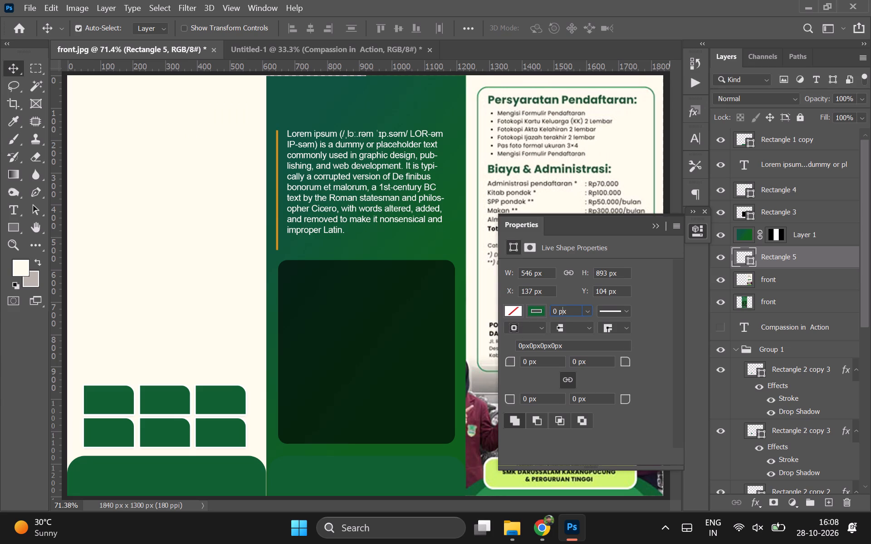
pyautogui.click(586, 312)
pyautogui.moveTo(608, 327); pyautogui.dragTo(601, 328)
pyautogui.click(570, 285)
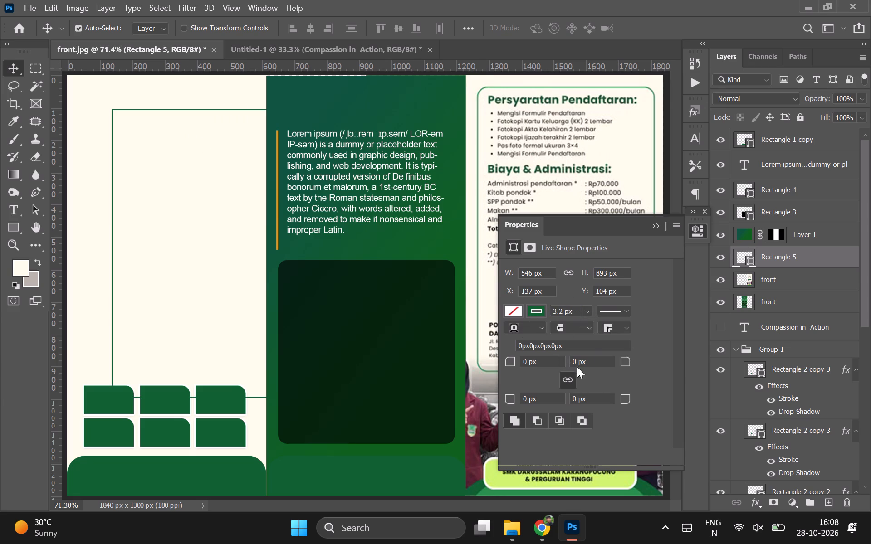
pyautogui.moveTo(627, 365); pyautogui.dragTo(645, 364)
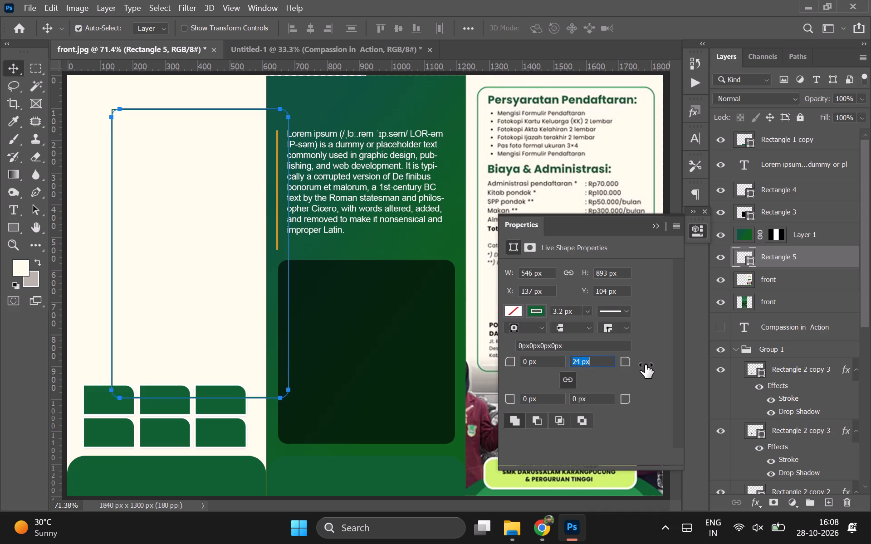
# Round all four corners of the green-stroked rectangle to 36 px.
pyautogui.moveTo(645, 364); pyautogui.dragTo(651, 364)
# Move the green-stroked rectangle back over the right panel's bordered text box, at X 1266 px, Y 35 px.
pyautogui.click(11, 63)
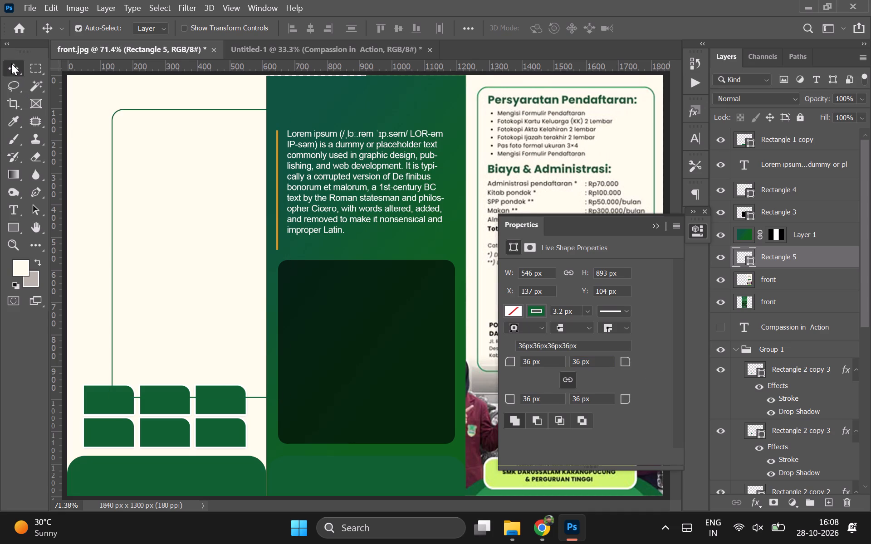
pyautogui.keyDown('ctrl'); pyautogui.moveTo(137, 109); pyautogui.dragTo(509, 97); pyautogui.keyUp('ctrl')
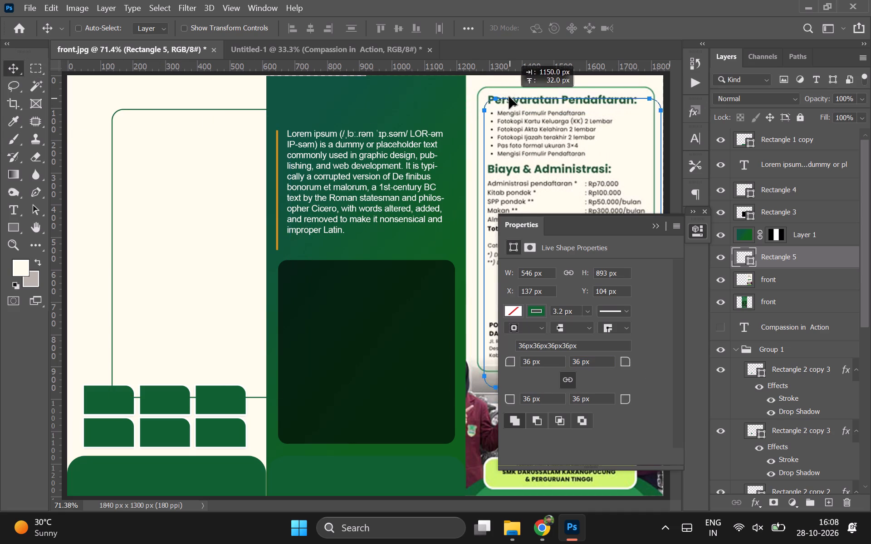
pyautogui.keyDown('ctrl'); pyautogui.moveTo(509, 97); pyautogui.dragTo(505, 87); pyautogui.keyUp('ctrl')
pyautogui.press('Left')
pyautogui.press('Left')
pyautogui.press('Left')
pyautogui.press('Left')
pyautogui.press('Up')
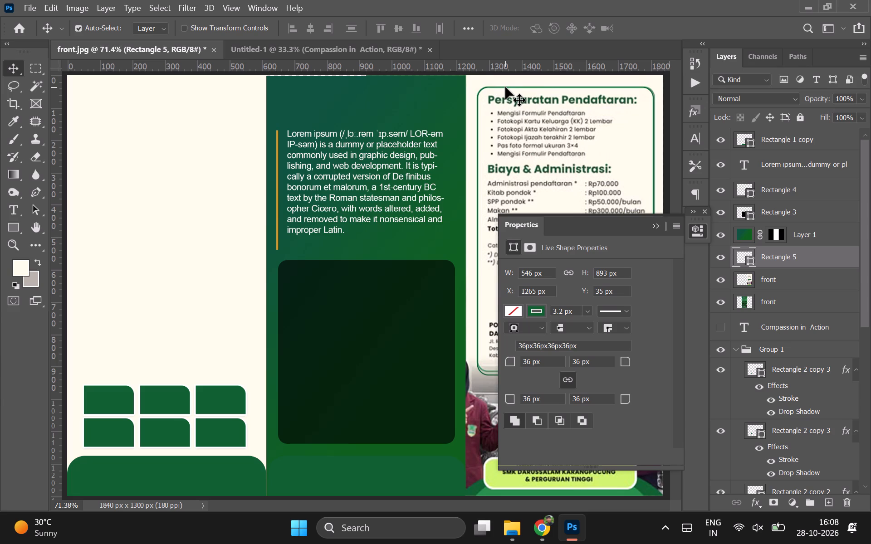
pyautogui.press('Right')
# Shorten the green-stroked rectangle from its bottom edge to about 98.5% height, matching the reference border.
pyautogui.scroll(-1, 511, 121)
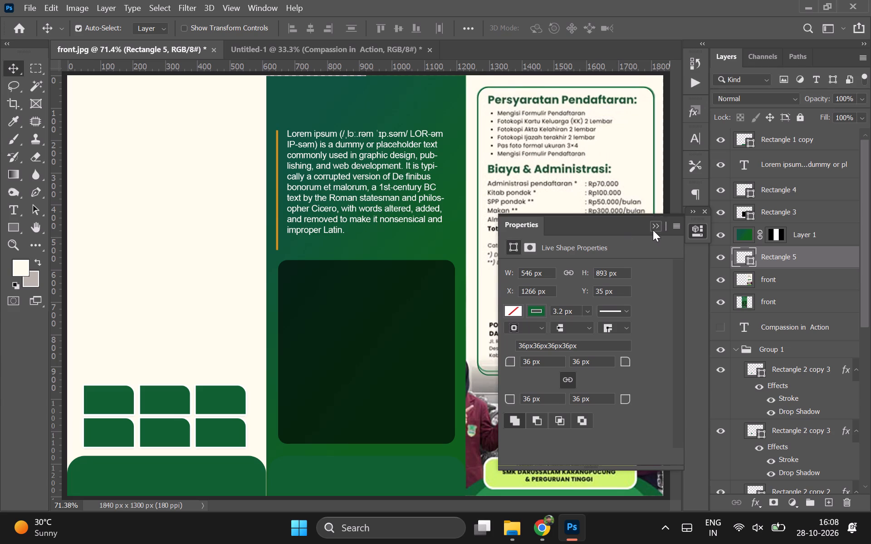
pyautogui.click(653, 230)
pyautogui.hotkey('ctrl', 't')
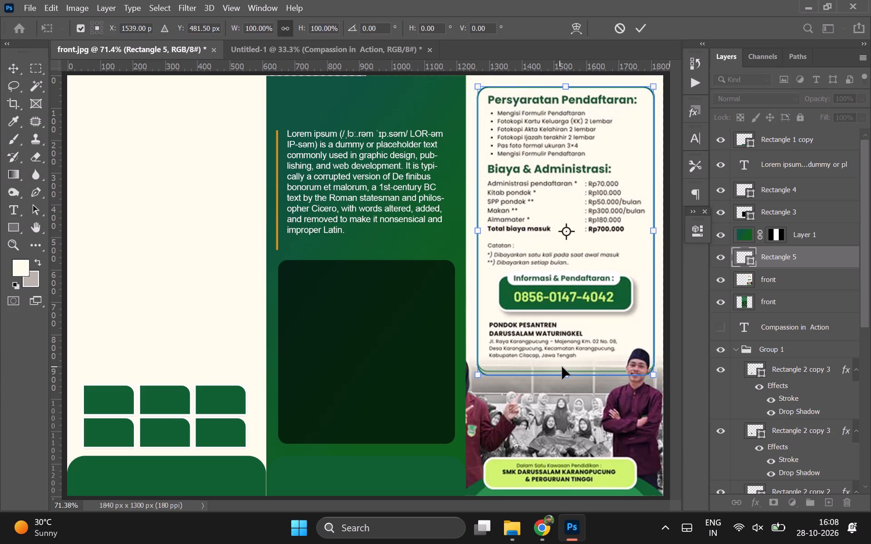
pyautogui.keyDown('shift'); pyautogui.click(564, 371); pyautogui.keyUp('shift')
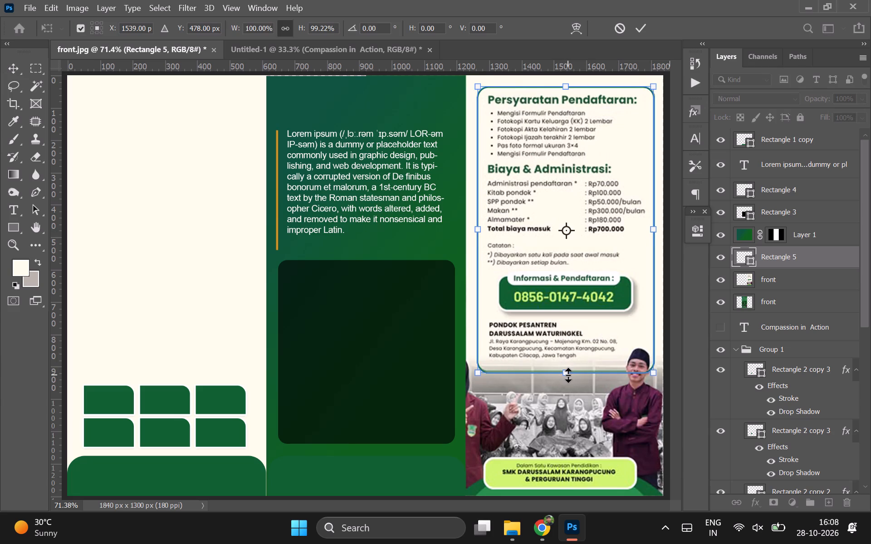
pyautogui.keyDown('shift'); pyautogui.click(568, 374); pyautogui.keyUp('shift')
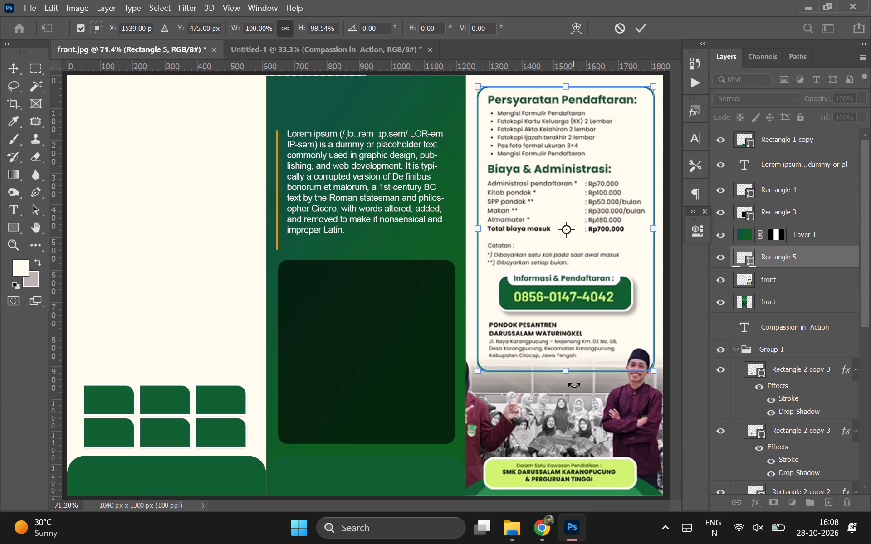
pyautogui.doubleClick(588, 349)
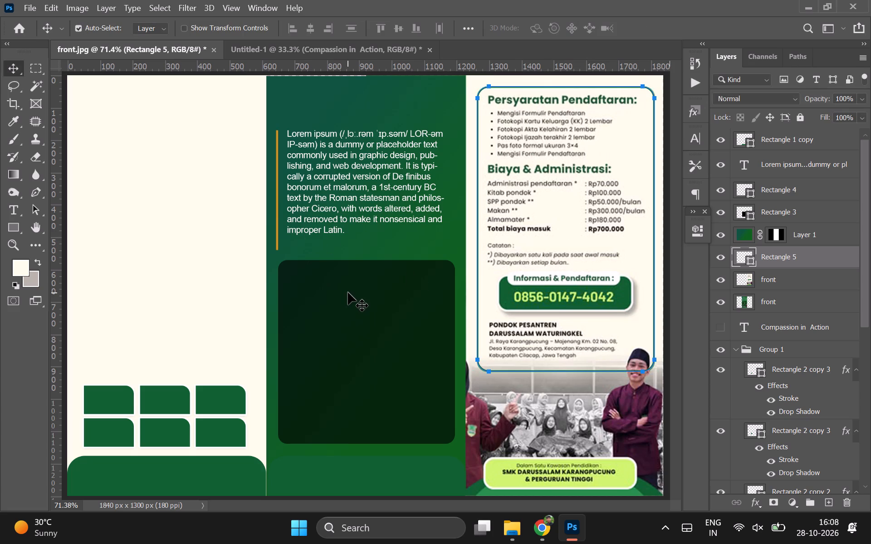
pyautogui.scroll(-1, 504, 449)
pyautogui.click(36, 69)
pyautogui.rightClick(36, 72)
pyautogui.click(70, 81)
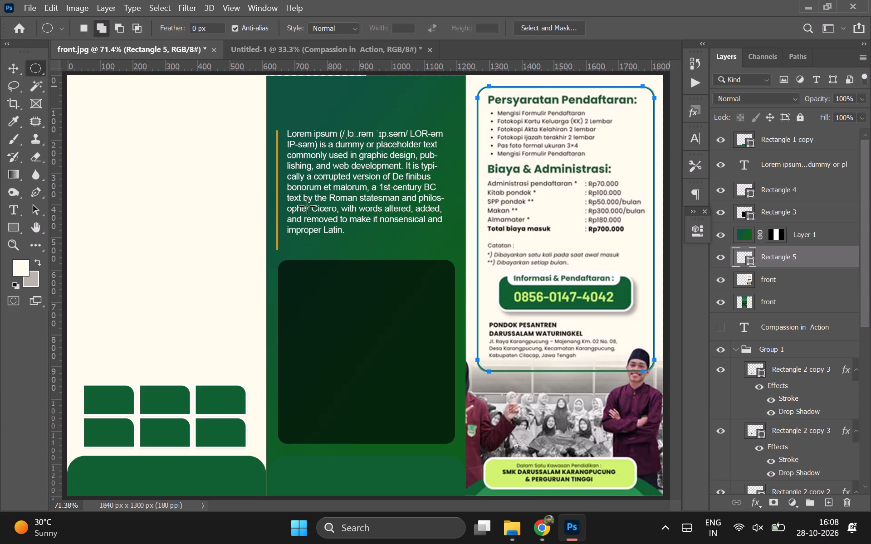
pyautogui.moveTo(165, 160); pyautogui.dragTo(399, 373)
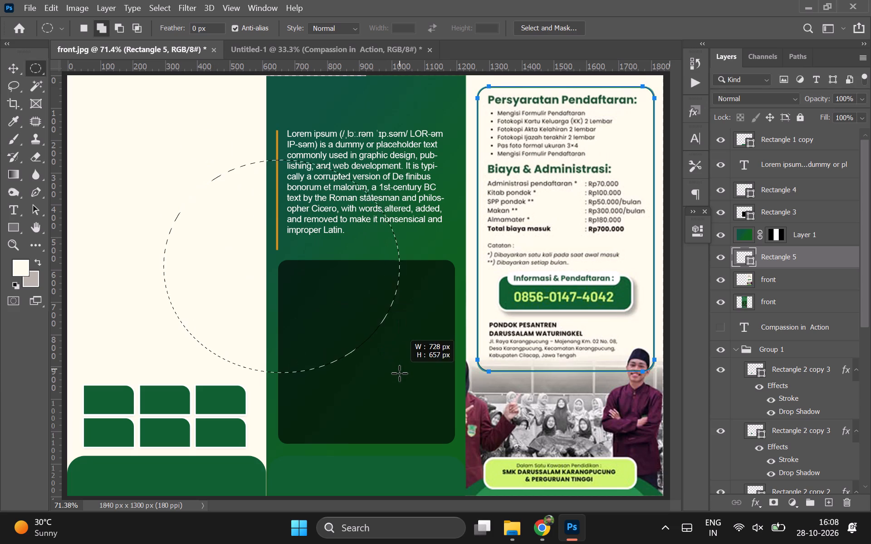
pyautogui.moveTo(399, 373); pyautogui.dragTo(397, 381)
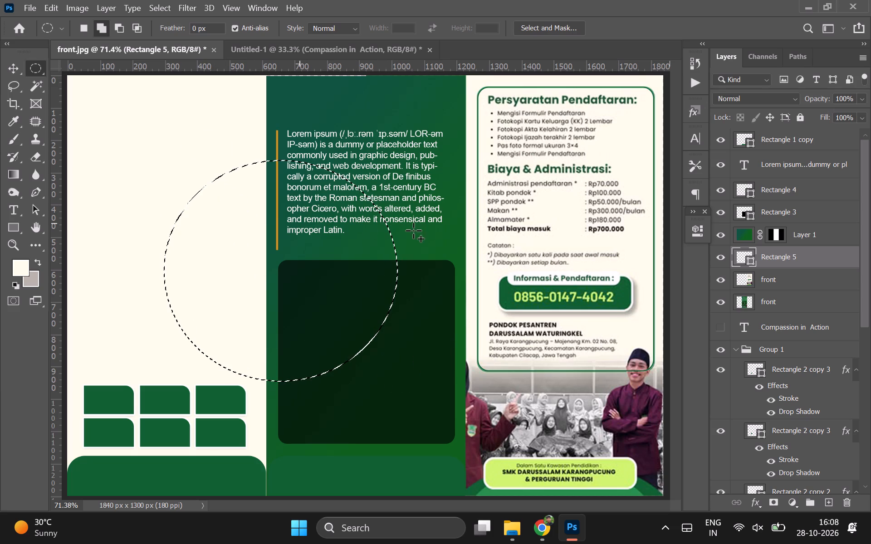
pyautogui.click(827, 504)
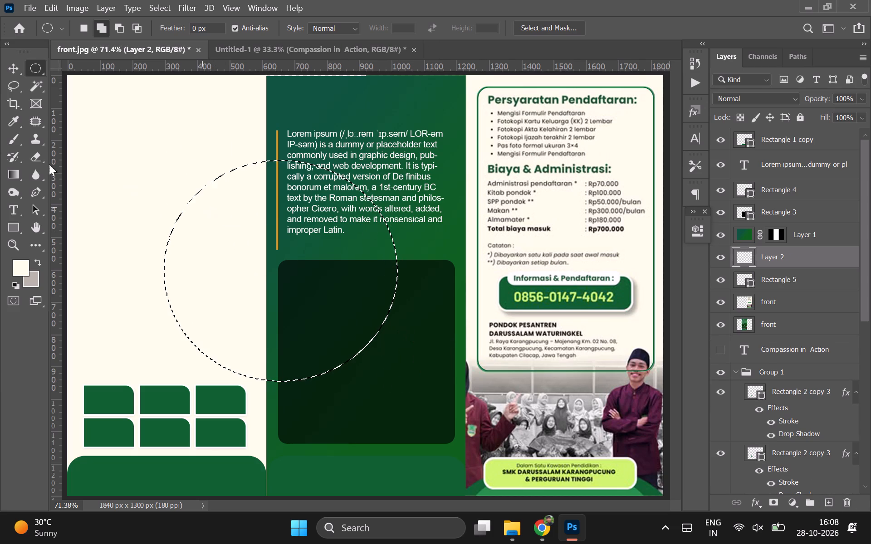
# Create a 100 × 100 px circle in the left panel, filled with the dark green sampled from the reference's bottom edge.
pyautogui.click(14, 116)
pyautogui.click(478, 487)
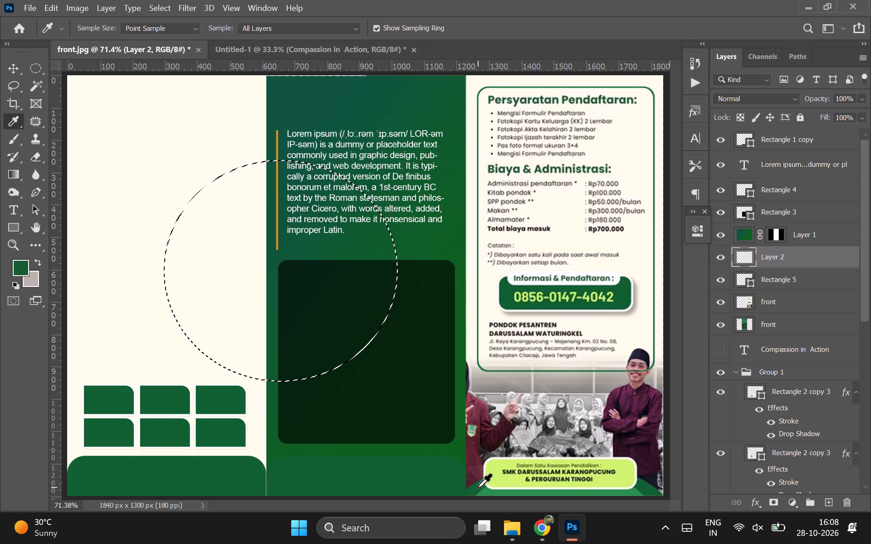
pyautogui.click(15, 140)
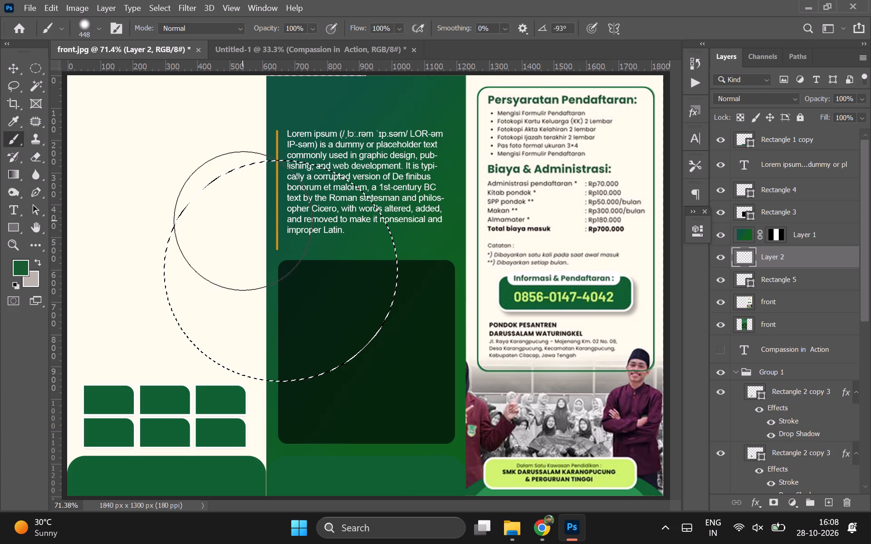
pyautogui.hotkey('ctrl', 'd')
pyautogui.click(11, 230)
pyautogui.rightClick(11, 230)
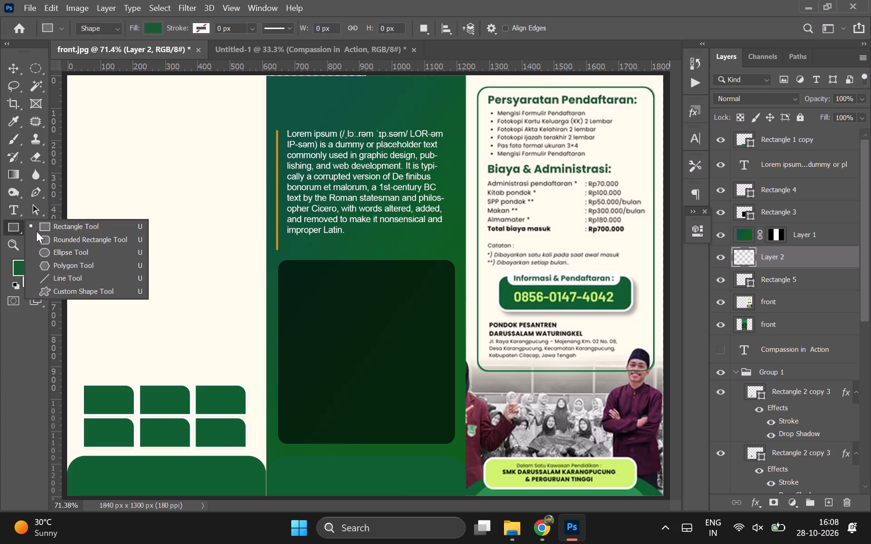
pyautogui.click(54, 252)
pyautogui.click(229, 183)
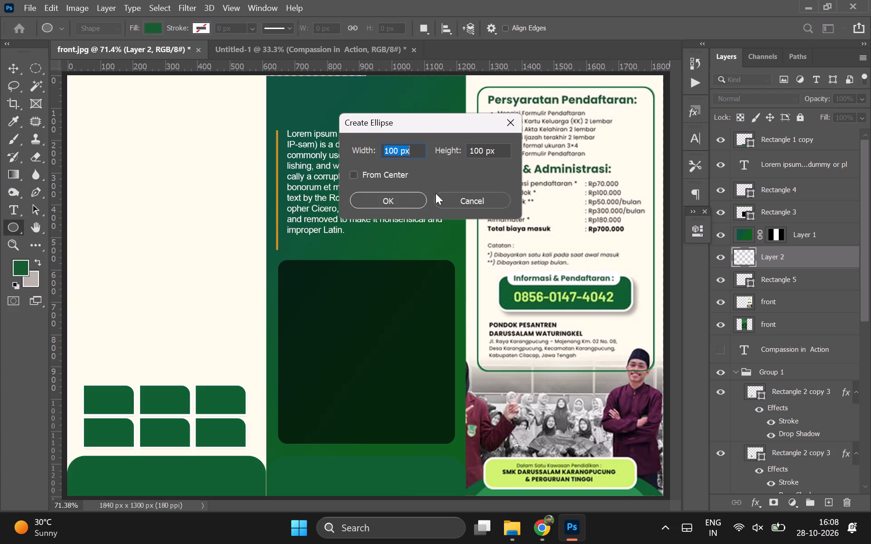
pyautogui.click(400, 199)
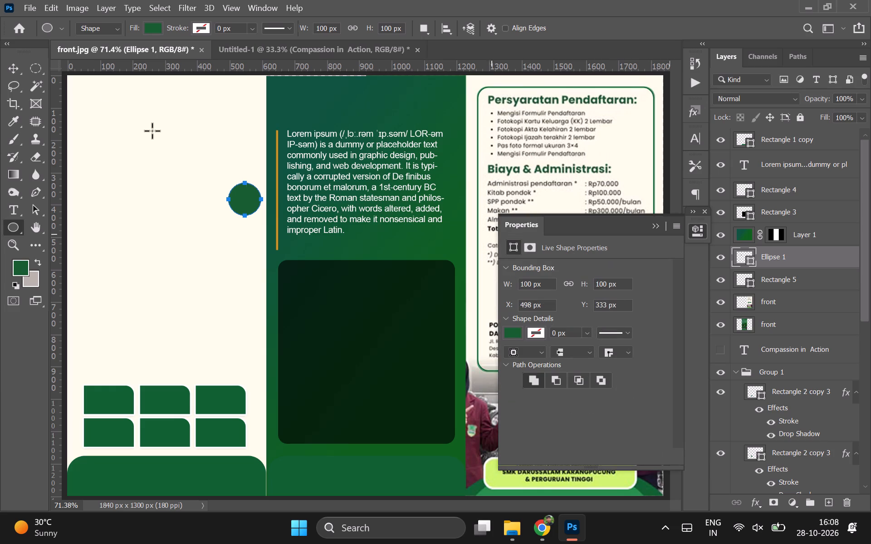
# Create a second 100 × 100 px circle filled with the lighter green from the reference's bottom edge, placed over the dark green circle.
pyautogui.click(15, 78)
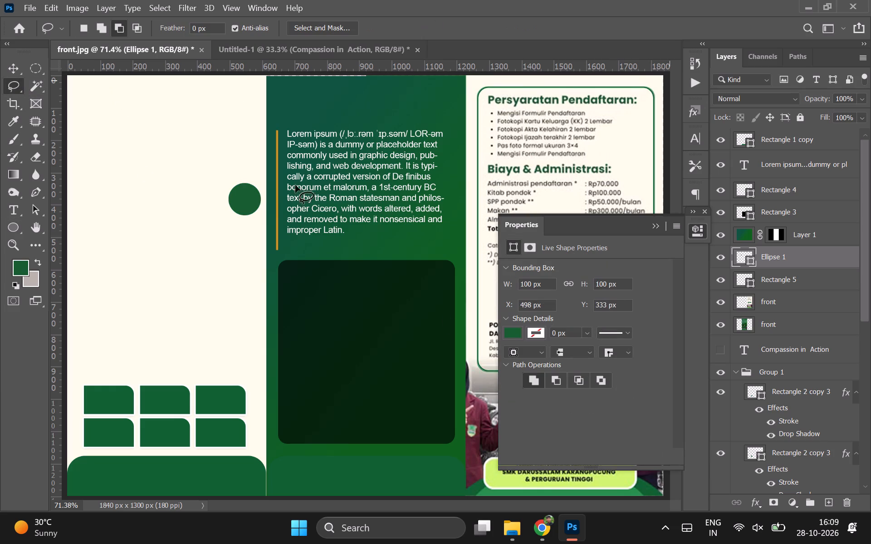
pyautogui.click(8, 125)
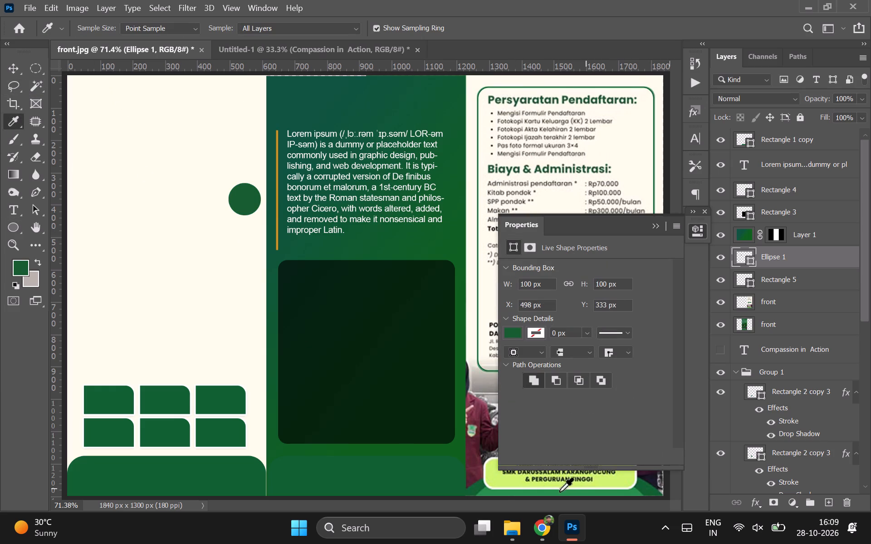
pyautogui.click(507, 493)
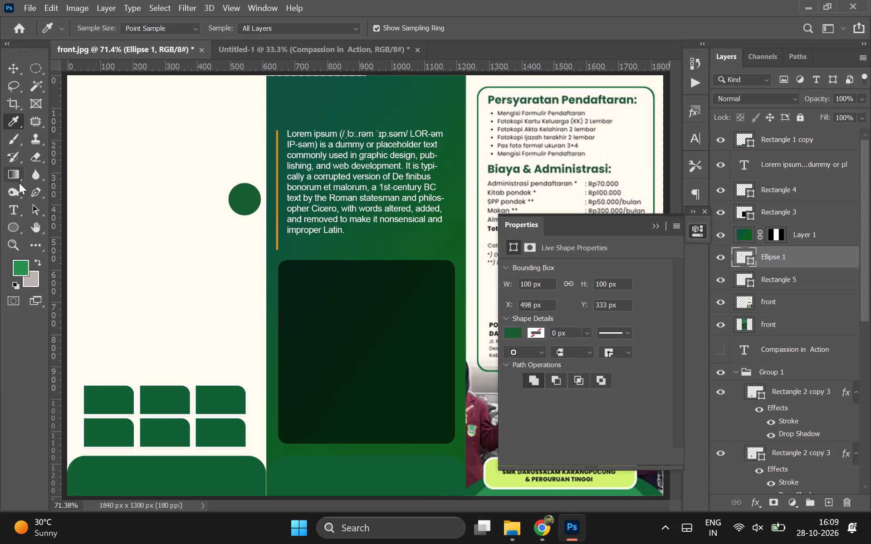
pyautogui.click(17, 225)
pyautogui.click(243, 241)
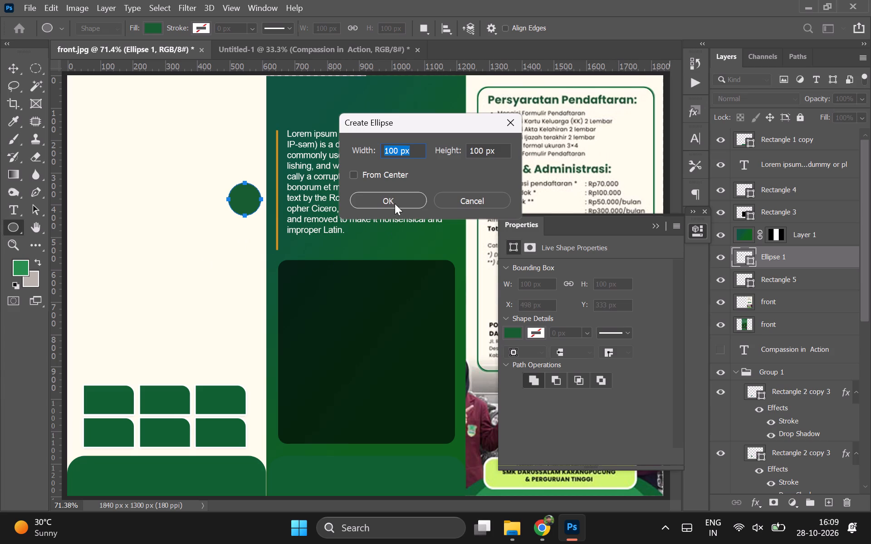
pyautogui.click(395, 204)
pyautogui.click(143, 30)
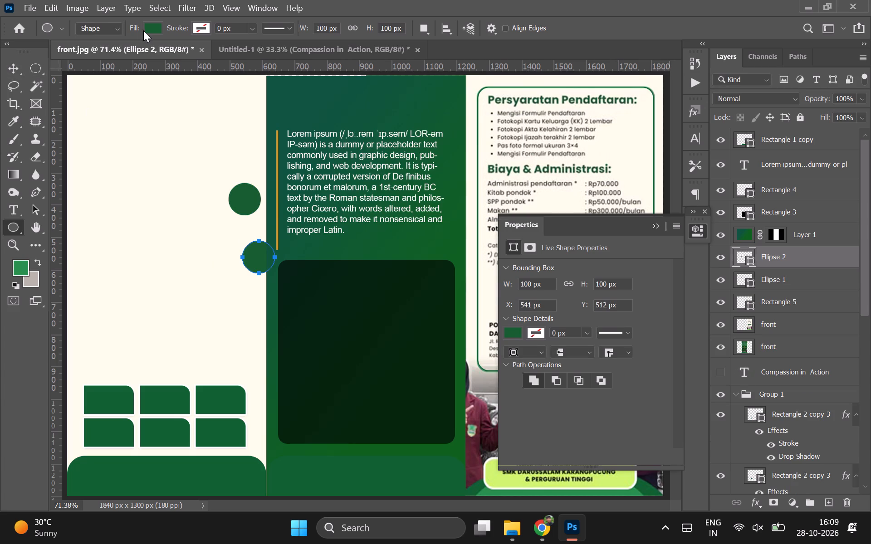
pyautogui.click(71, 100)
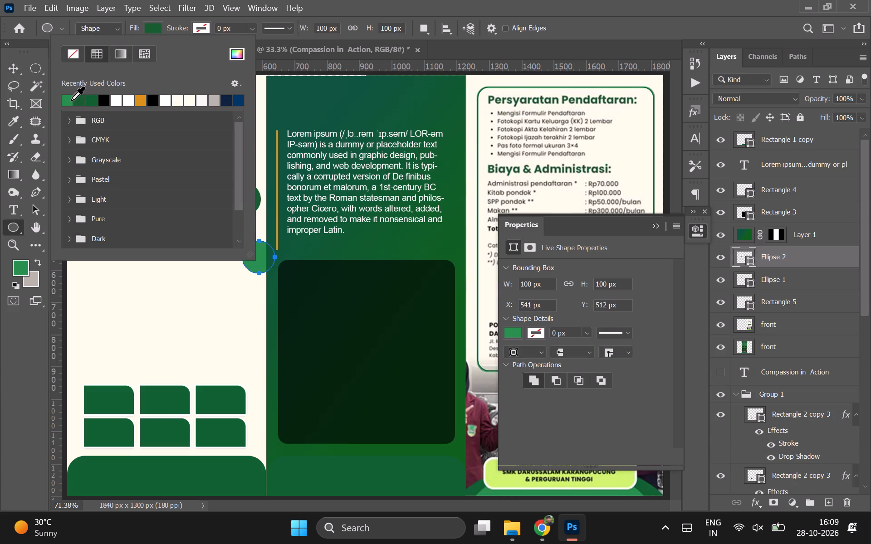
pyautogui.click(12, 69)
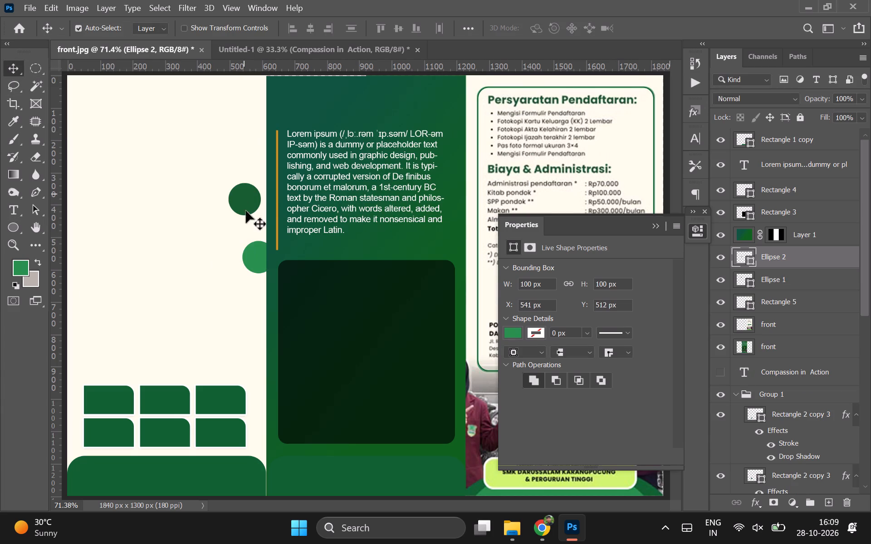
pyautogui.moveTo(255, 256); pyautogui.dragTo(243, 205)
# Enlarge the dark green circle to about 592 px across and move it to about X 129 px, Y 322 px.
pyautogui.click(243, 186)
pyautogui.hotkey('ctrl', 't')
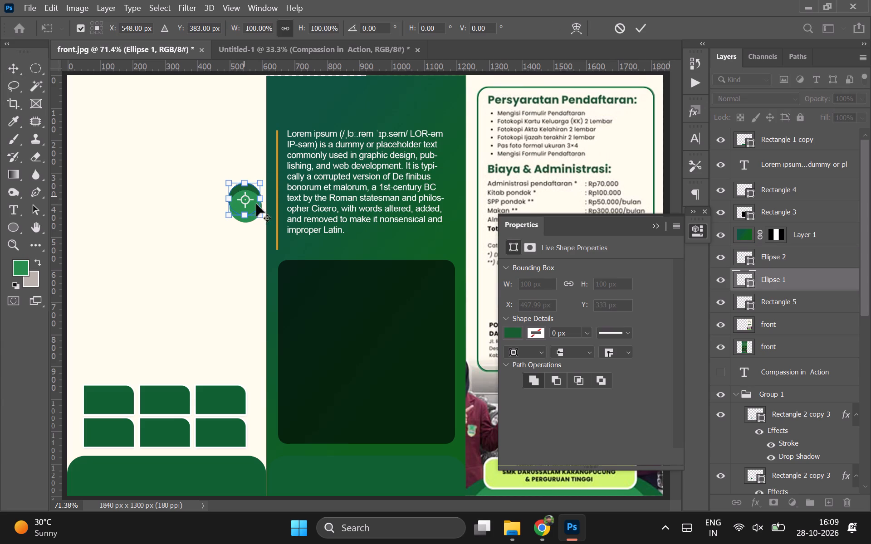
pyautogui.moveTo(260, 215); pyautogui.dragTo(431, 363)
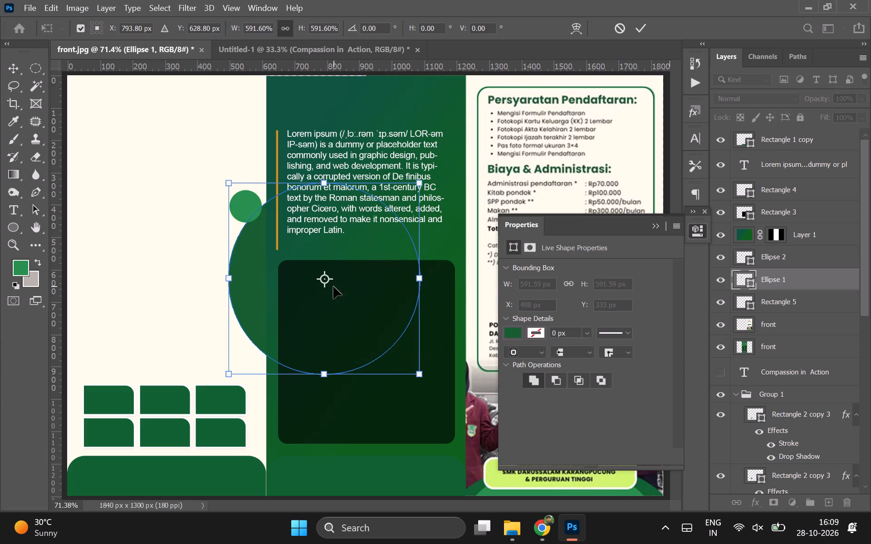
pyautogui.doubleClick(333, 287)
pyautogui.moveTo(261, 280); pyautogui.dragTo(112, 266)
# Enlarge the lighter green circle to about 554 px across and place it over the dark one, at about X 148 px, Y 361 px.
pyautogui.moveTo(237, 209); pyautogui.dragTo(155, 246)
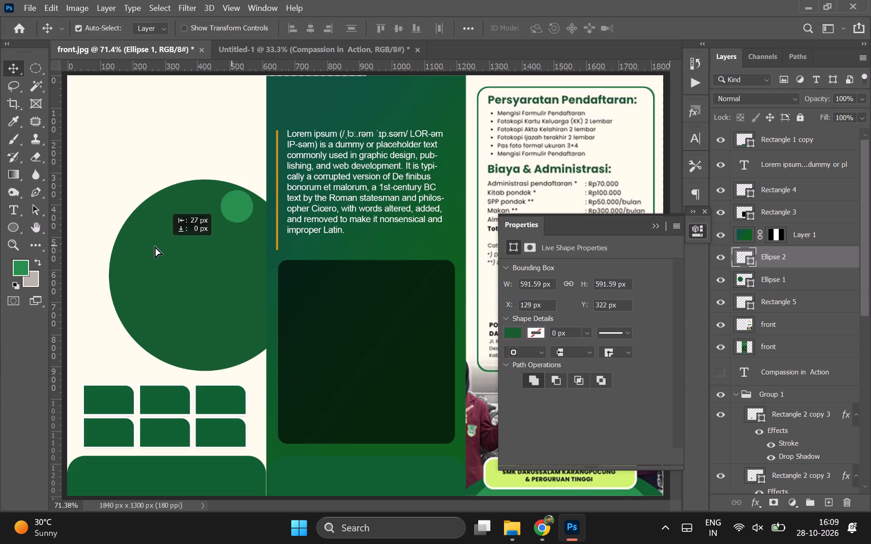
pyautogui.hotkey('ctrl', 't')
pyautogui.moveTo(181, 263); pyautogui.dragTo(464, 467)
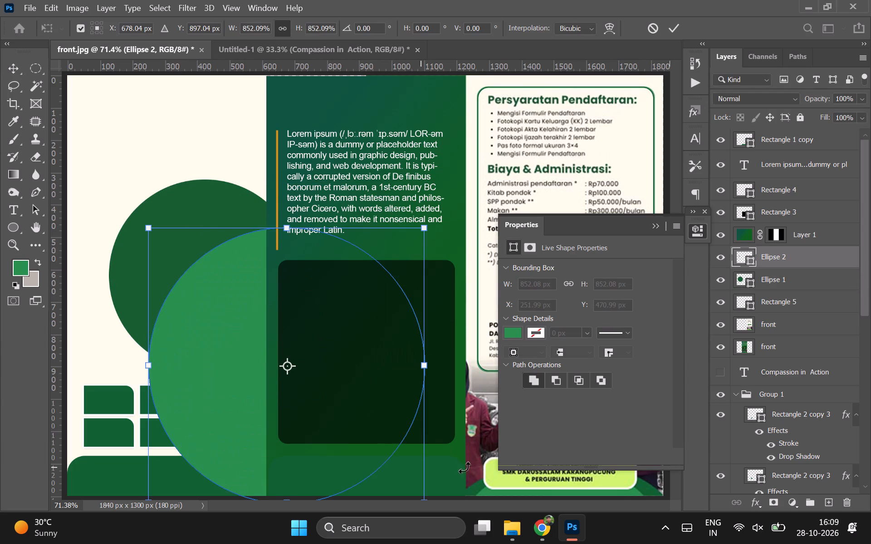
pyautogui.moveTo(250, 321); pyautogui.dragTo(172, 291)
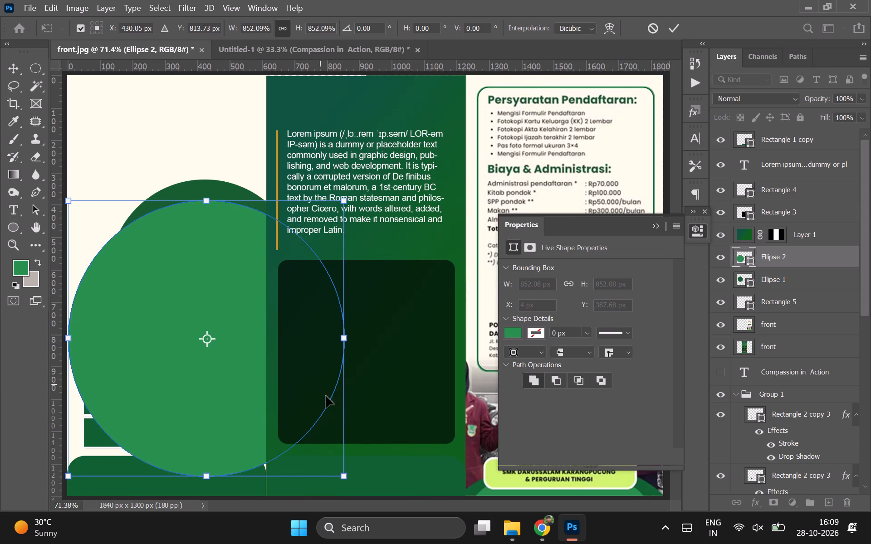
pyautogui.moveTo(347, 480); pyautogui.dragTo(238, 369)
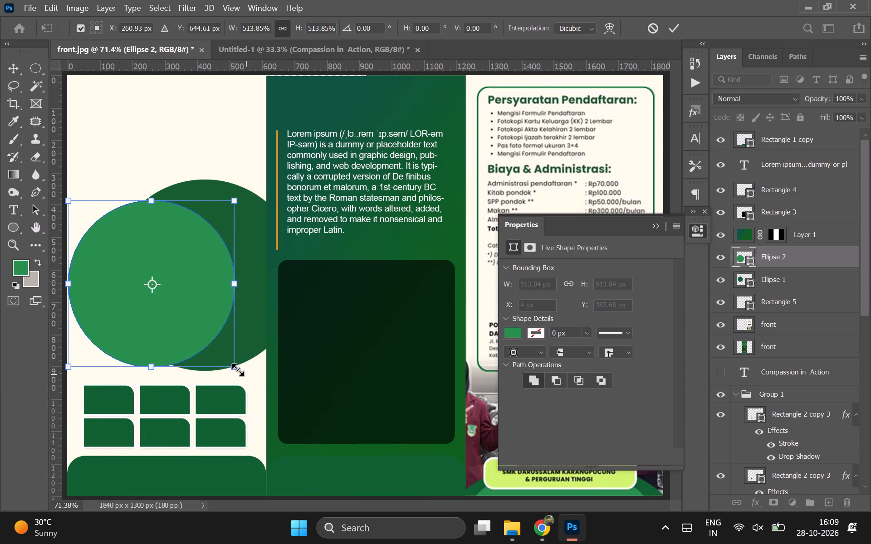
pyautogui.moveTo(180, 285); pyautogui.dragTo(239, 284)
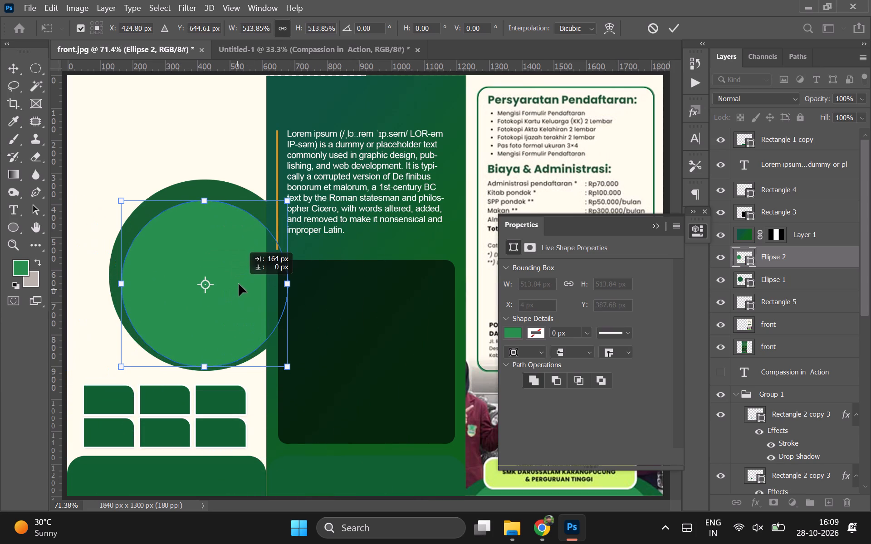
pyautogui.moveTo(239, 284); pyautogui.dragTo(238, 275)
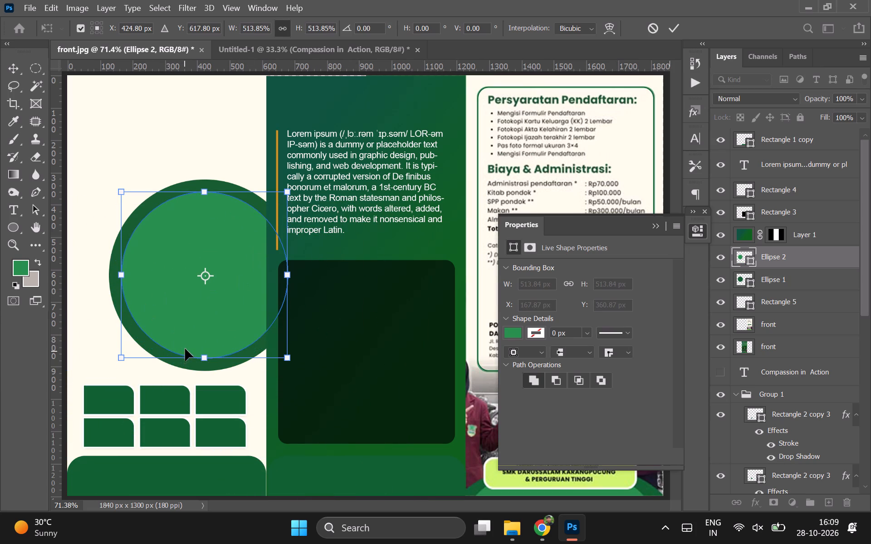
pyautogui.keyDown('shift'); pyautogui.moveTo(204, 359); pyautogui.dragTo(204, 360); pyautogui.keyUp('shift')
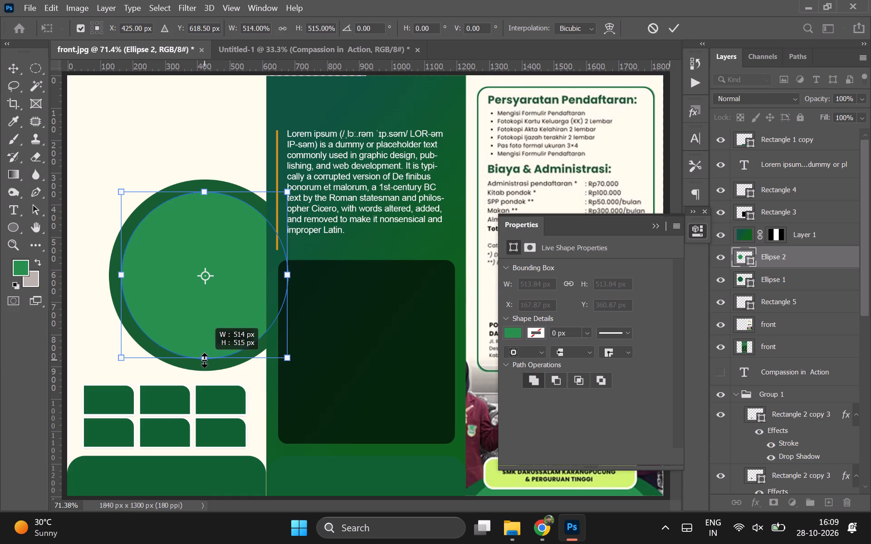
pyautogui.keyDown('shift'); pyautogui.moveTo(204, 360); pyautogui.dragTo(205, 373); pyautogui.keyUp('shift')
pyautogui.doubleClick(212, 336)
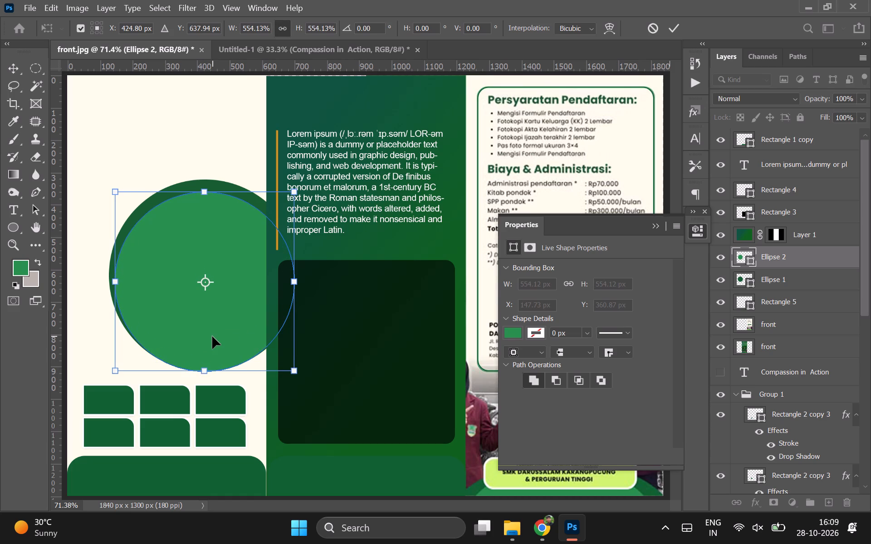
# Move both green circles together to the right panel's bottom edge, centred at about X 1471 px, Y 1472 px.
pyautogui.keyDown('ctrl'); pyautogui.click(783, 278); pyautogui.keyUp('ctrl')
pyautogui.moveTo(202, 237); pyautogui.dragTo(585, 492)
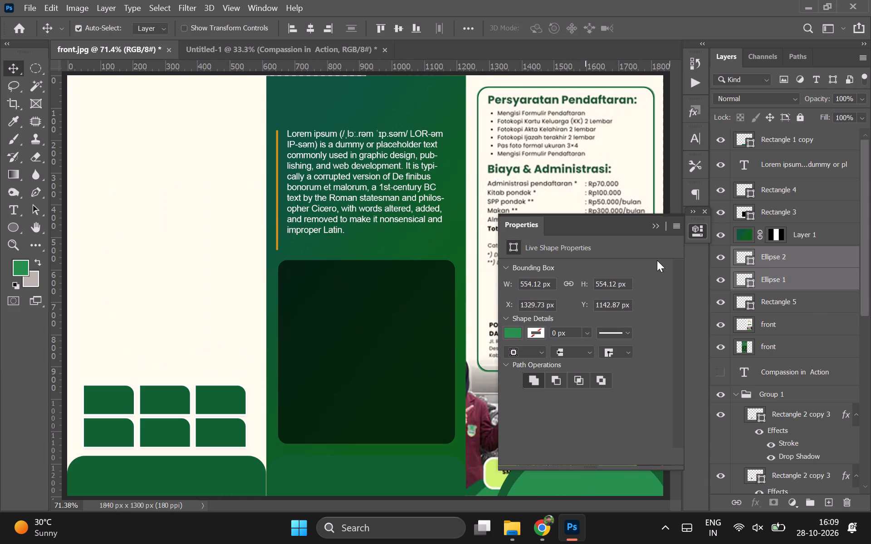
pyautogui.click(654, 224)
pyautogui.hotkey('ctrl', 't')
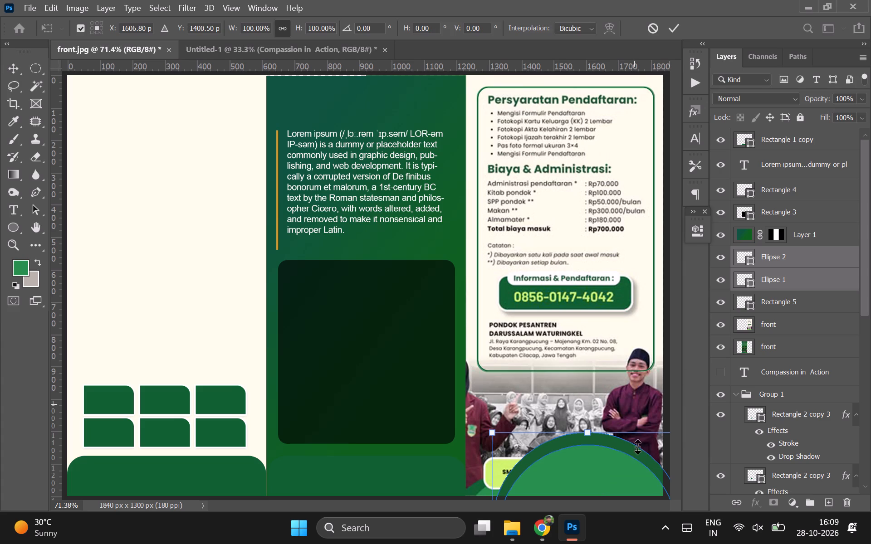
pyautogui.click(732, 505)
pyautogui.moveTo(611, 477); pyautogui.dragTo(566, 499)
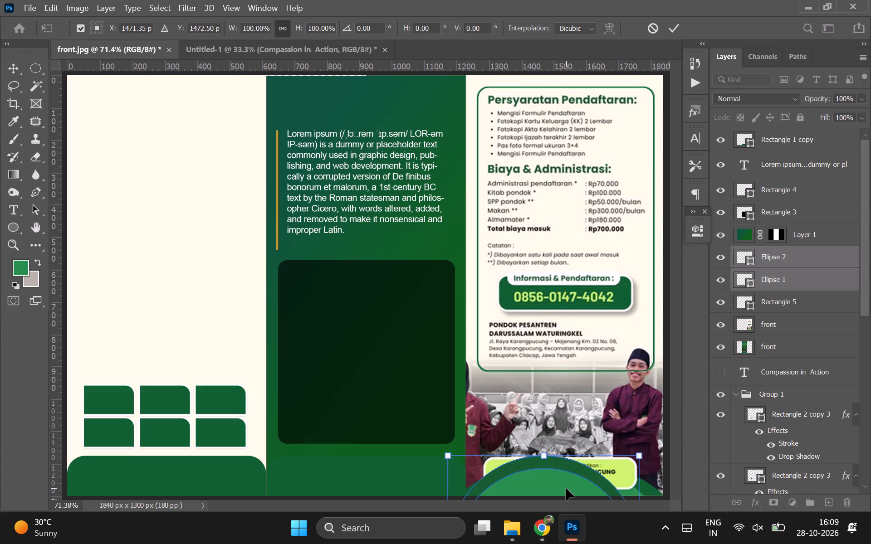
pyautogui.press('Return')
# Save the brochure document on the computer as a Photoshop file named smi.
pyautogui.hotkey('ctrl', 's')
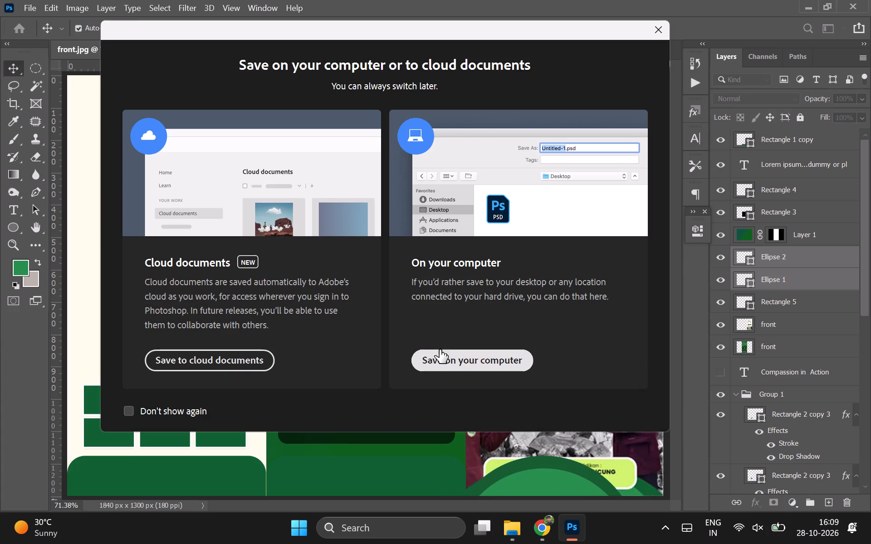
pyautogui.click(445, 360)
pyautogui.write('smi')
pyautogui.press('Return')
pyautogui.click(578, 139)
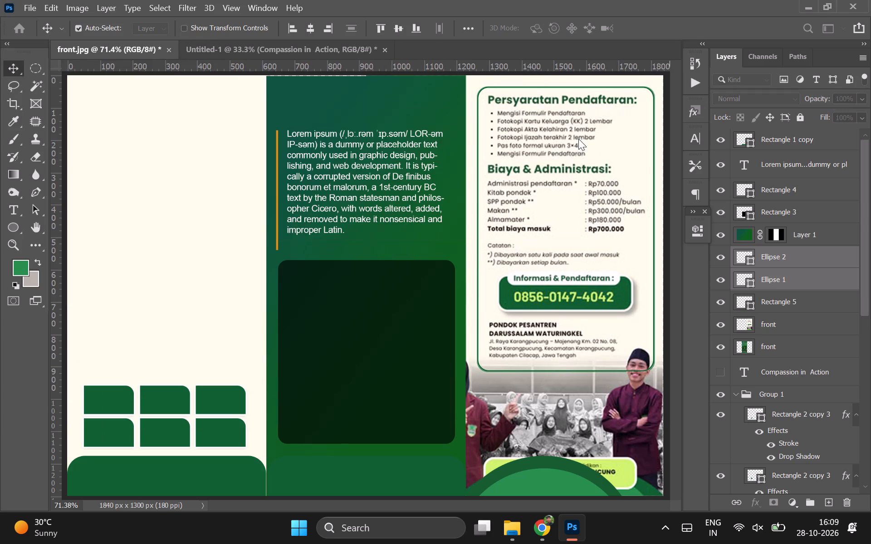
# Quit Photoshop without saving Untitled-1, and close the New folder (2) window.
pyautogui.click(870, 0)
pyautogui.click(462, 204)
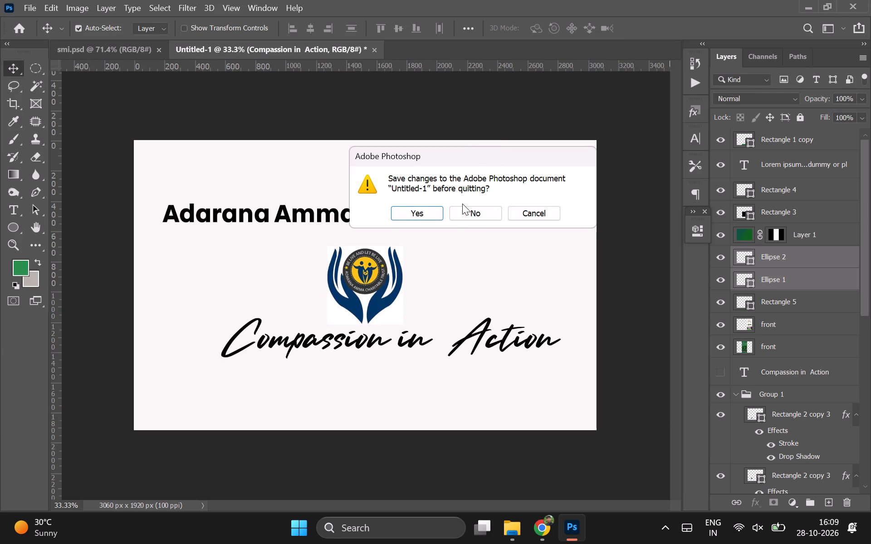
pyautogui.click(452, 214)
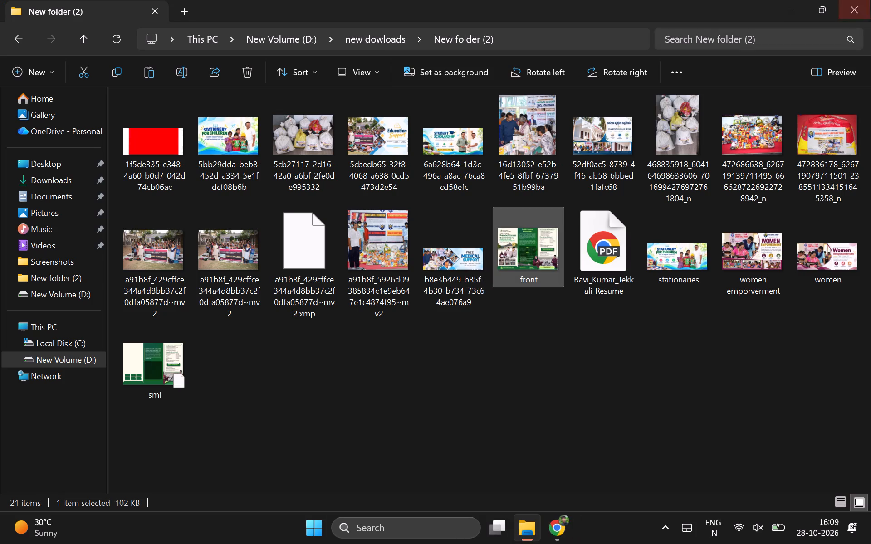
pyautogui.click(870, 0)
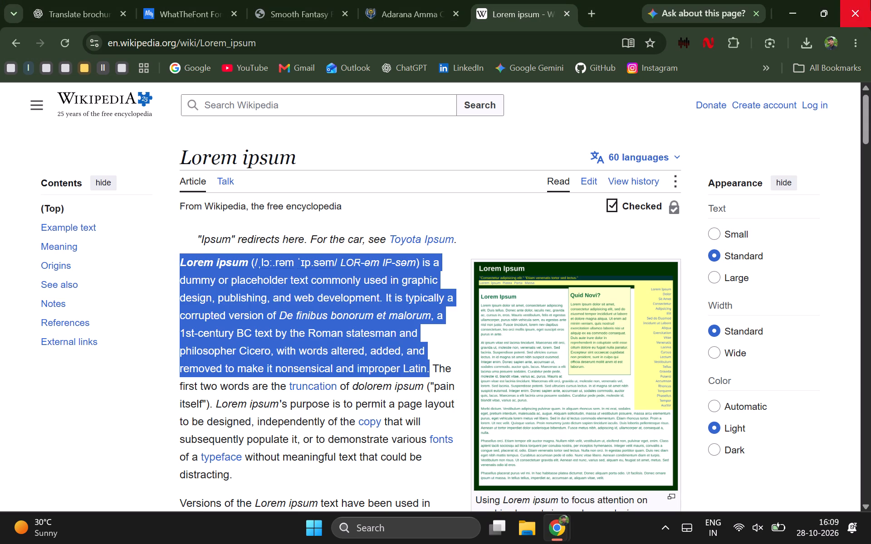